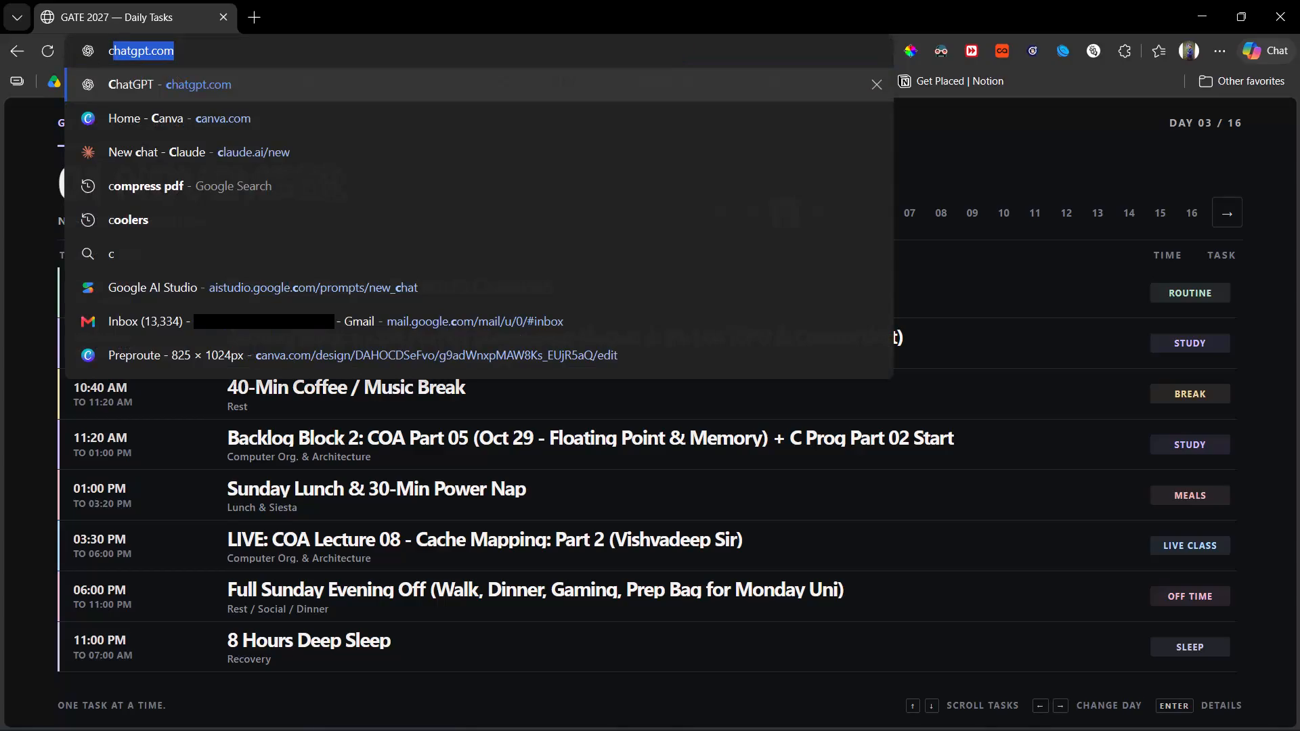
Go to canva.com and open the recent presentation "Copy of A-Packaging-Film-That-Tells-You-When-Food-Goes-Bad".
key("Down")
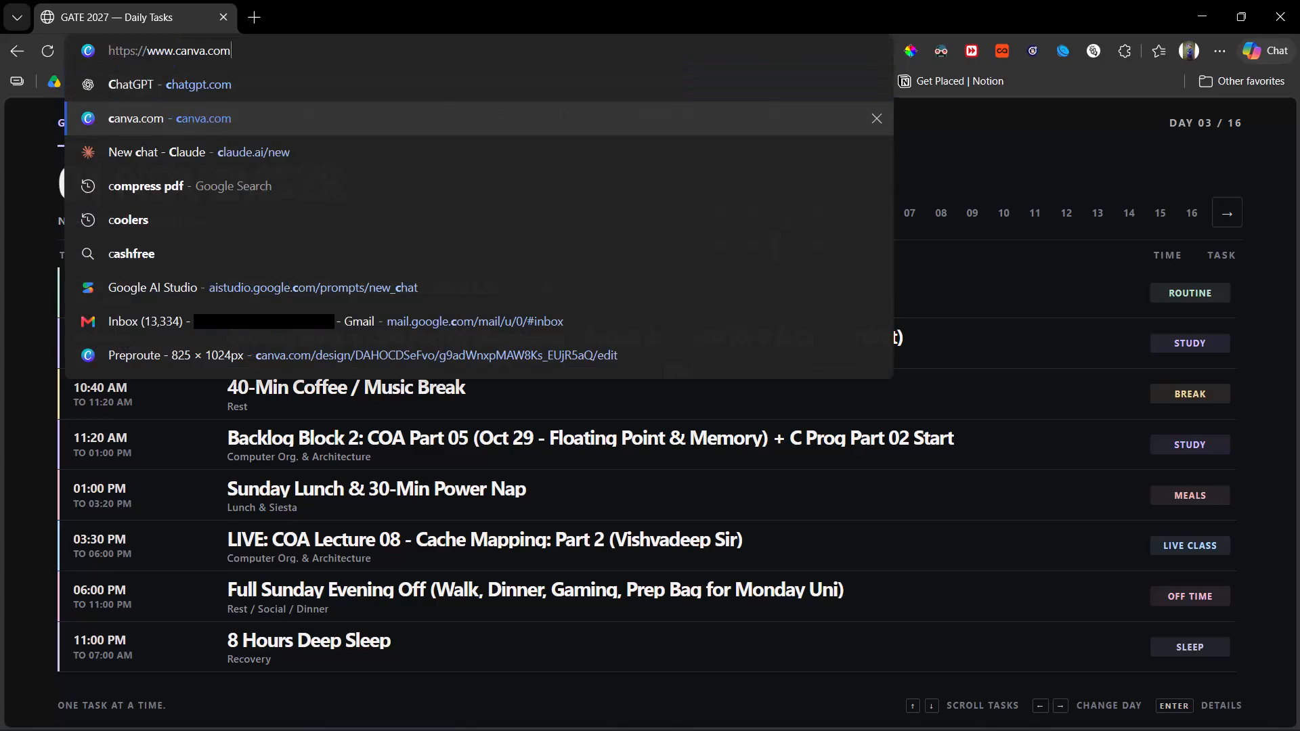
key("Return")
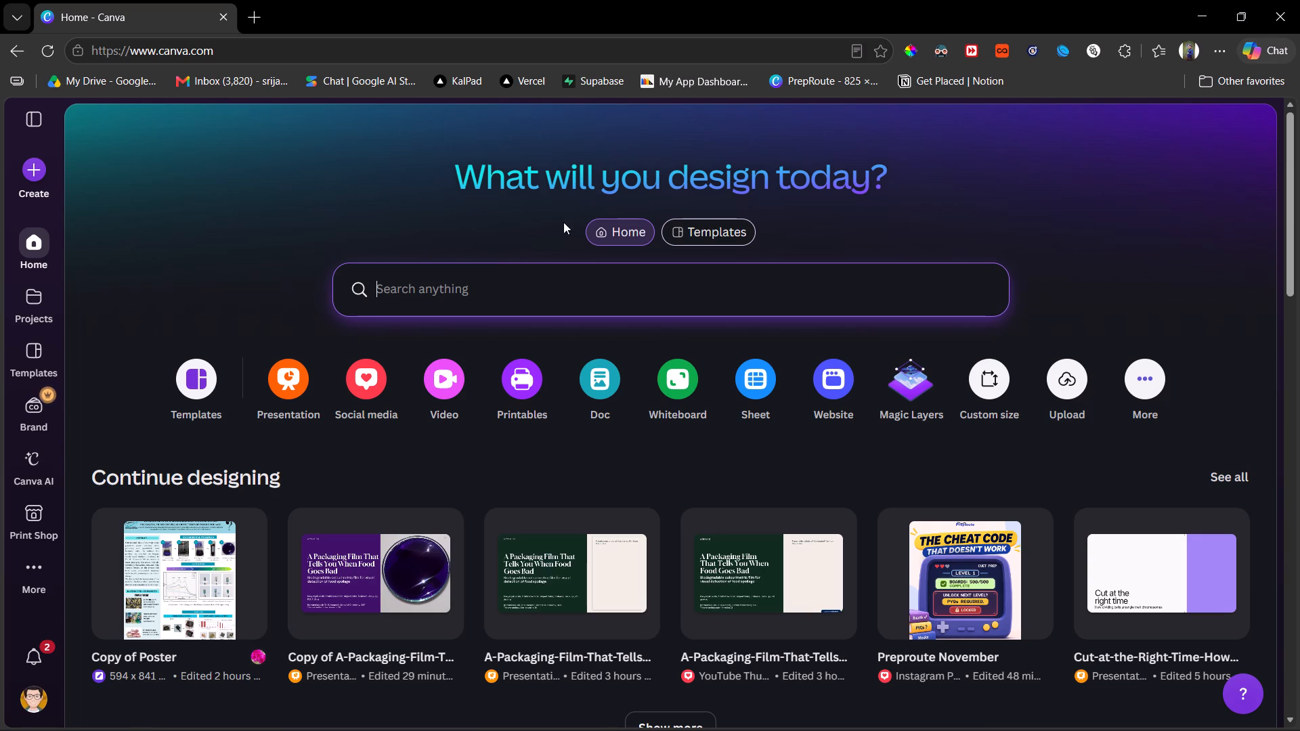
left_click(347, 572)
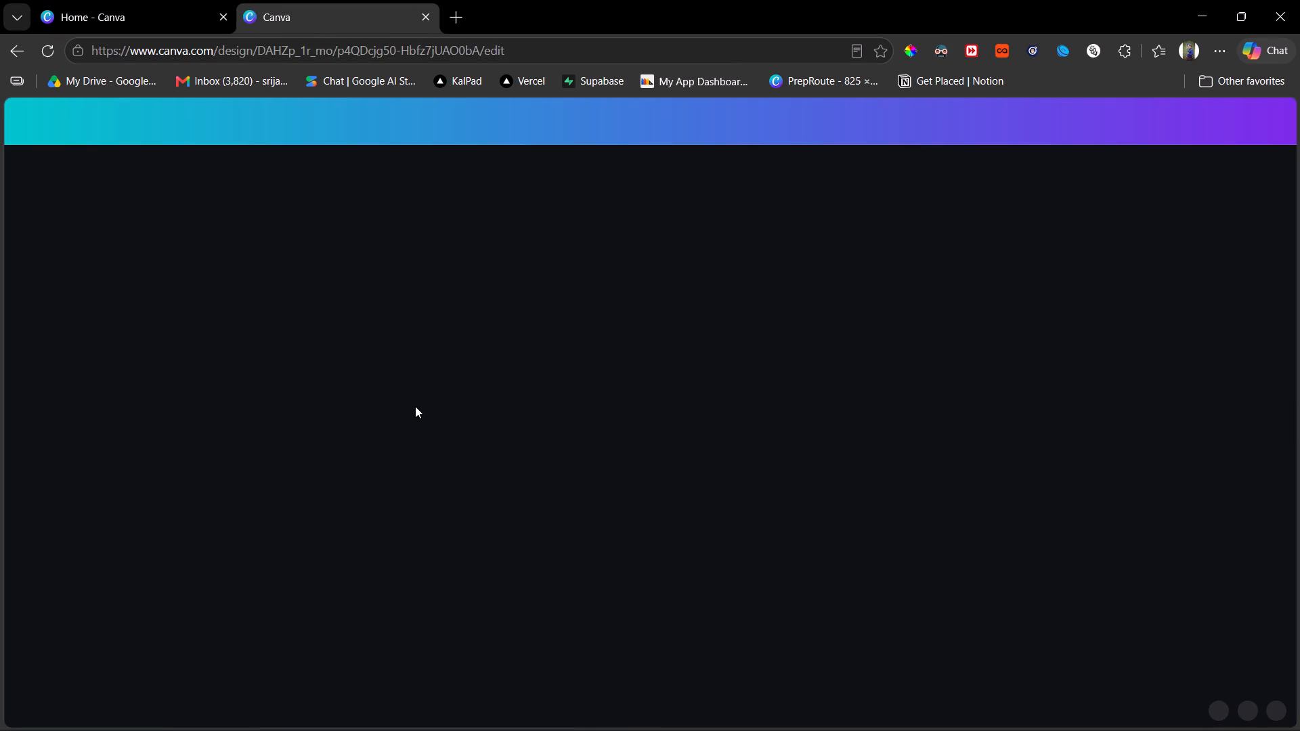
Look through the opening slides of the presentation, up to "Making Bioplastic Communicate" on page 3.
scroll(415, 406, "down", 2)
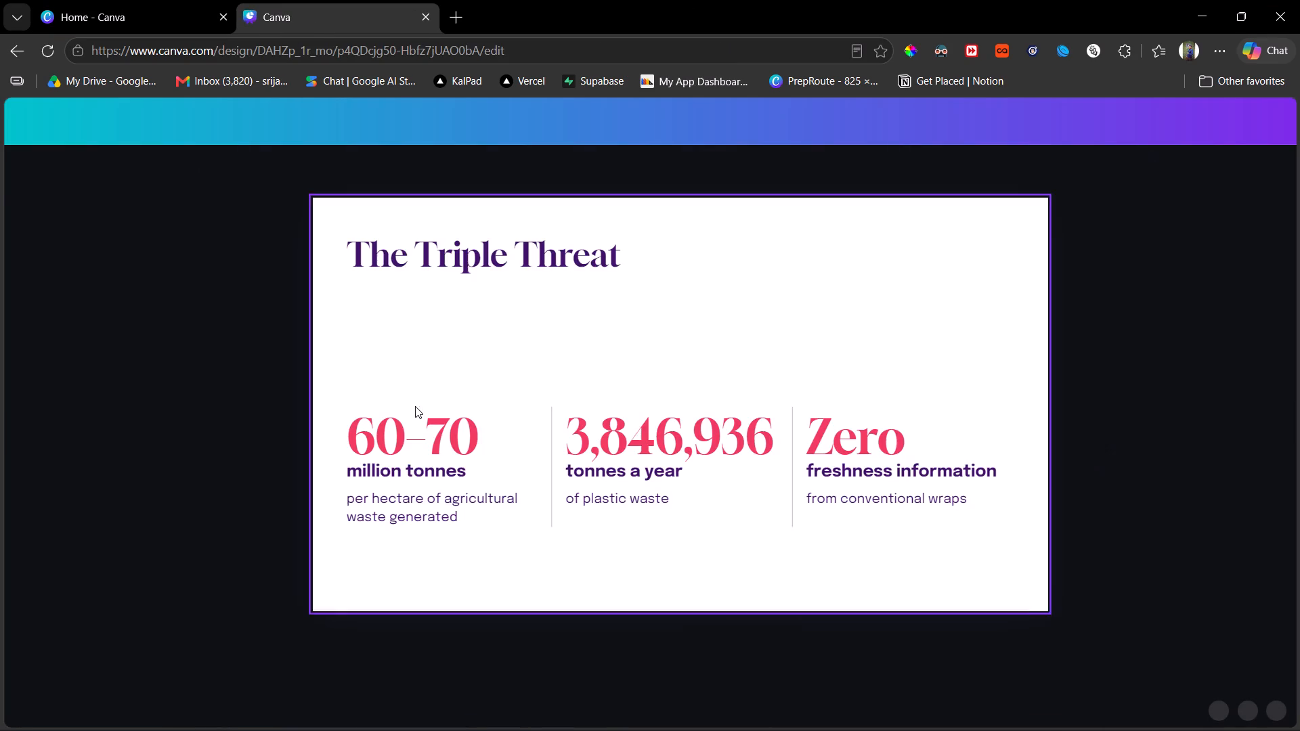
scroll(415, 406, "down", 6)
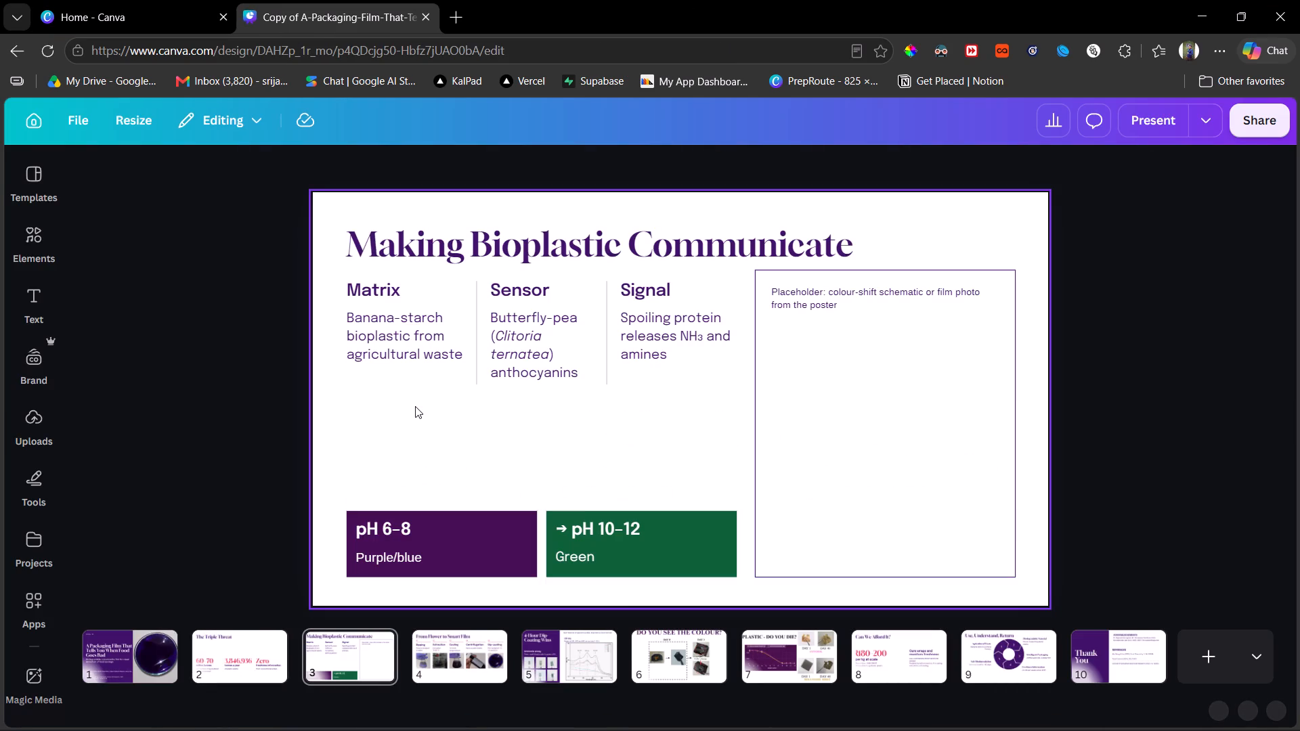
scroll(415, 406, "down", 2)
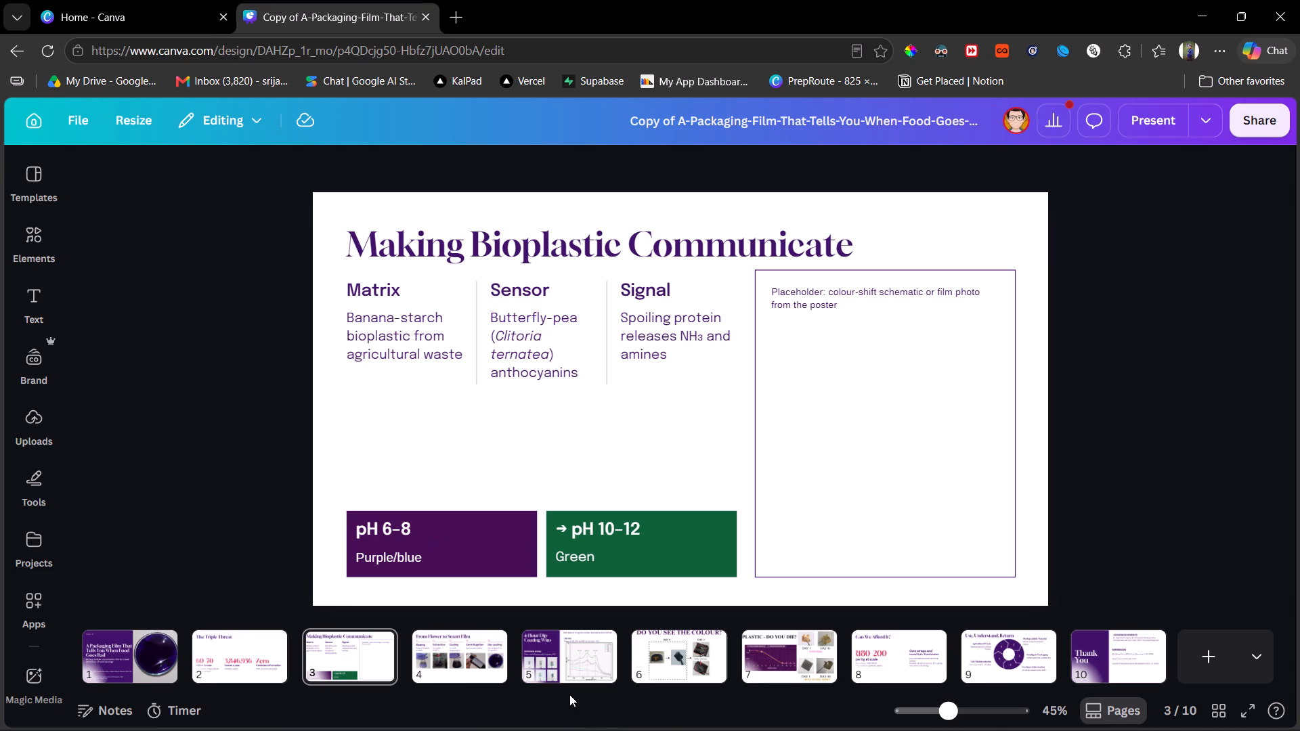
Examine pages 5 to 8, comparing the dip-coating, colour-change, degradation and cost slides for content and styling.
left_click(563, 659)
left_click(720, 652)
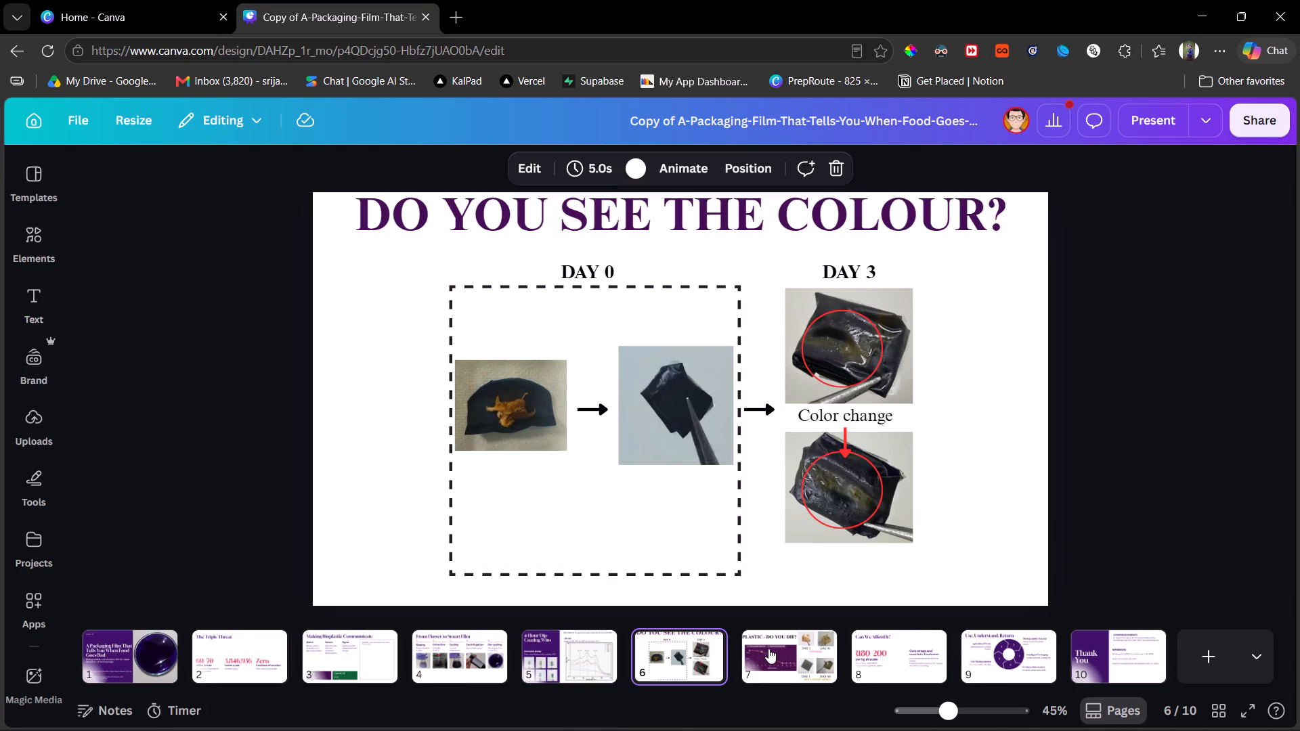
left_click(680, 640)
scroll(715, 479, "up", 2)
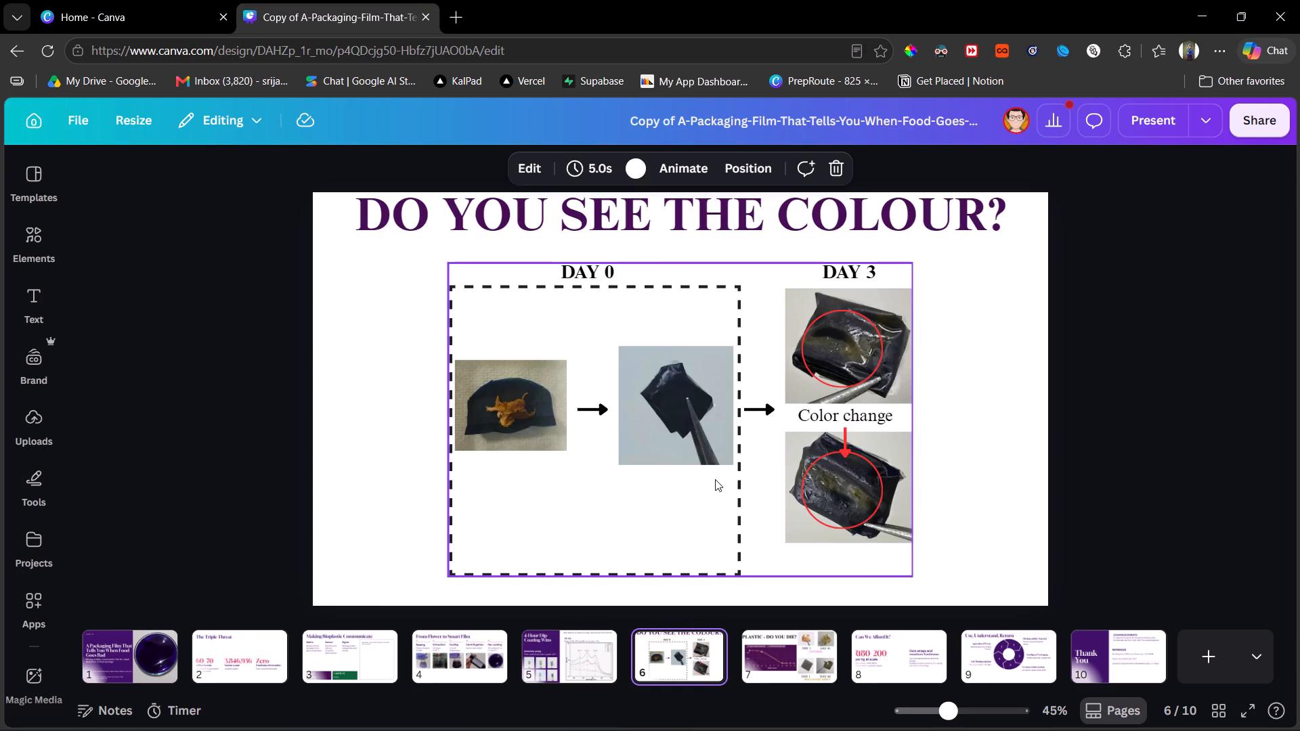
scroll(715, 479, "up", 1)
scroll(715, 479, "down", 1)
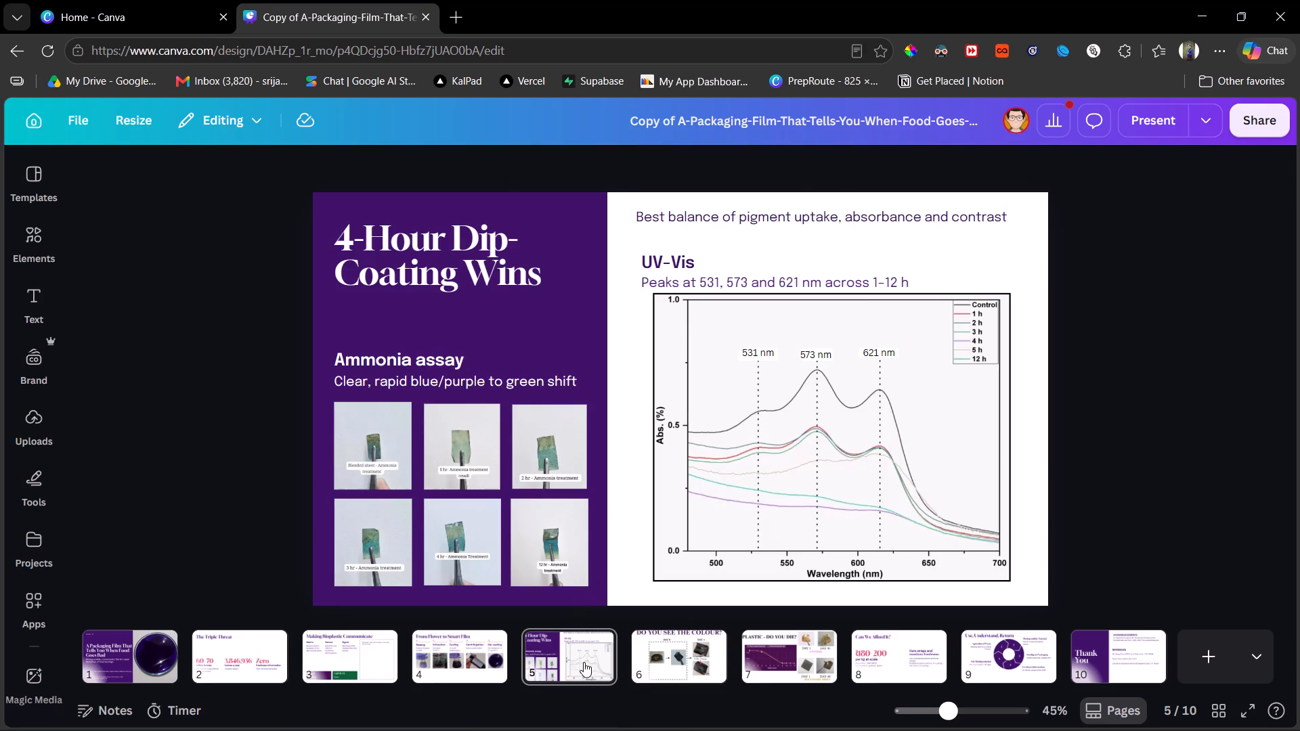
left_click(584, 662)
left_click(659, 659)
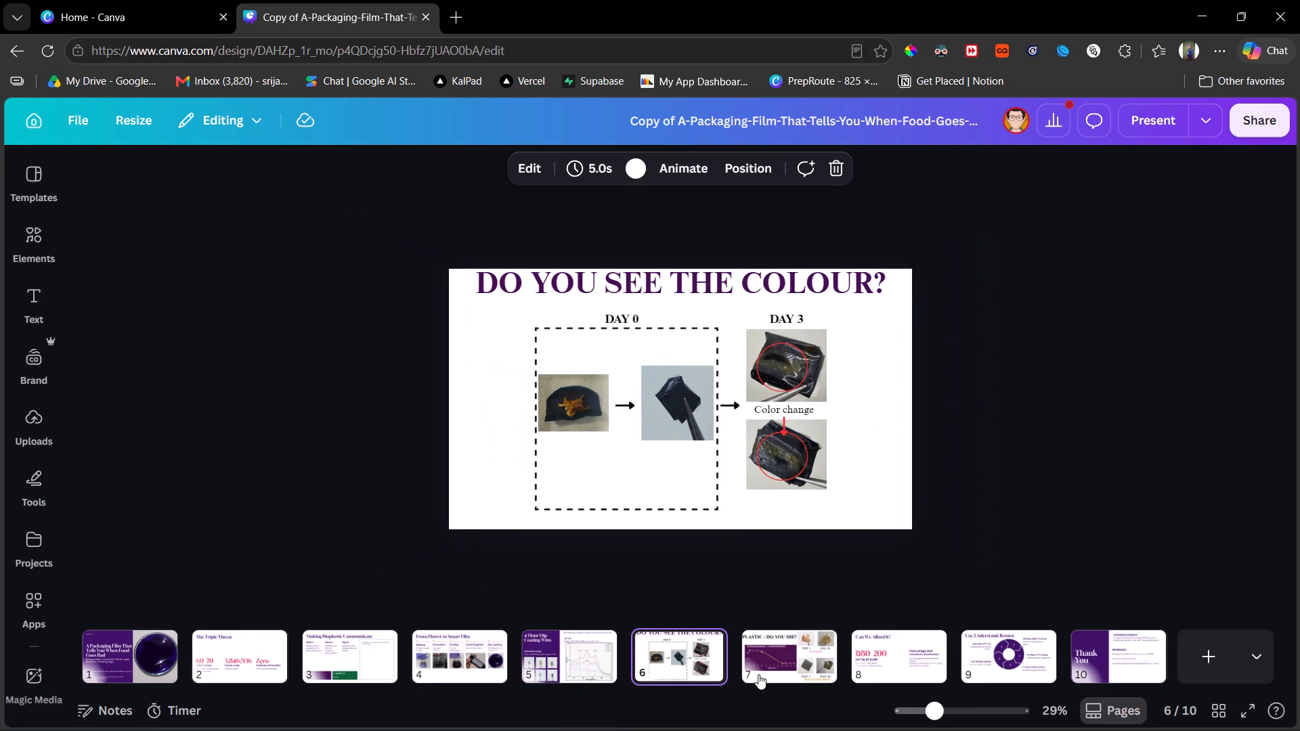
left_click(763, 673)
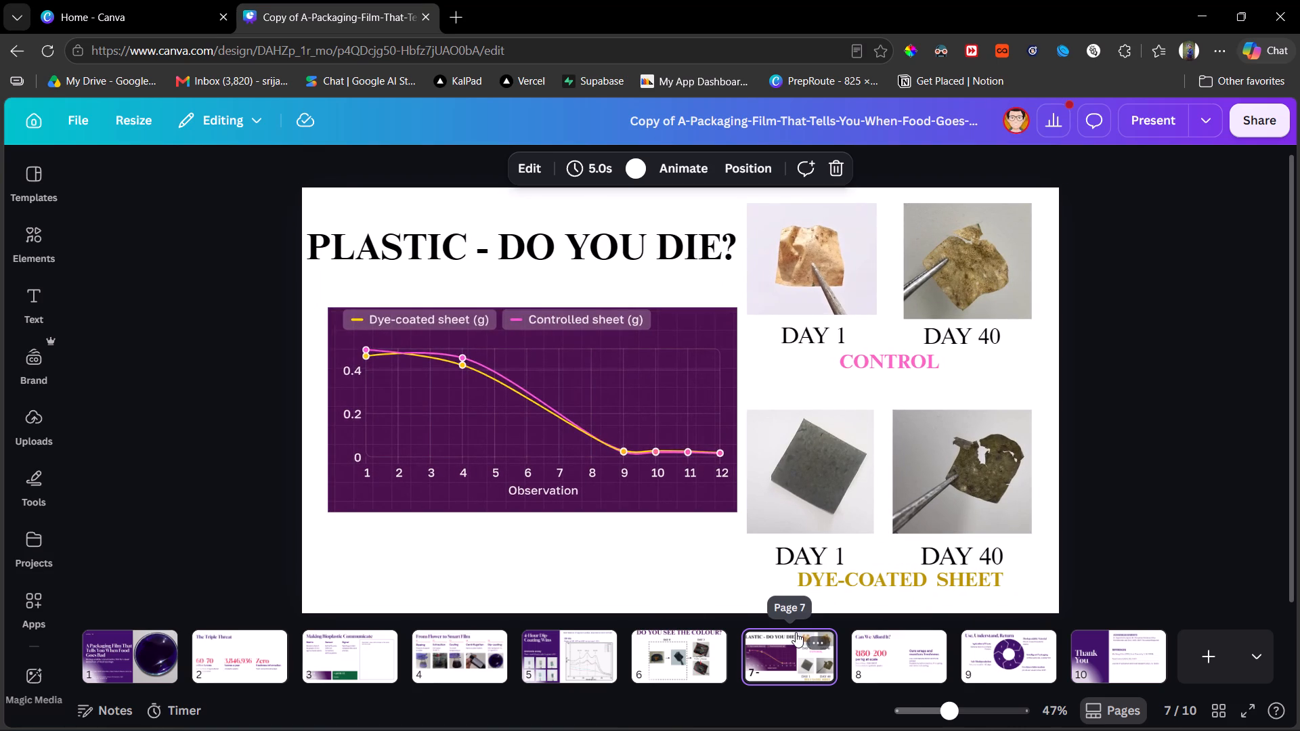
left_click(682, 658)
left_click(576, 647)
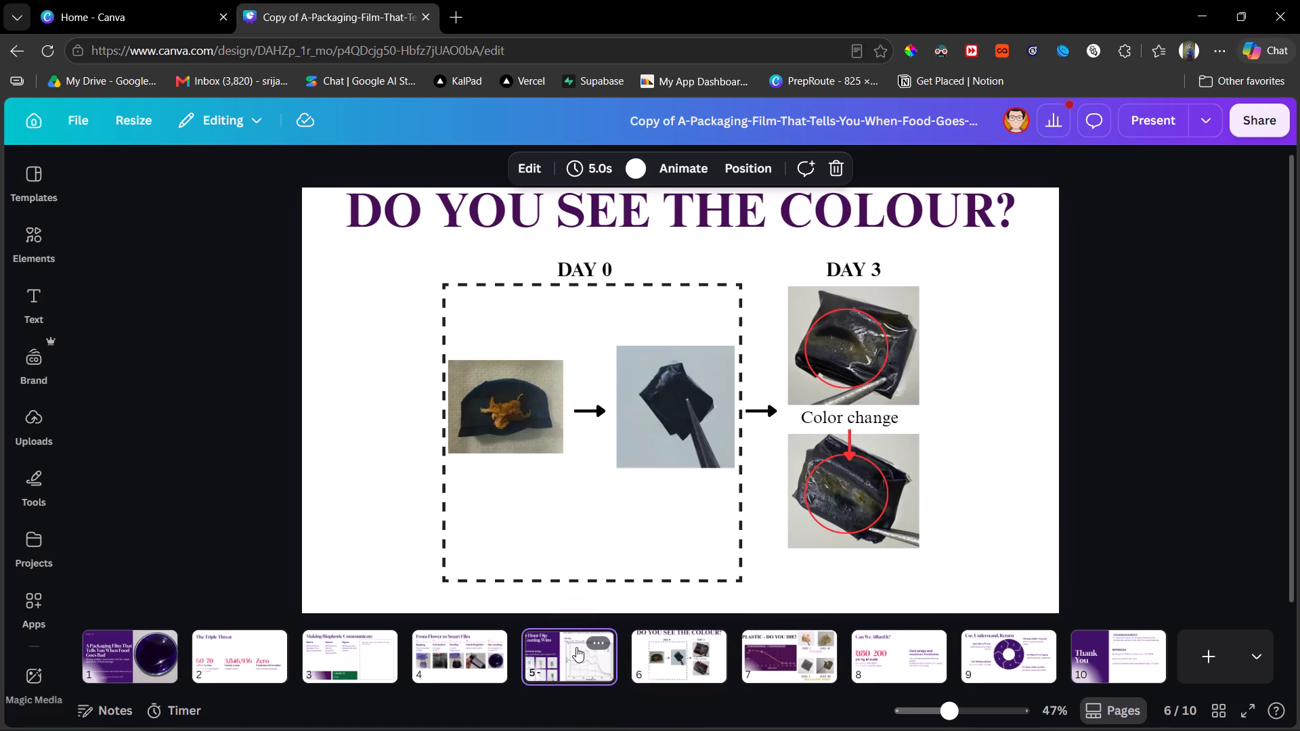
left_click(687, 665)
left_click(762, 659)
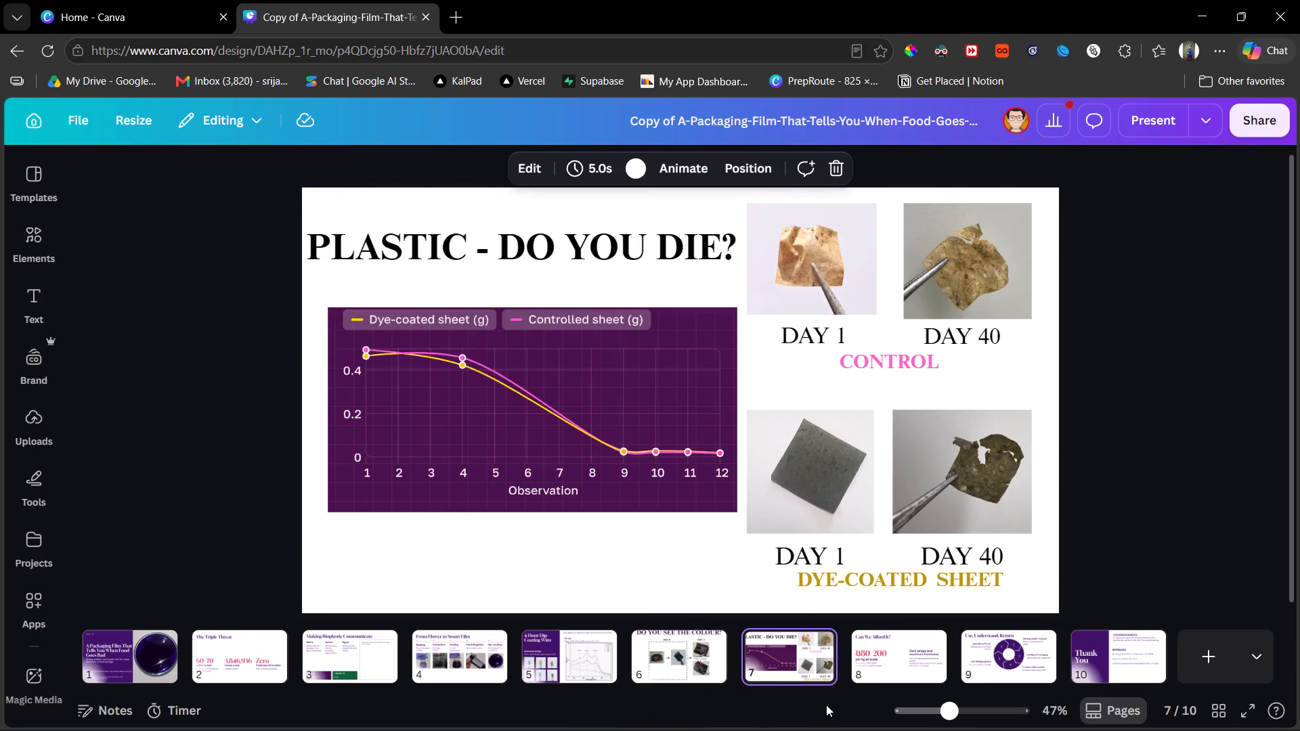
left_click(902, 641)
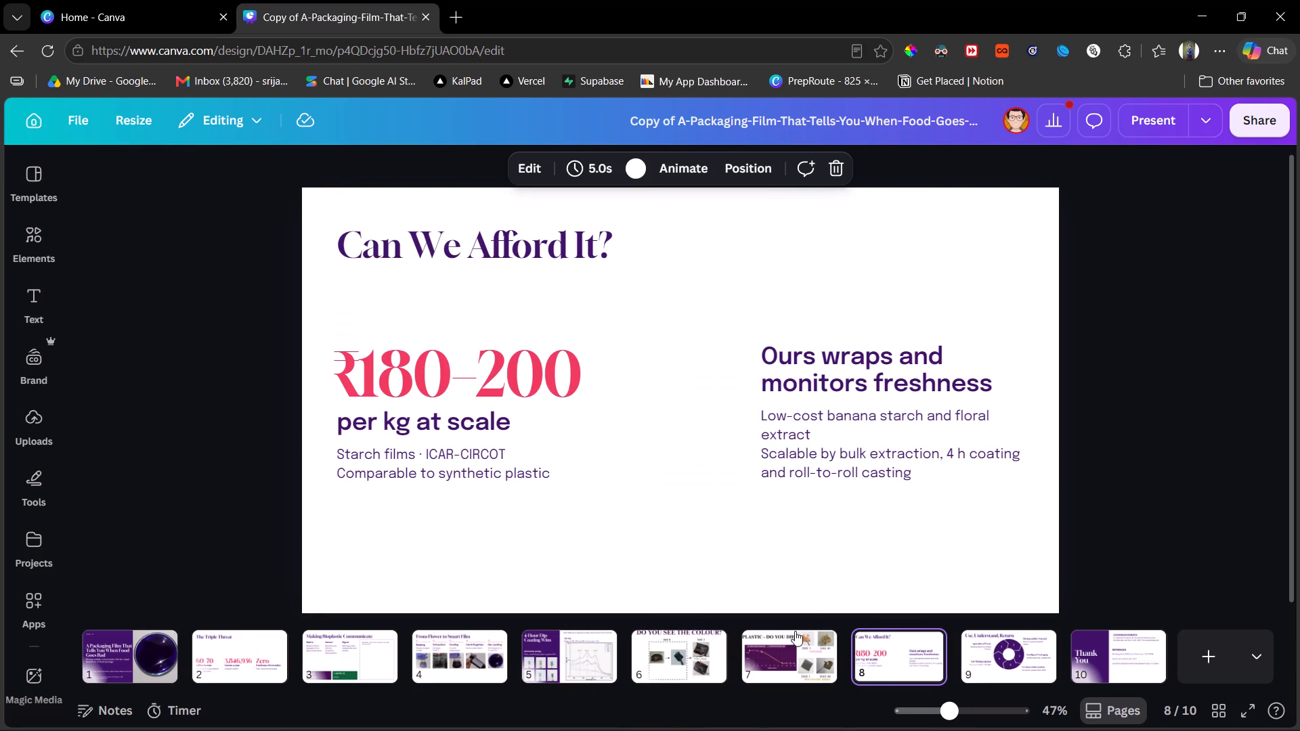
left_click(783, 641)
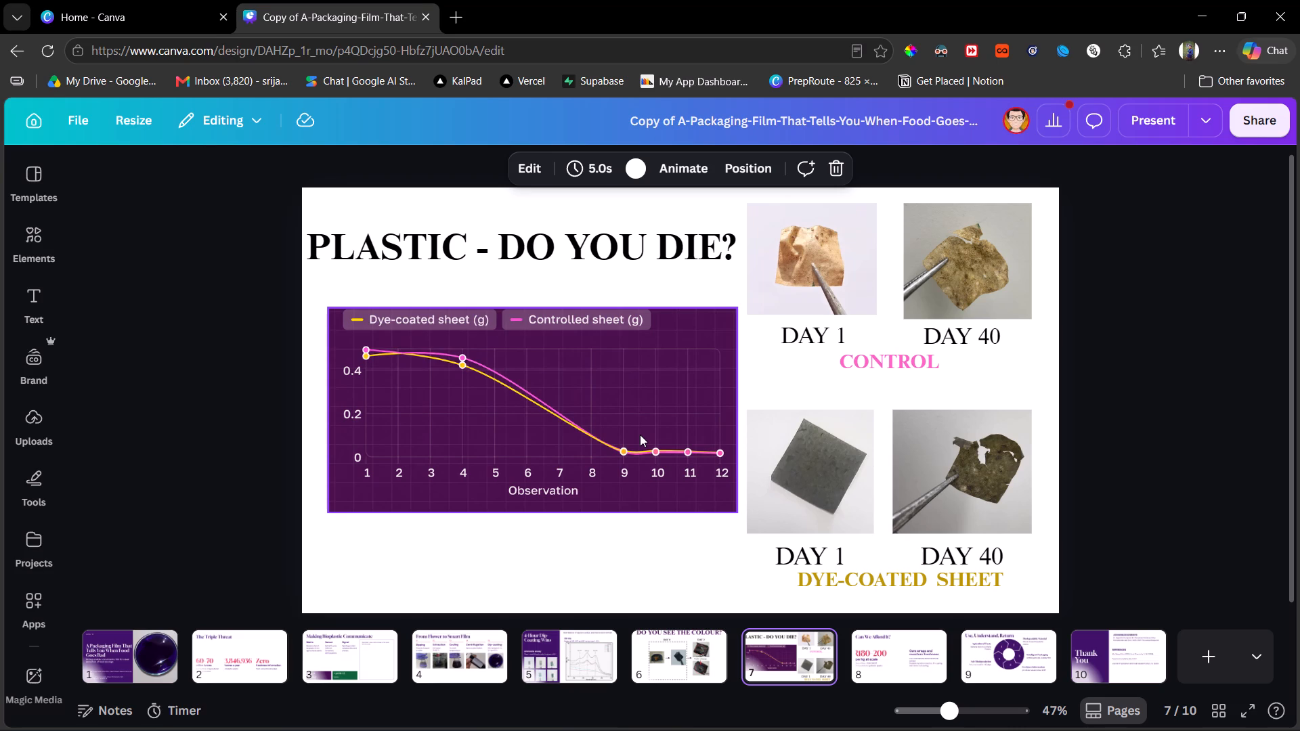
left_click(566, 625)
left_click(565, 643)
left_click(695, 638)
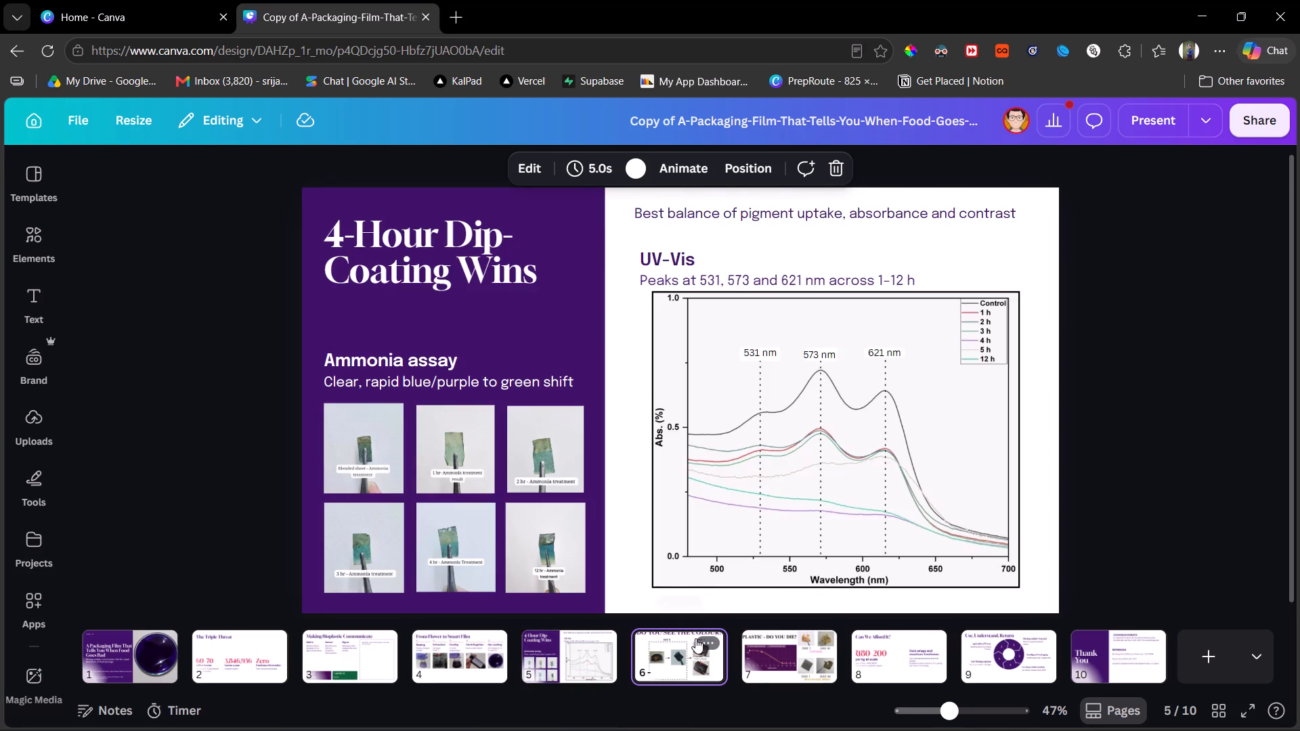
From the Canva home page, open the original nine-page A-Packaging-Film presentation and view its page 6.
left_click(161, 0)
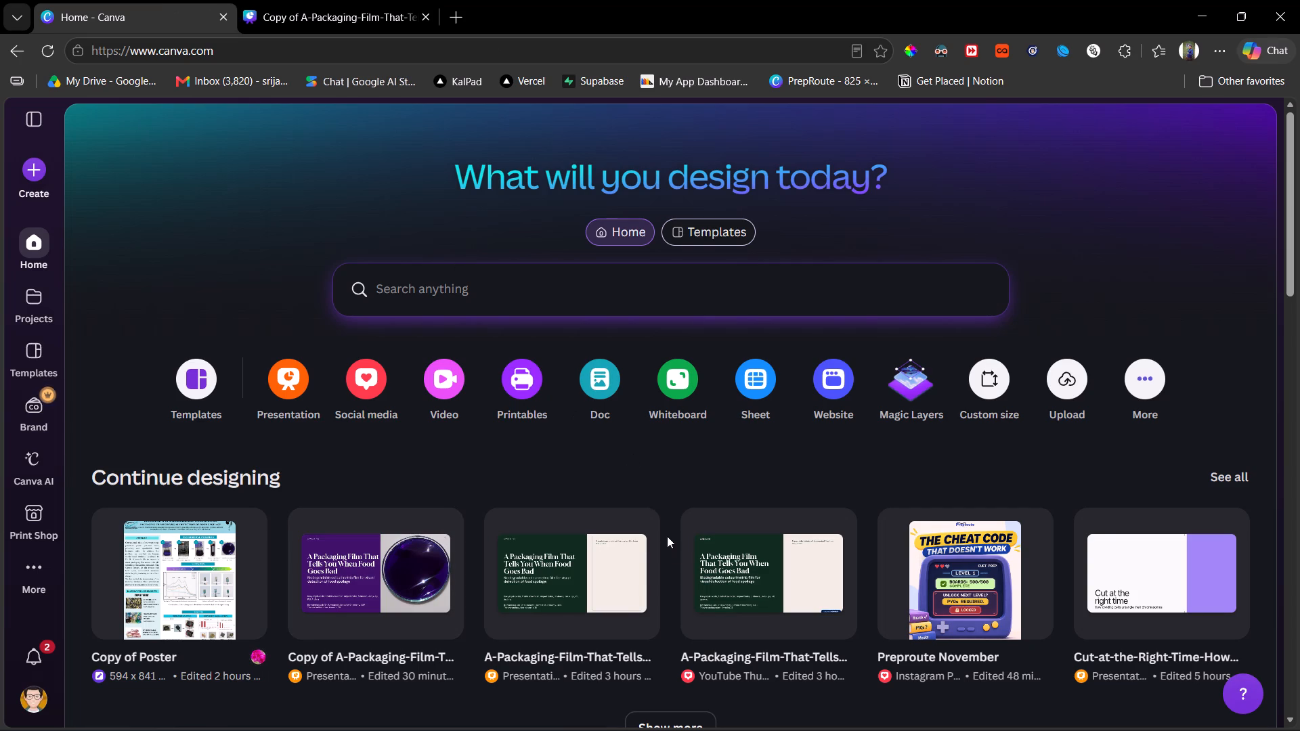
left_click(567, 558)
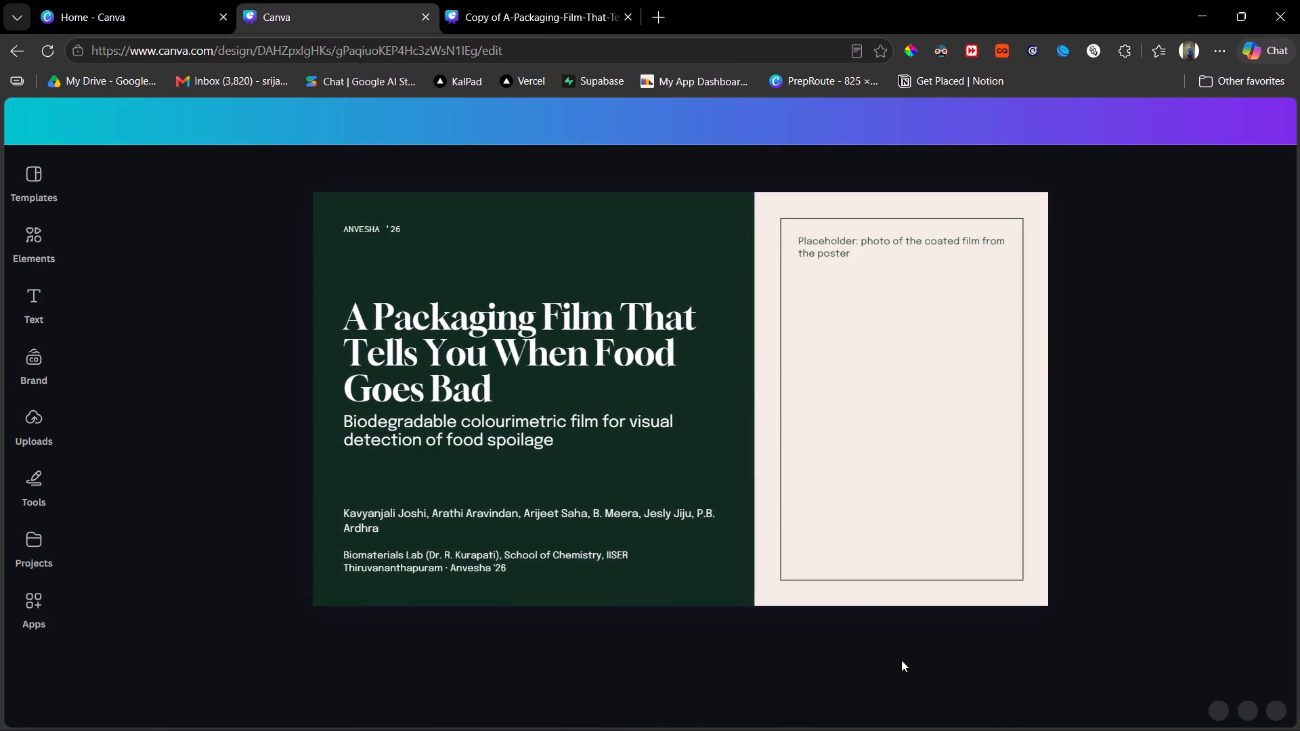
left_click(695, 666)
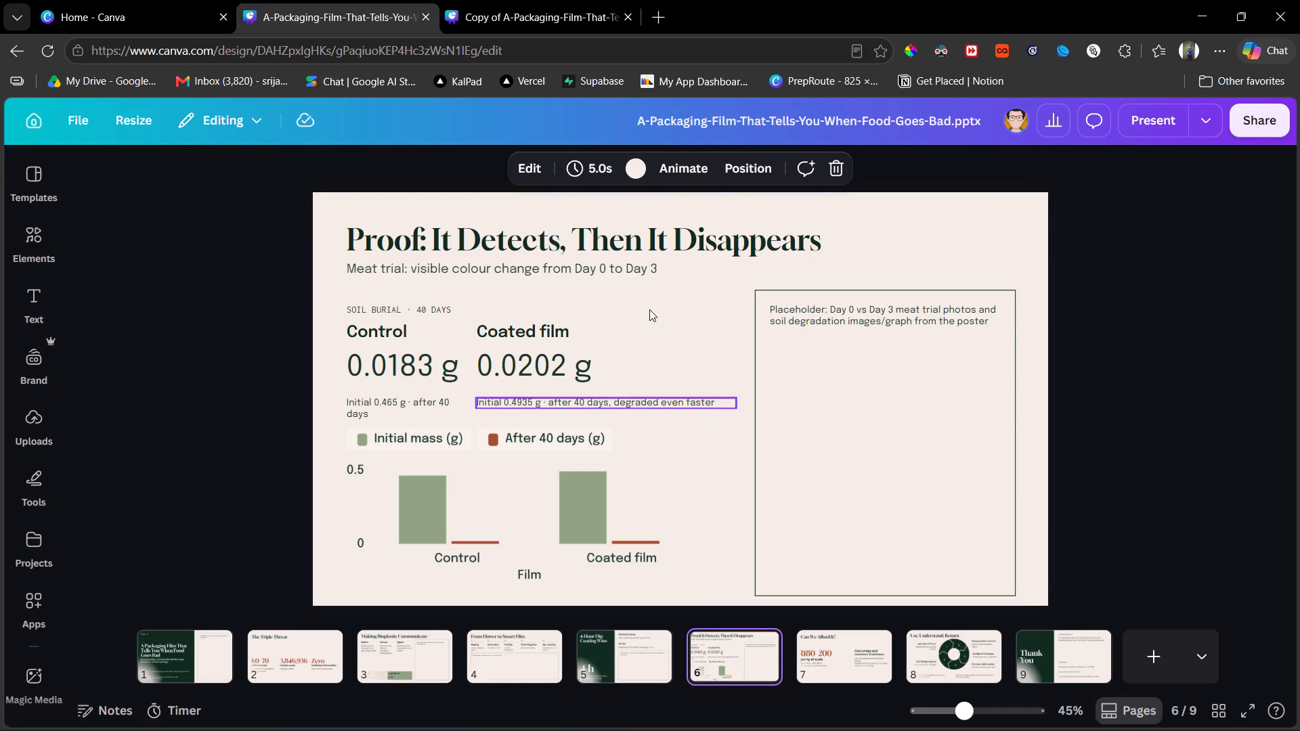
Return to the copied presentation and re-examine pages 5 to 8 against the original's proof slide.
left_click(630, 0)
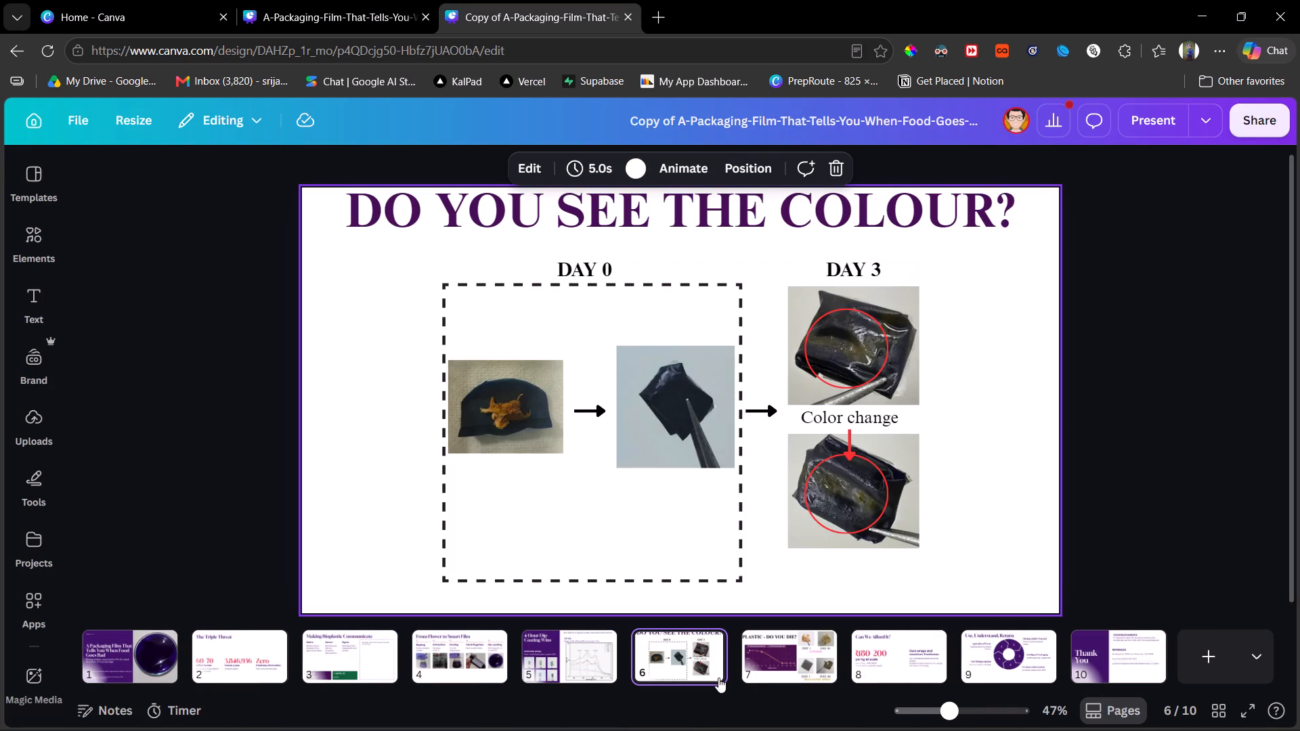
left_click(880, 646)
left_click(779, 663)
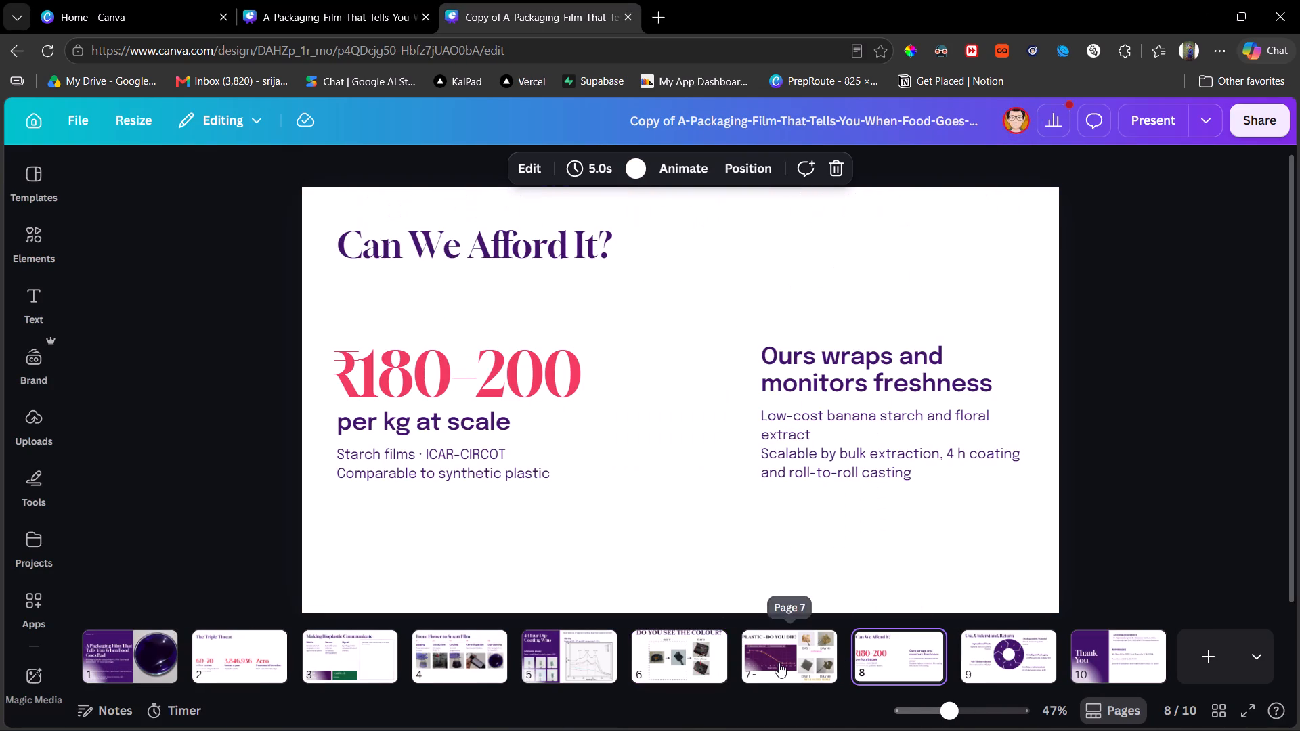
left_click(725, 646)
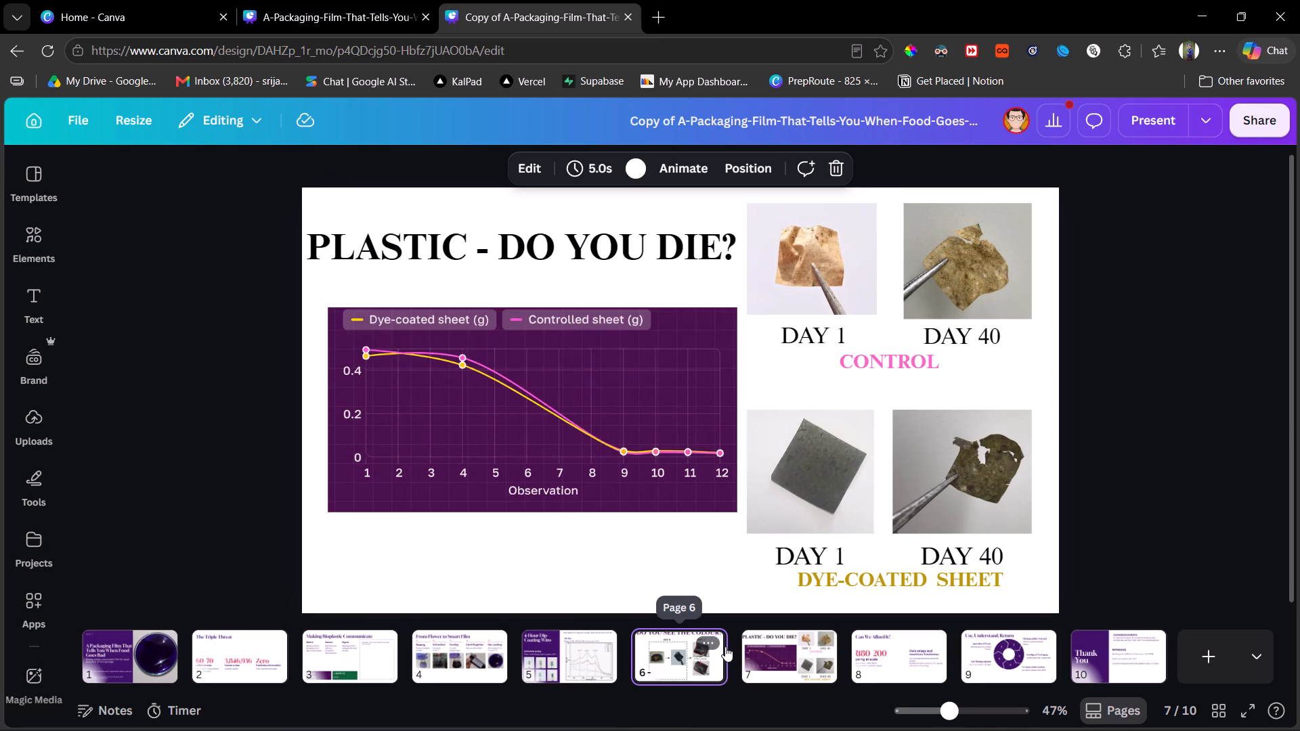
left_click(573, 644)
left_click(641, 652)
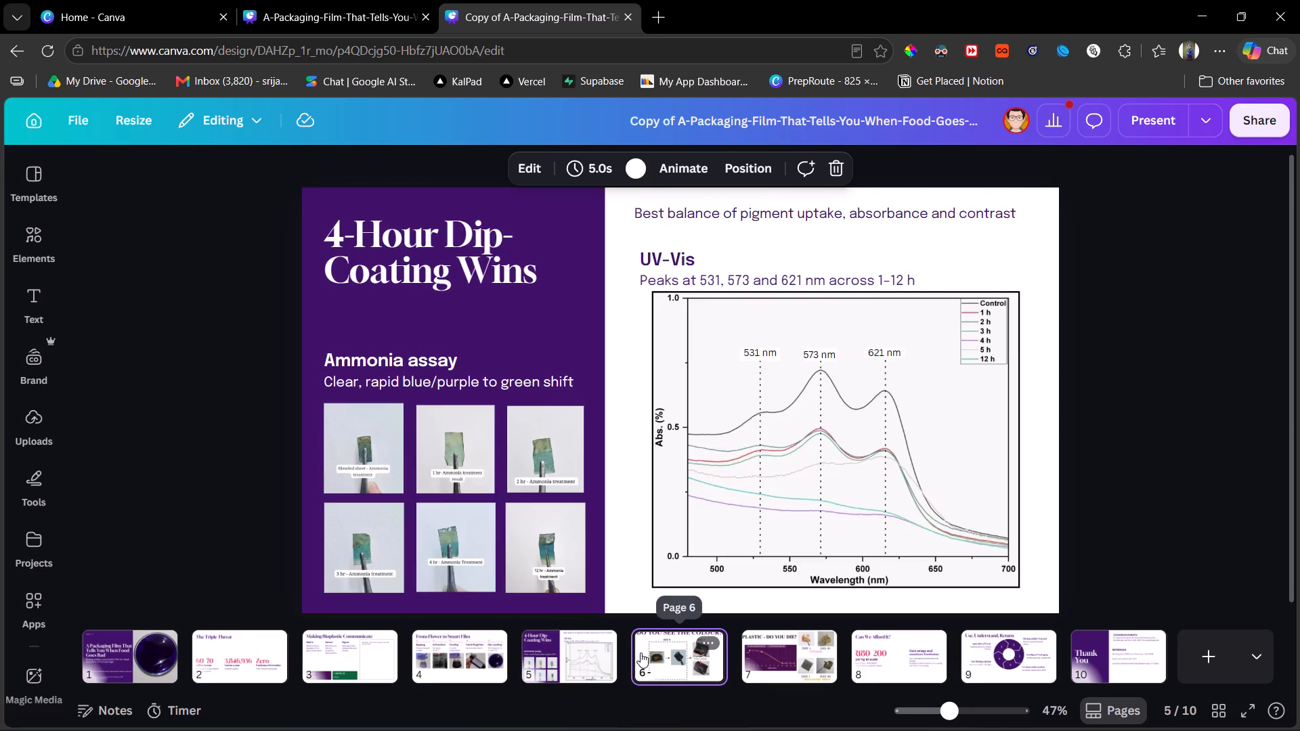
left_click(791, 662)
left_click(898, 653)
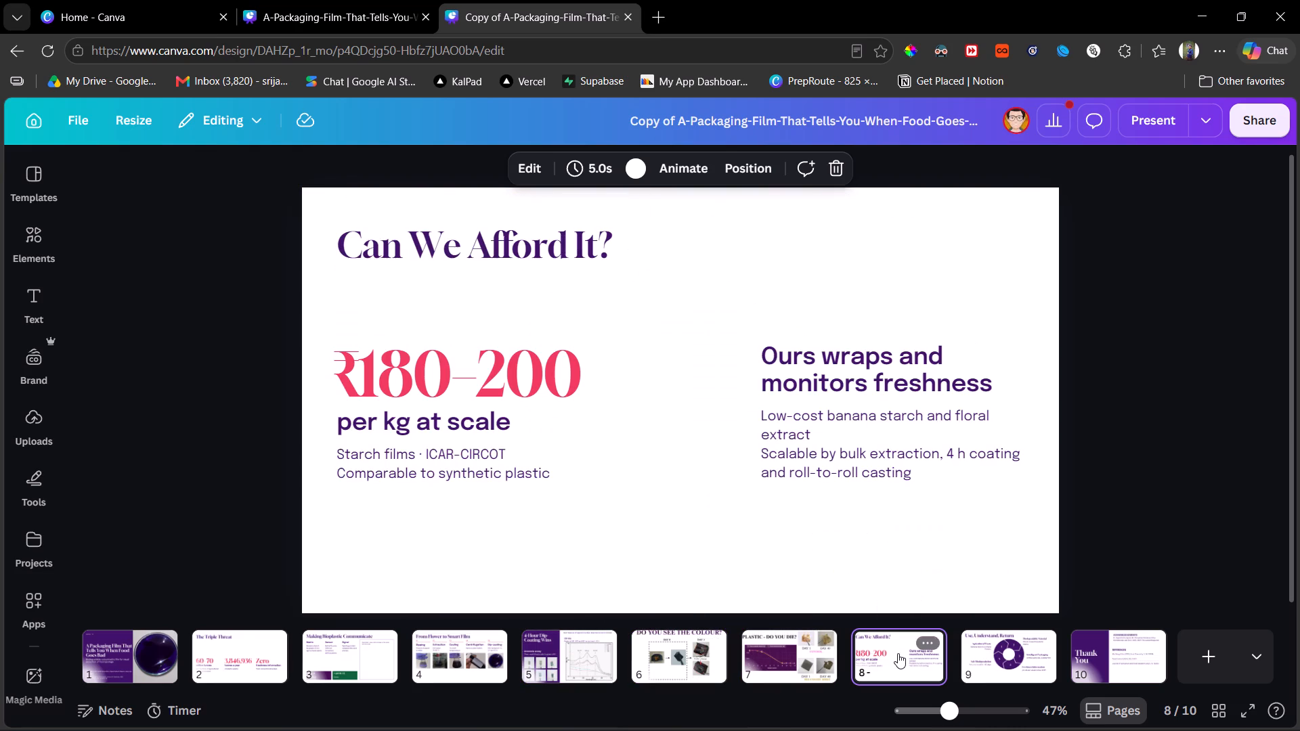
left_click(661, 667)
left_click(787, 658)
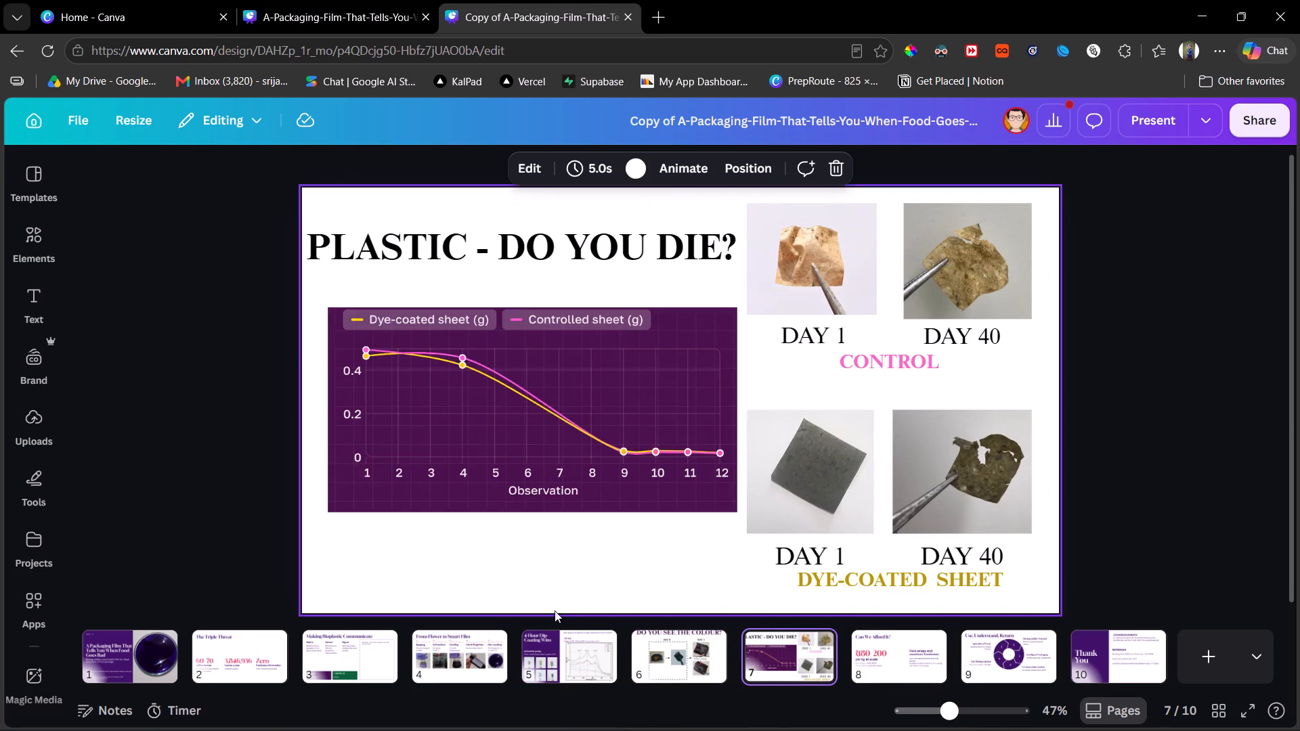
left_click(699, 668)
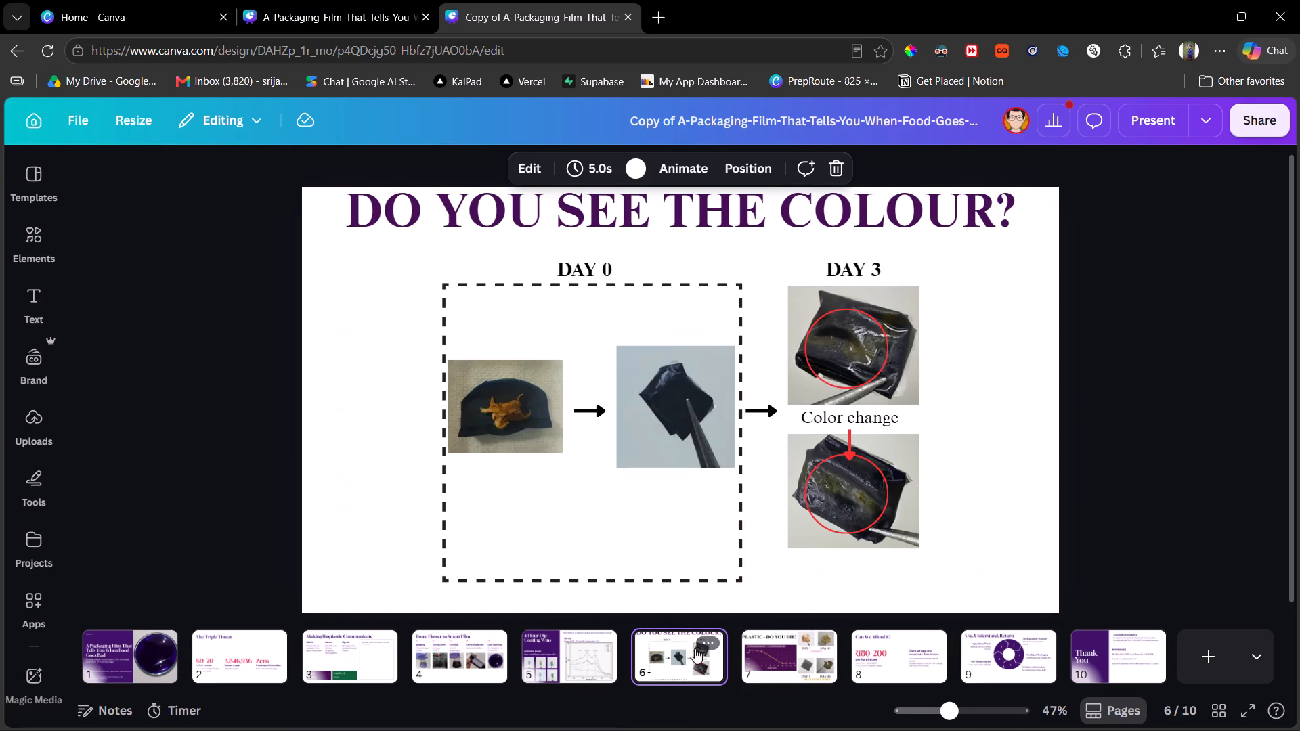
scroll(700, 325, "up", 1)
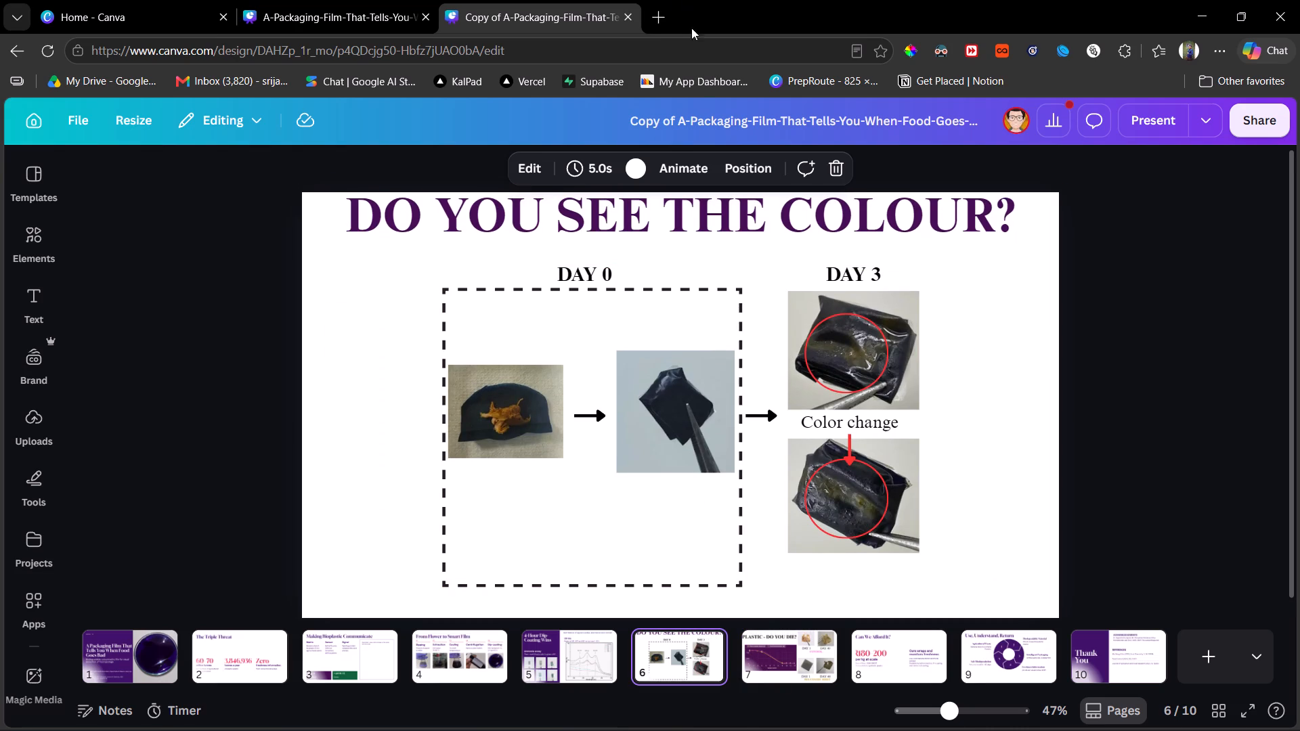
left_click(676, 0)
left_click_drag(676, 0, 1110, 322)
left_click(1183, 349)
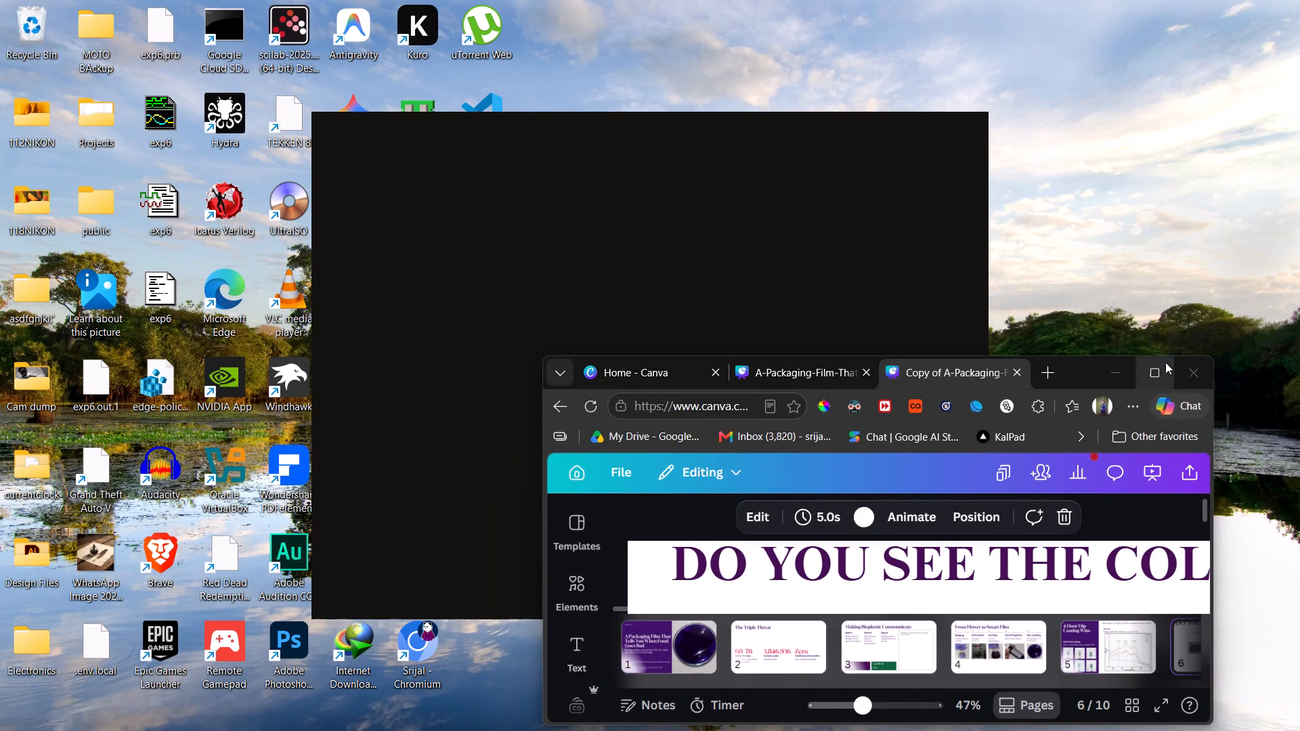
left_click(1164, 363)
left_click(649, 7)
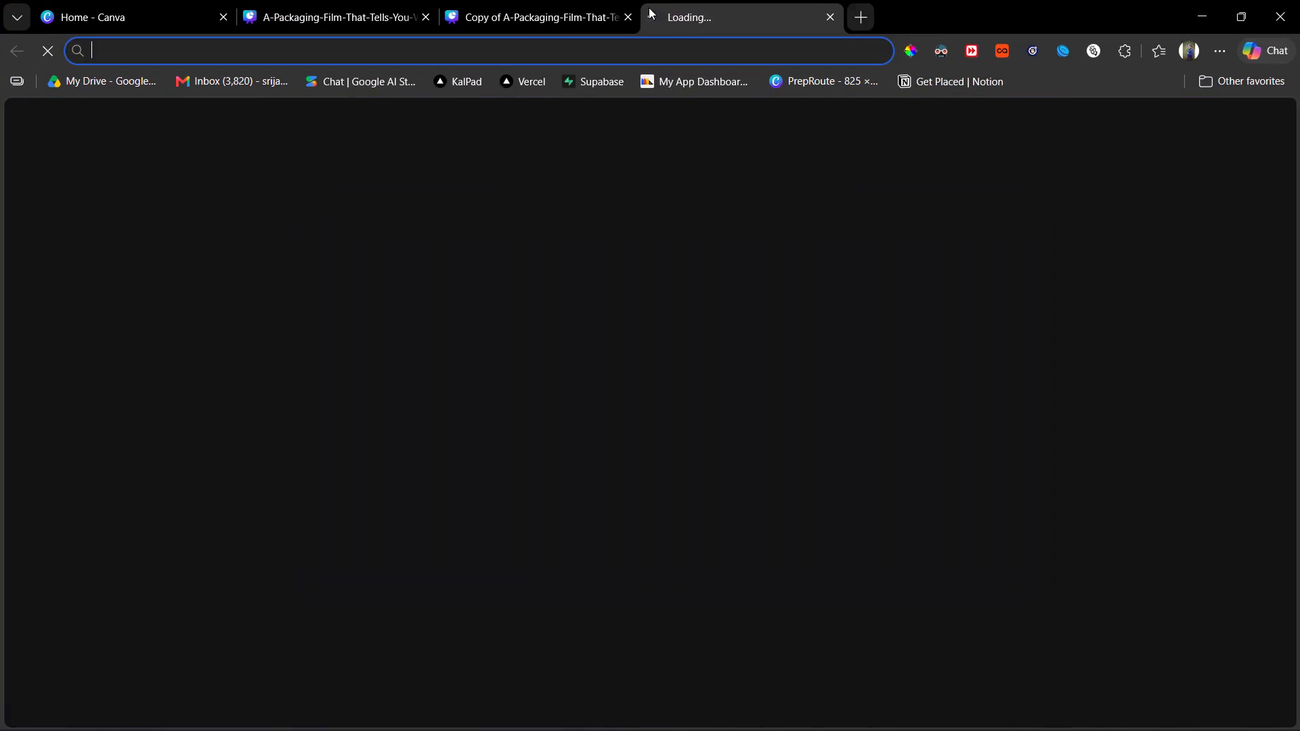
key("ctrl+h")
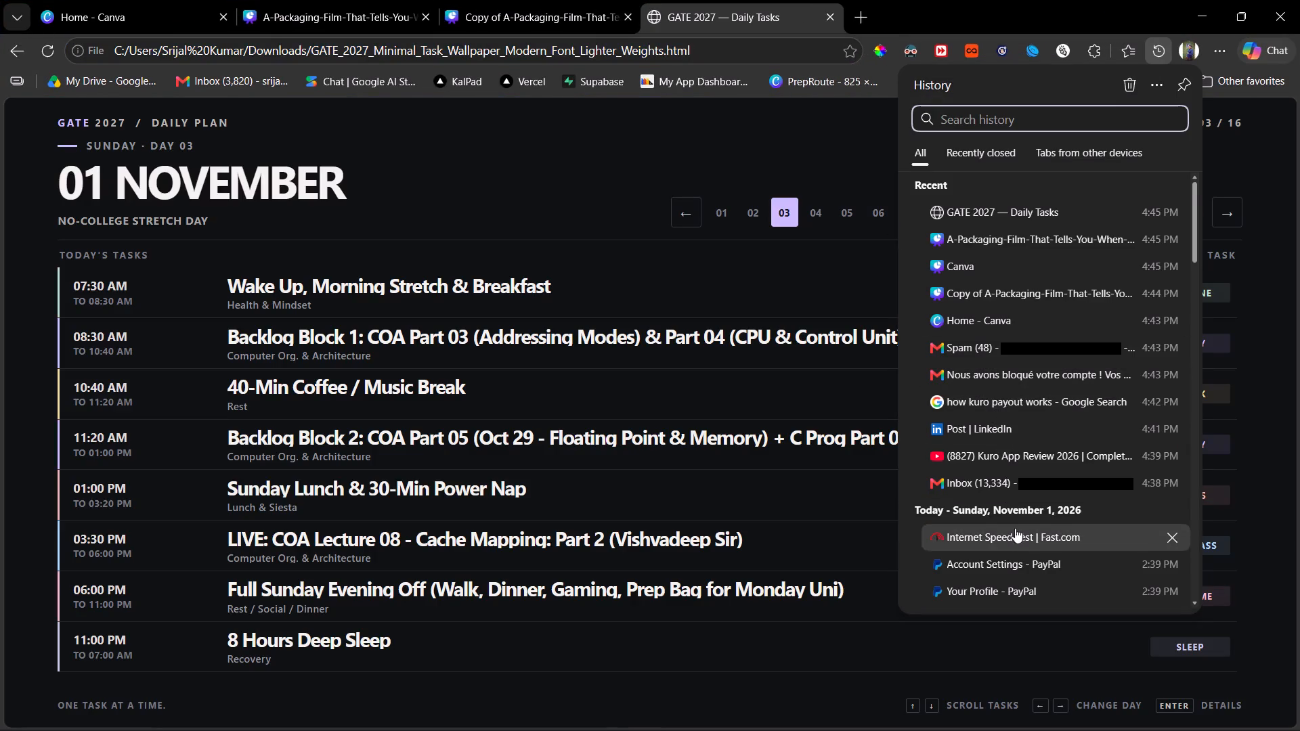
scroll(1015, 539, "down", 5)
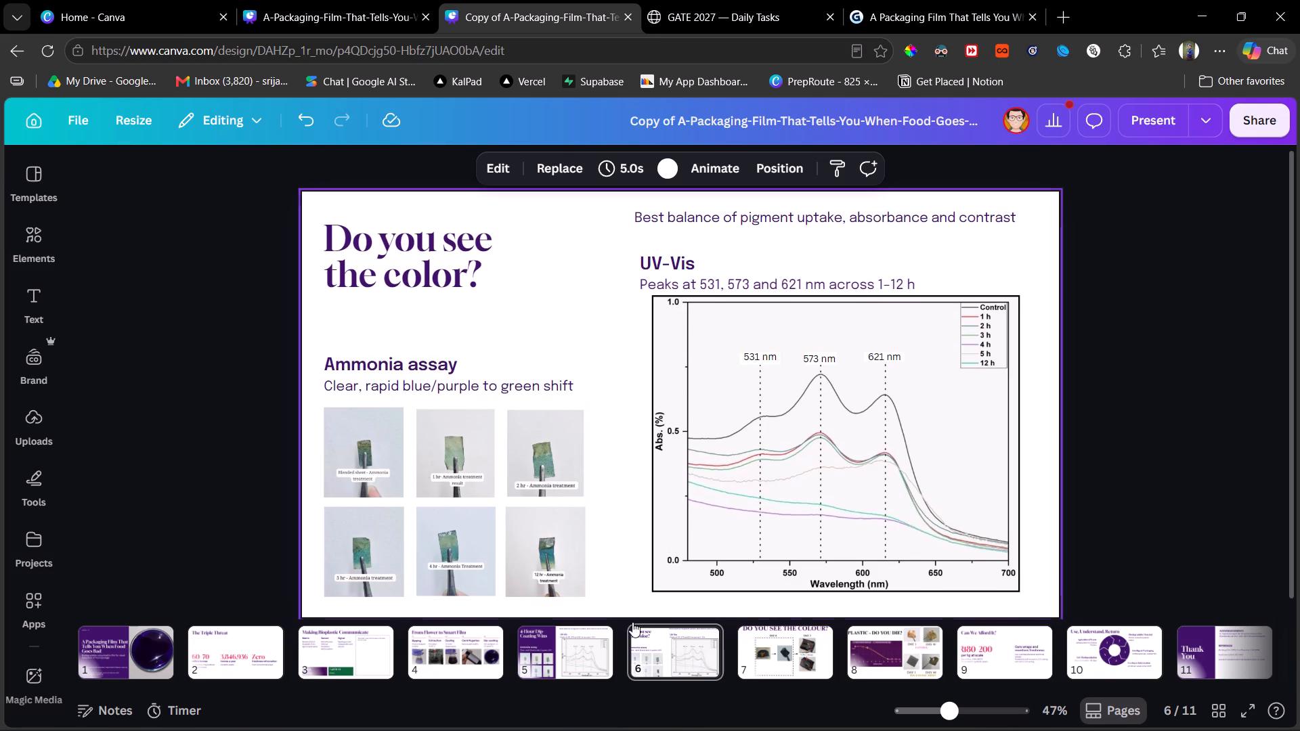
left_click(684, 656)
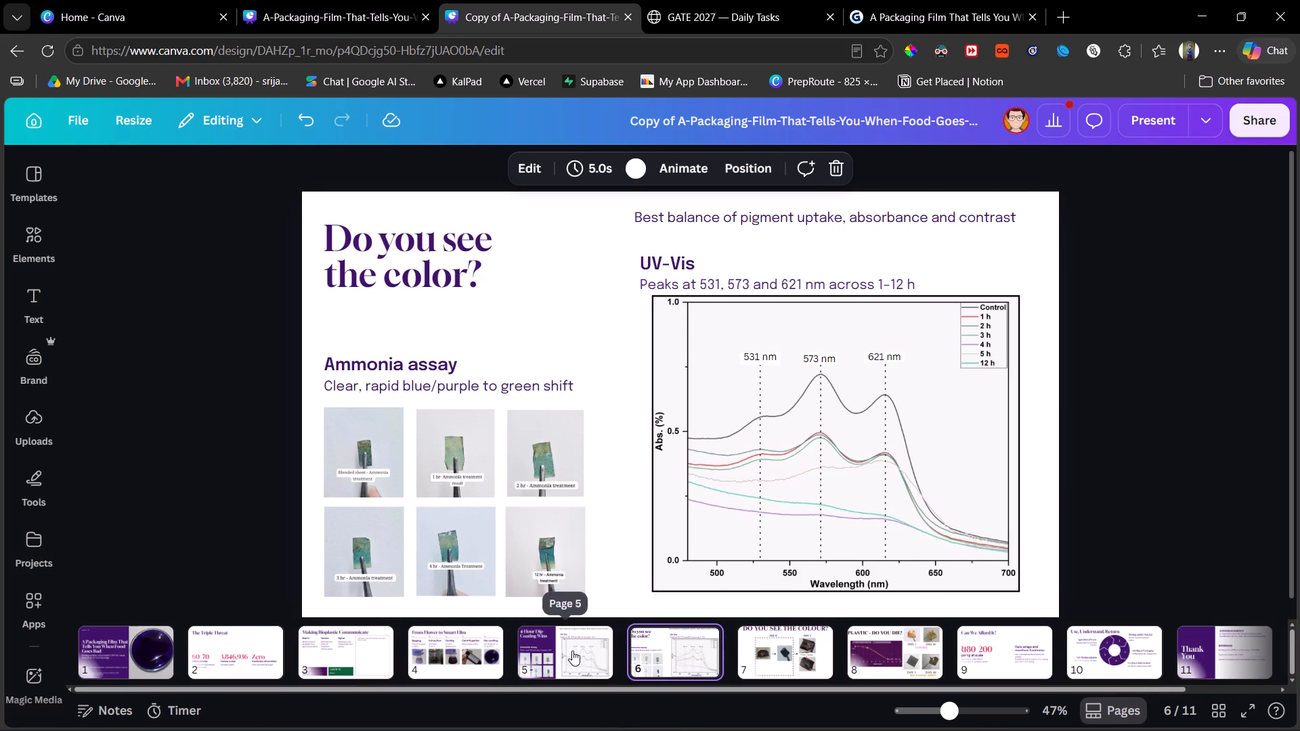
left_click(571, 650)
left_click(447, 642)
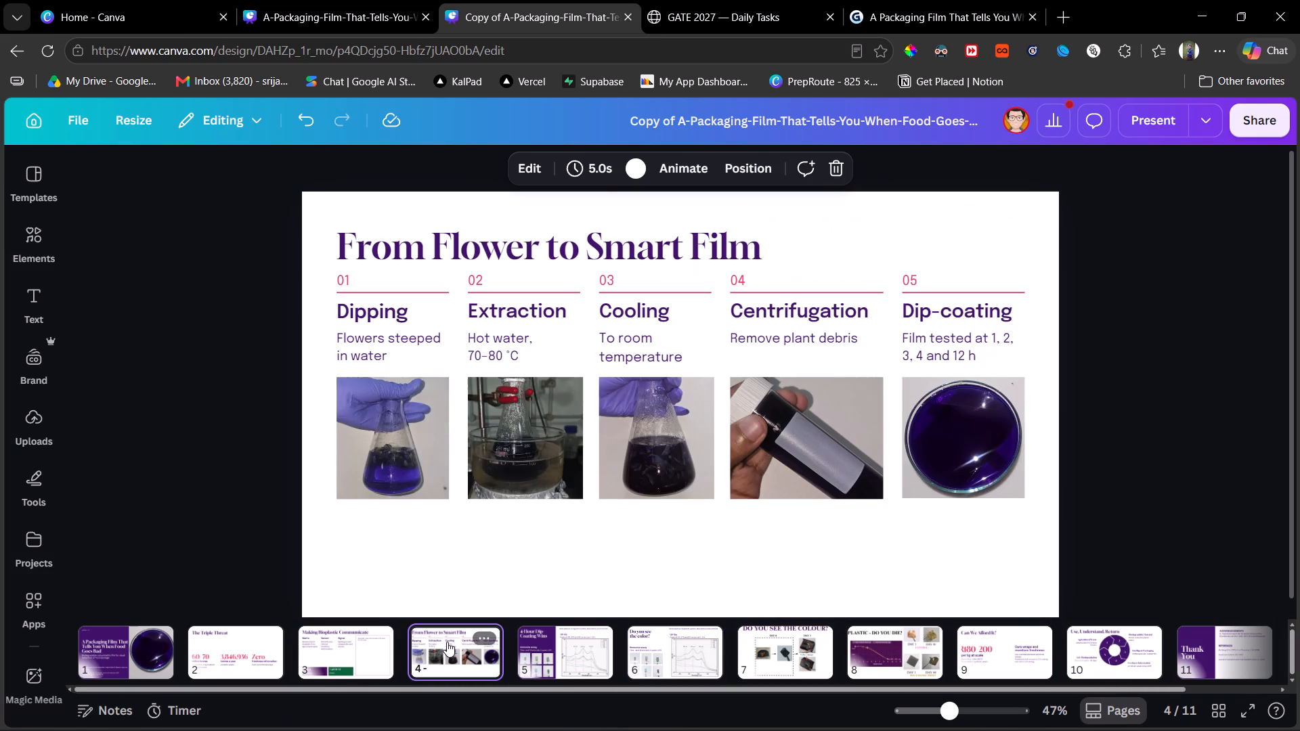
left_click(362, 640)
left_click(280, 640)
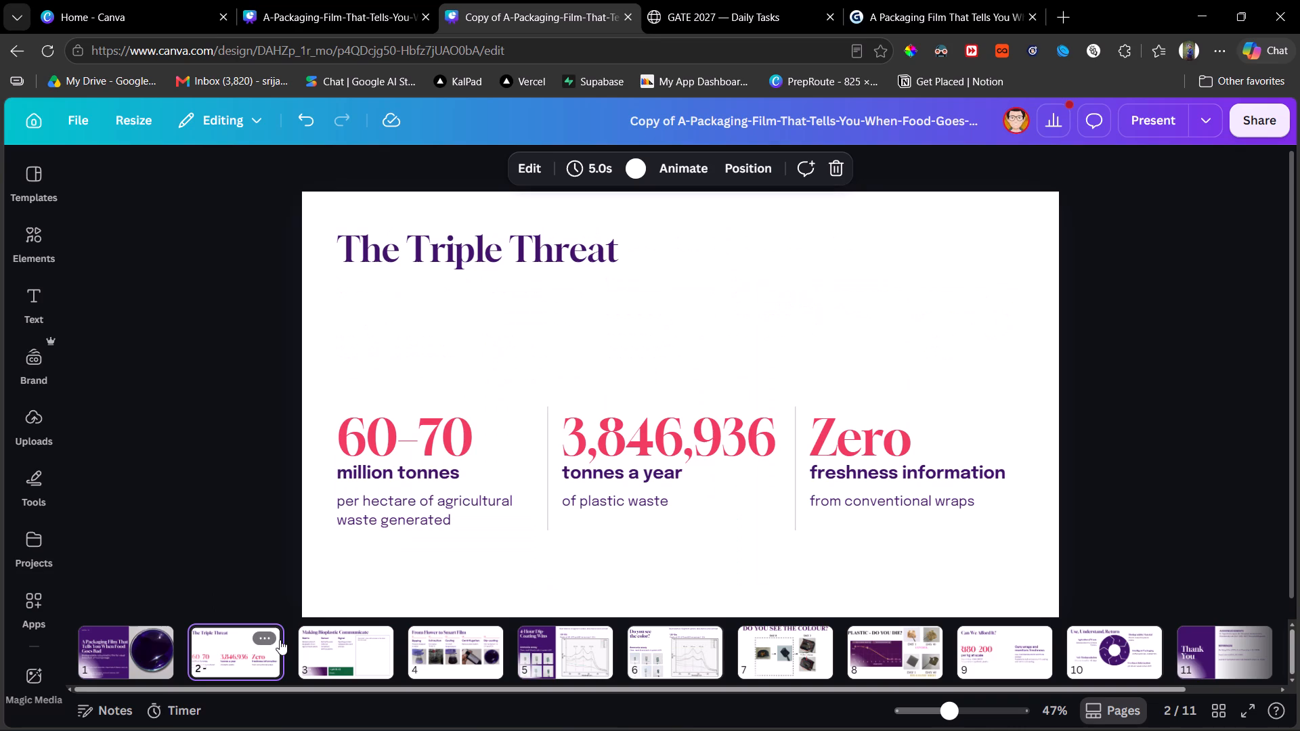
scroll(544, 645, "left", 3)
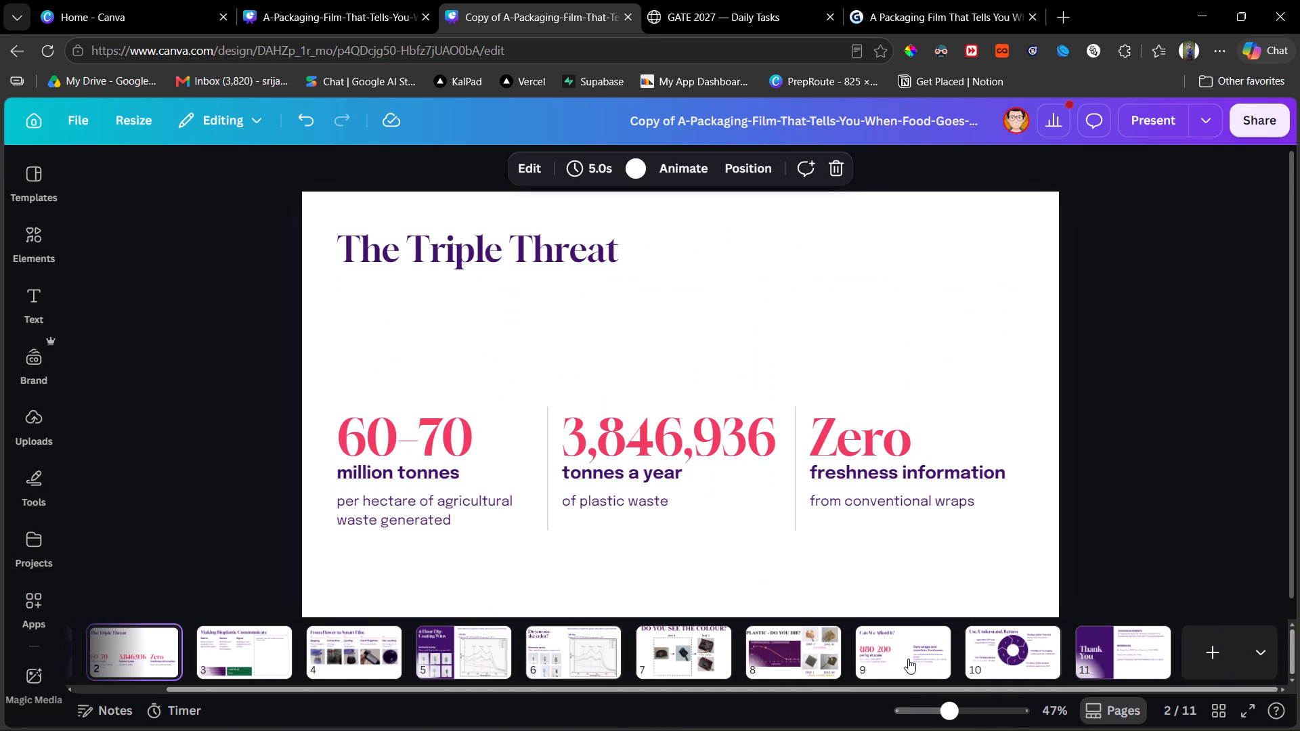
left_click(897, 659)
scroll(896, 659, "left", 2)
left_click(997, 654)
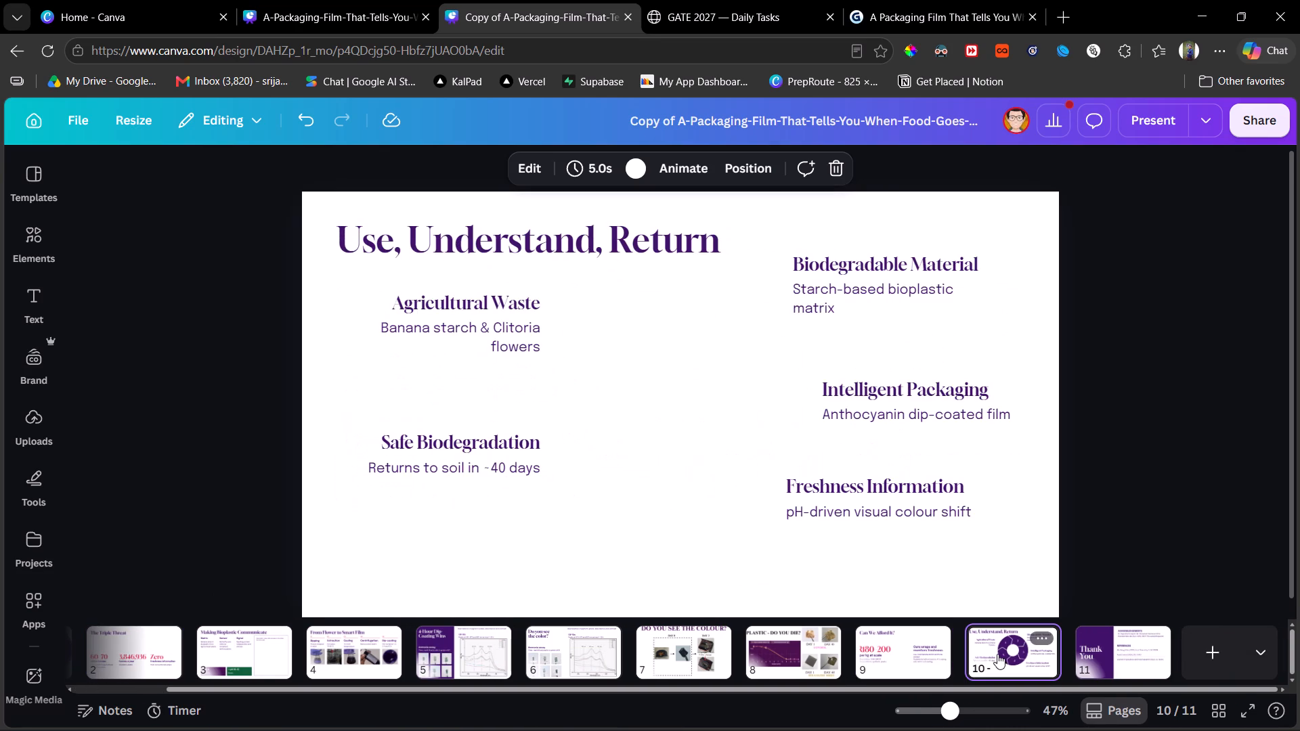
scroll(997, 654, "left", 3)
left_click(1105, 642)
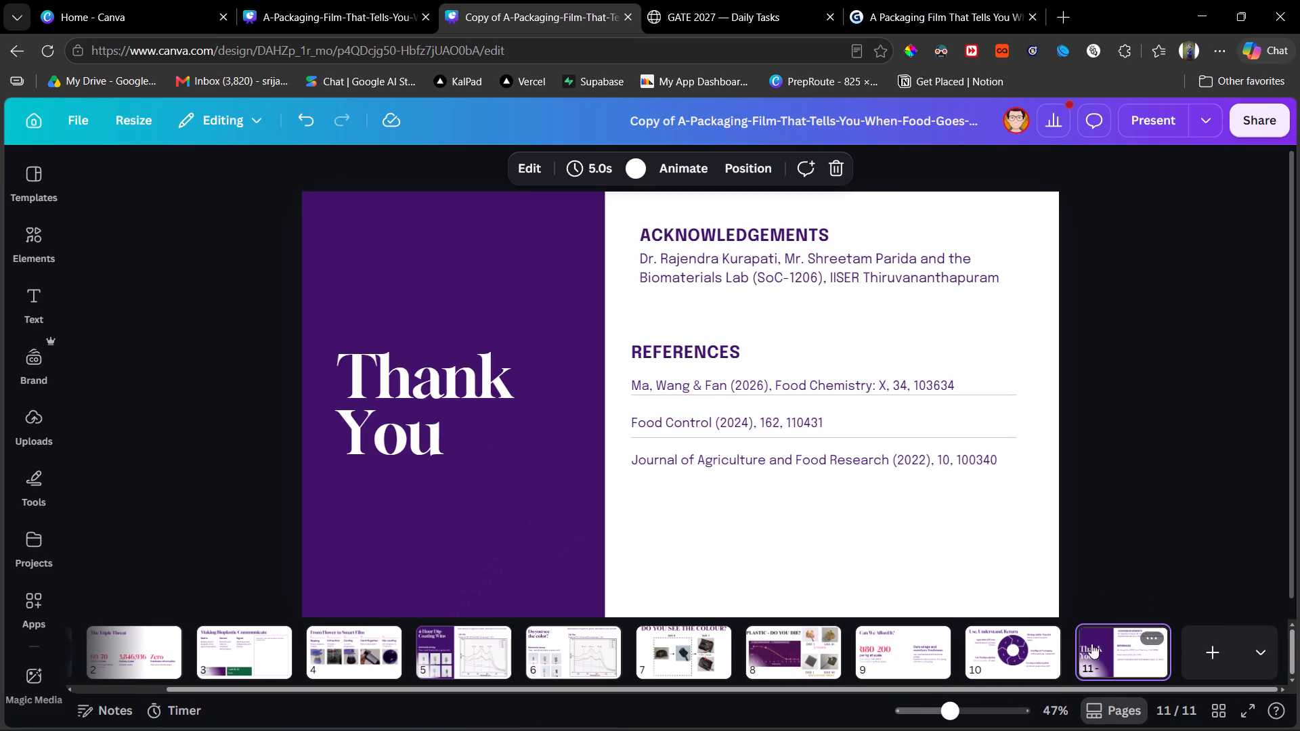
left_click(1048, 646)
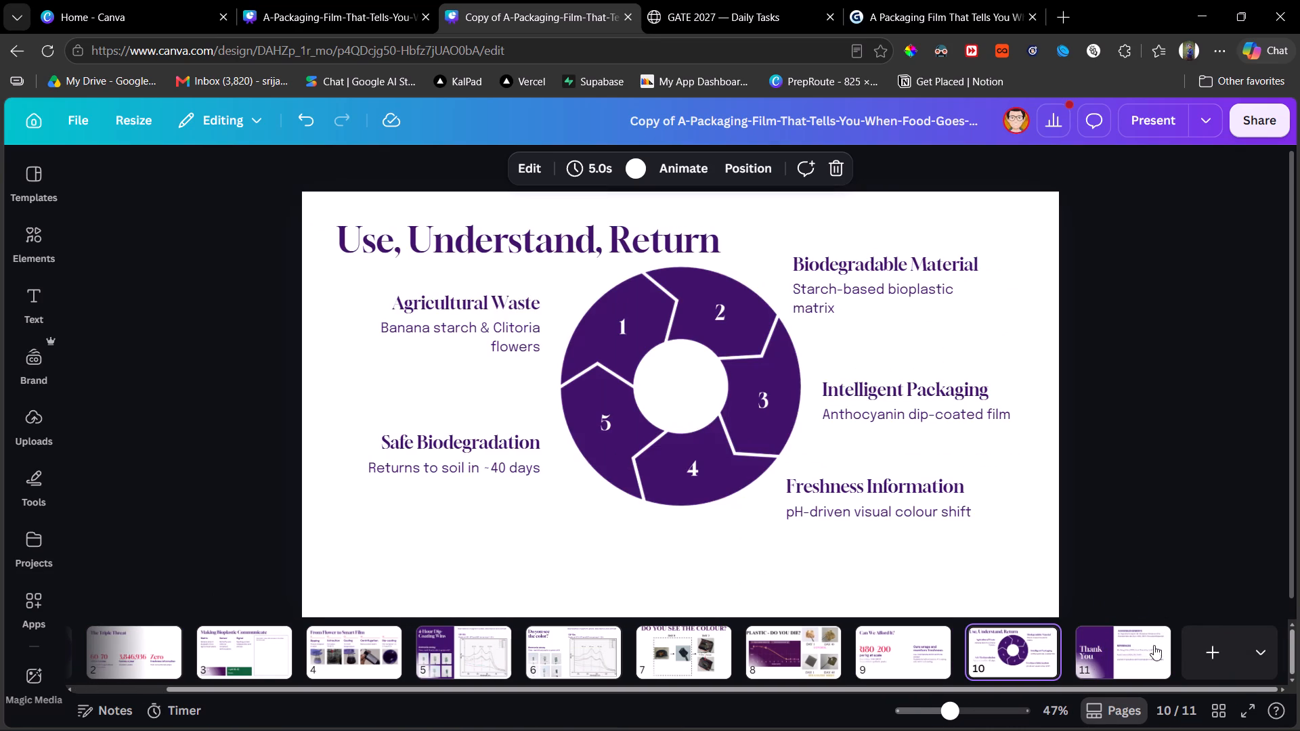
left_click(1148, 656)
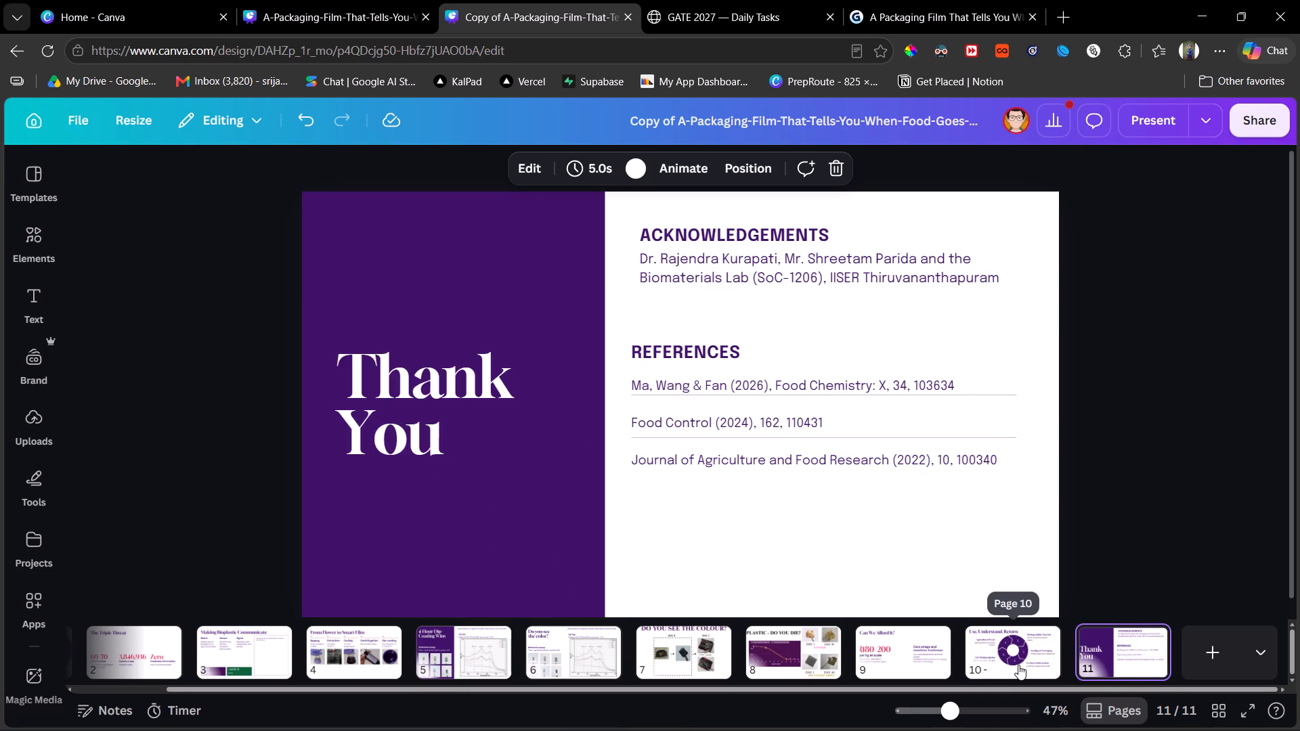
Nudge the References heading, entries and divider lines on the "Thank You" slide rightward to align with the Acknowledgements text.
scroll(841, 493, "up", 1)
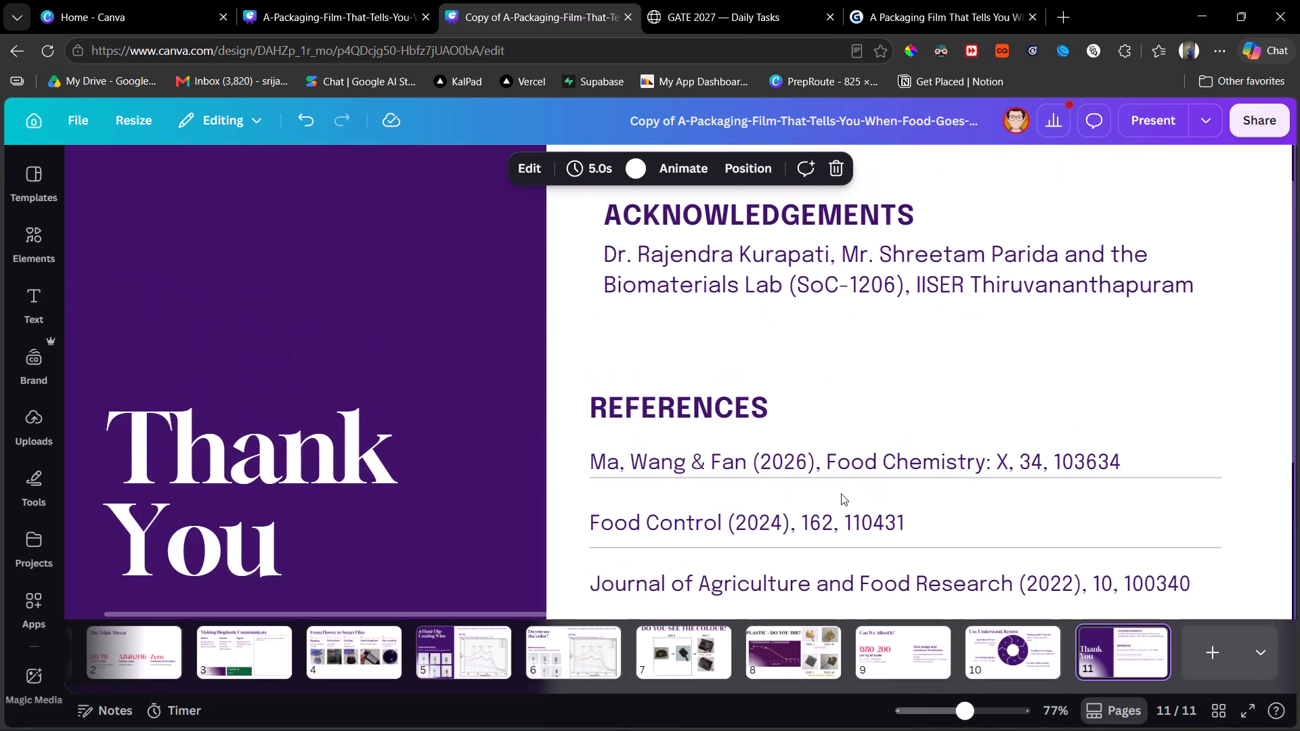
scroll(841, 493, "up", 1)
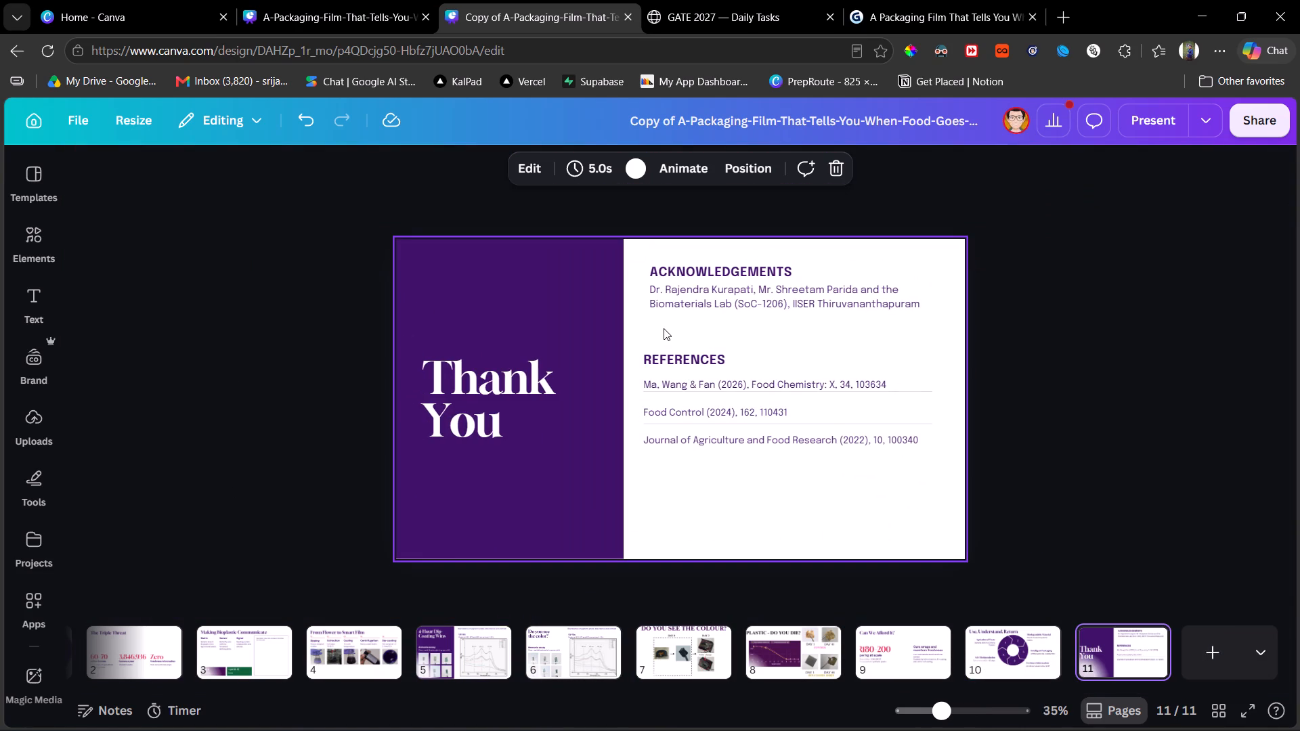
left_click_drag(640, 332, 917, 474)
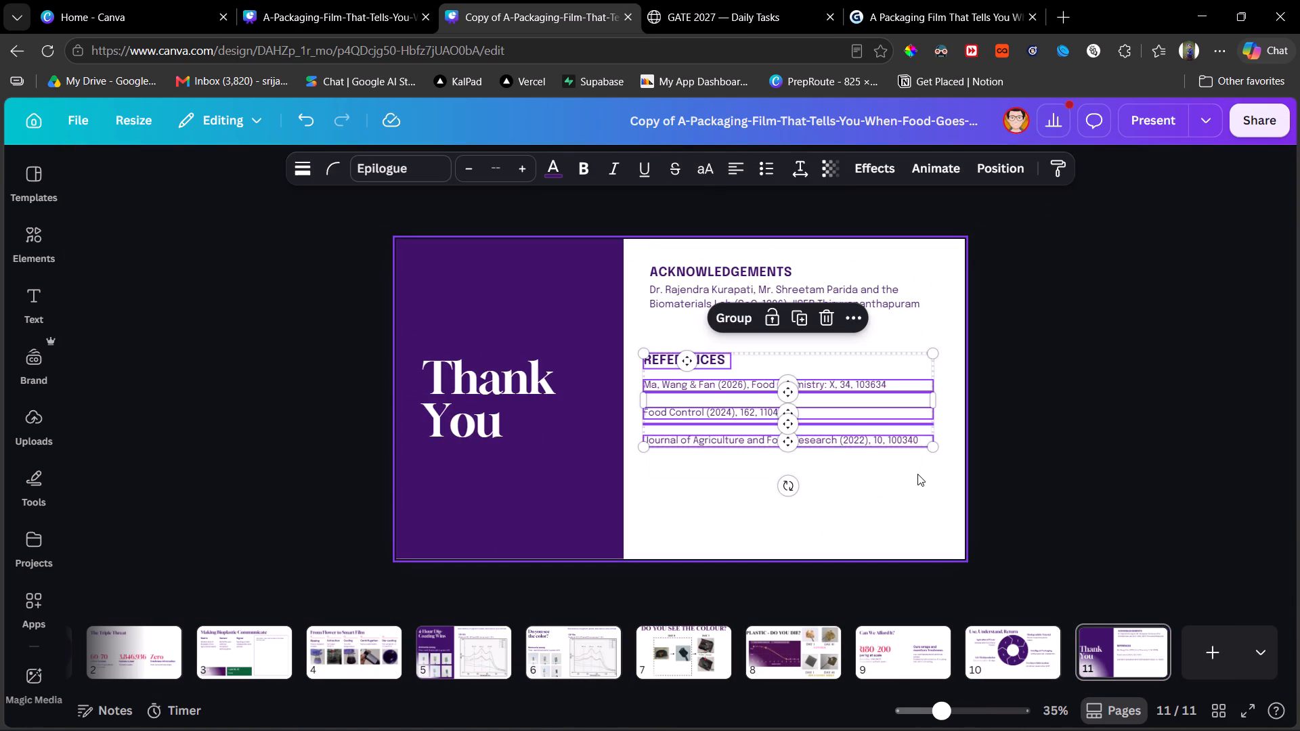
key("Right")
key("Right")
key("Right")
key("Right")
key("Right")
key("Right")
key("Right")
key("Right")
key("Right")
key("Right")
key("Right")
key("Right")
key("Right")
key("Right")
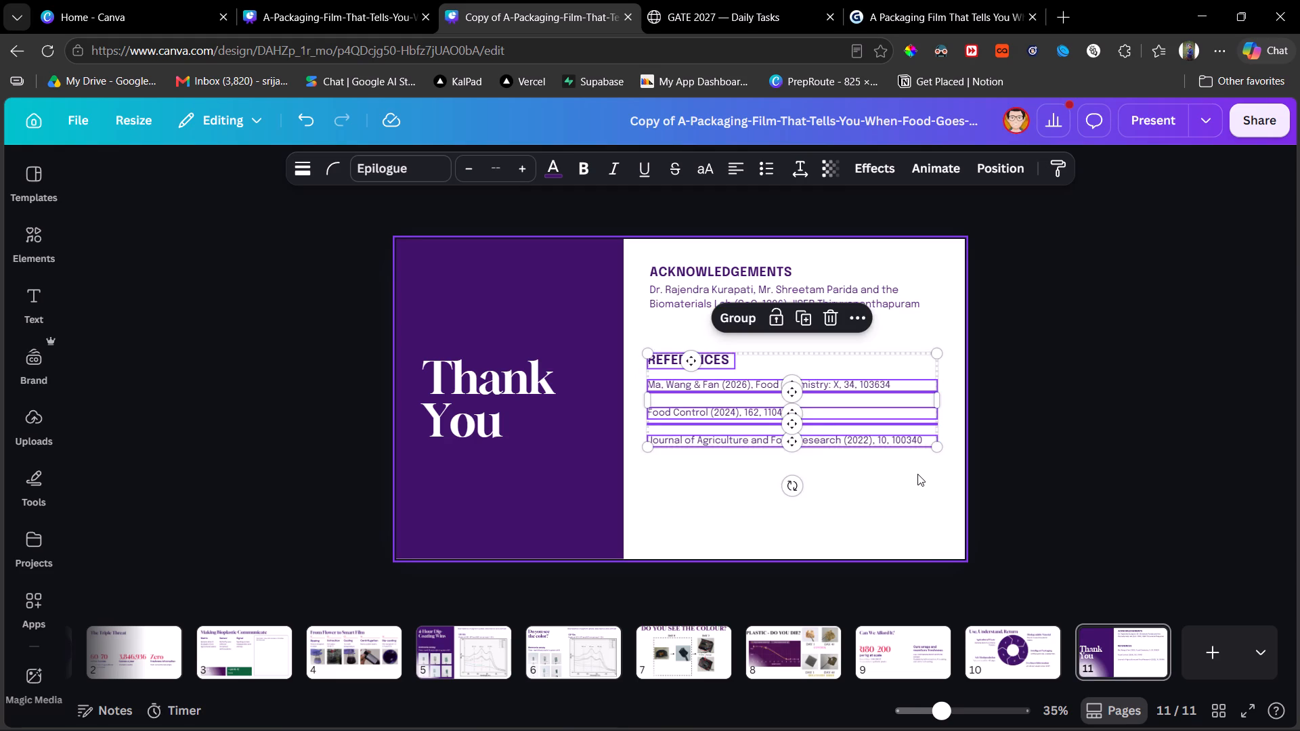
scroll(917, 474, "up", 1)
left_click(793, 380)
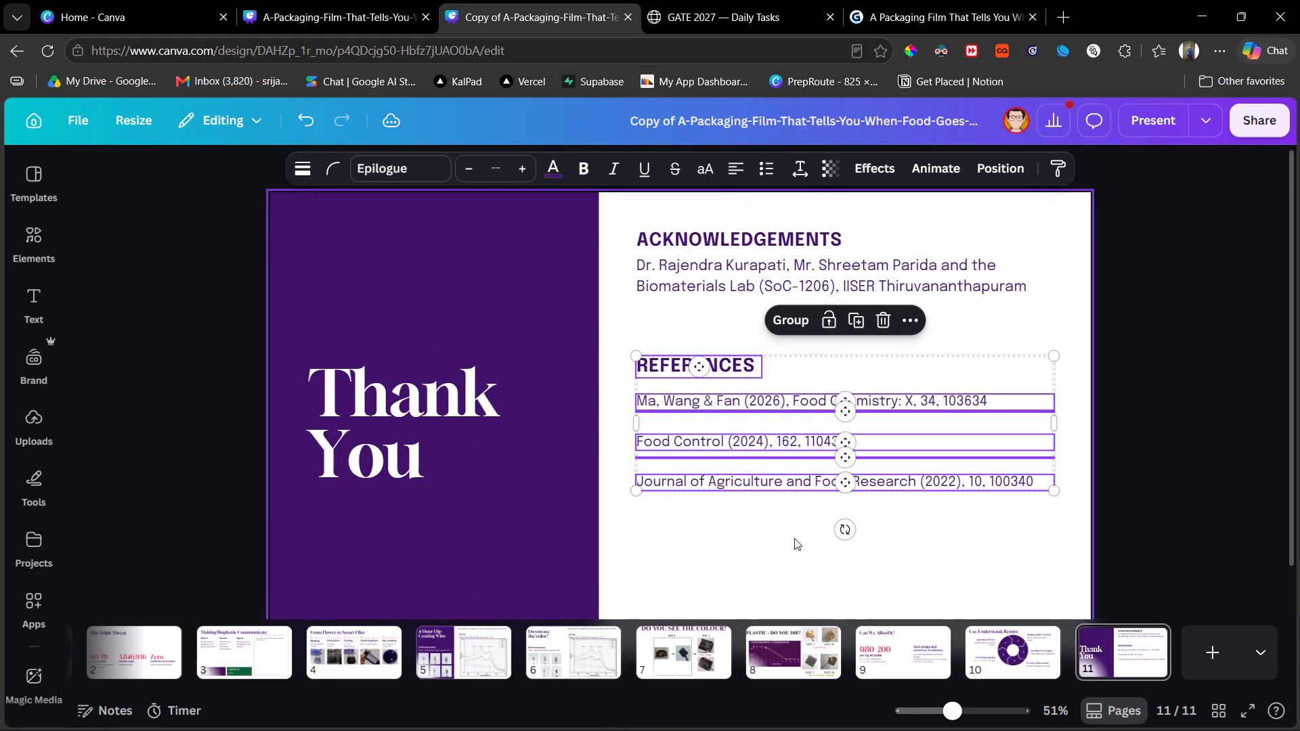
left_click(413, 412)
left_click(766, 576)
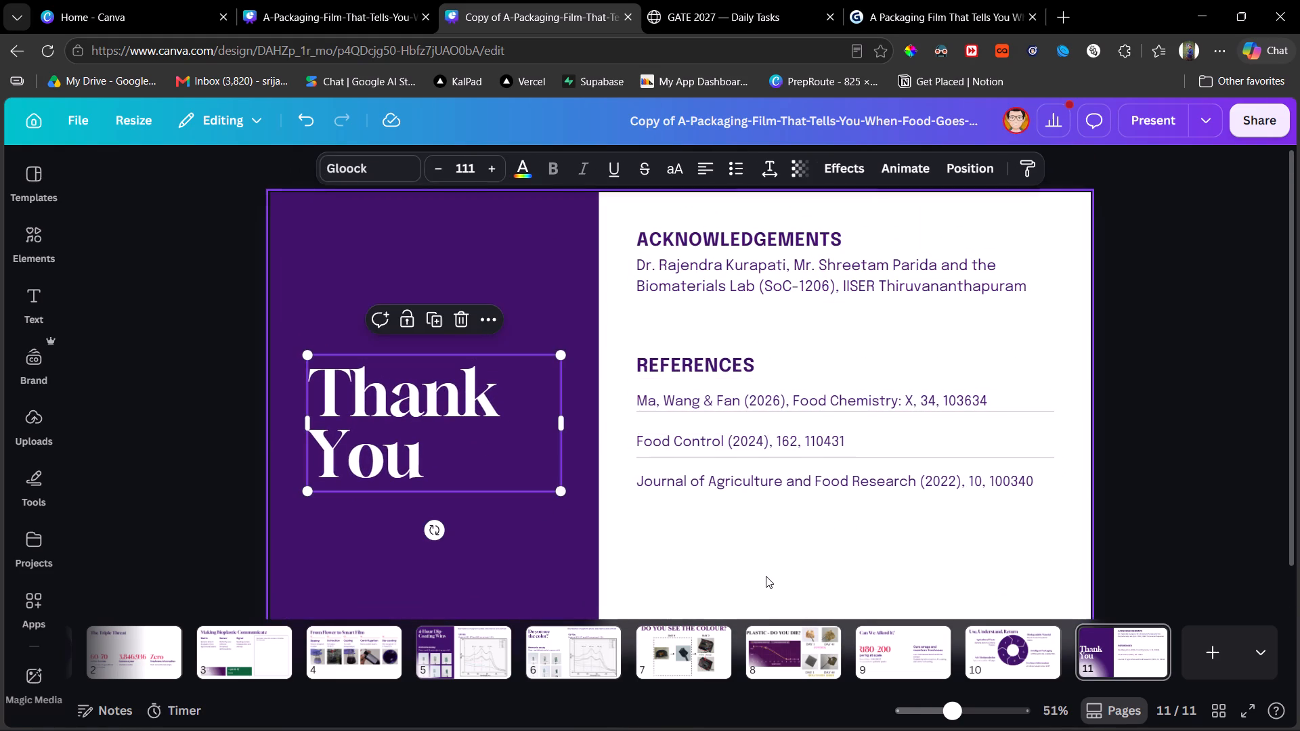
Move the whole References block down toward the bottom of the "Thank You" slide, keeping it left-aligned with the Acknowledgements.
scroll(766, 576, "down", 1)
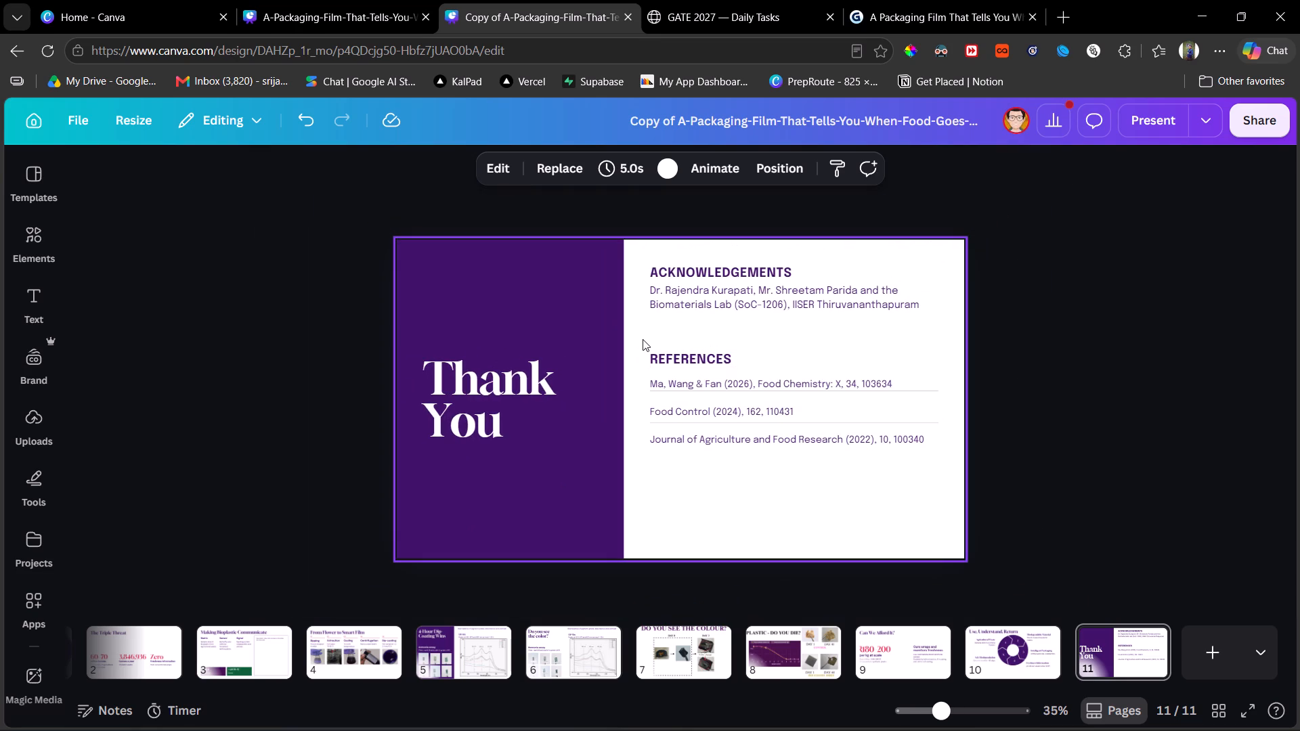
left_click_drag(644, 339, 1020, 486)
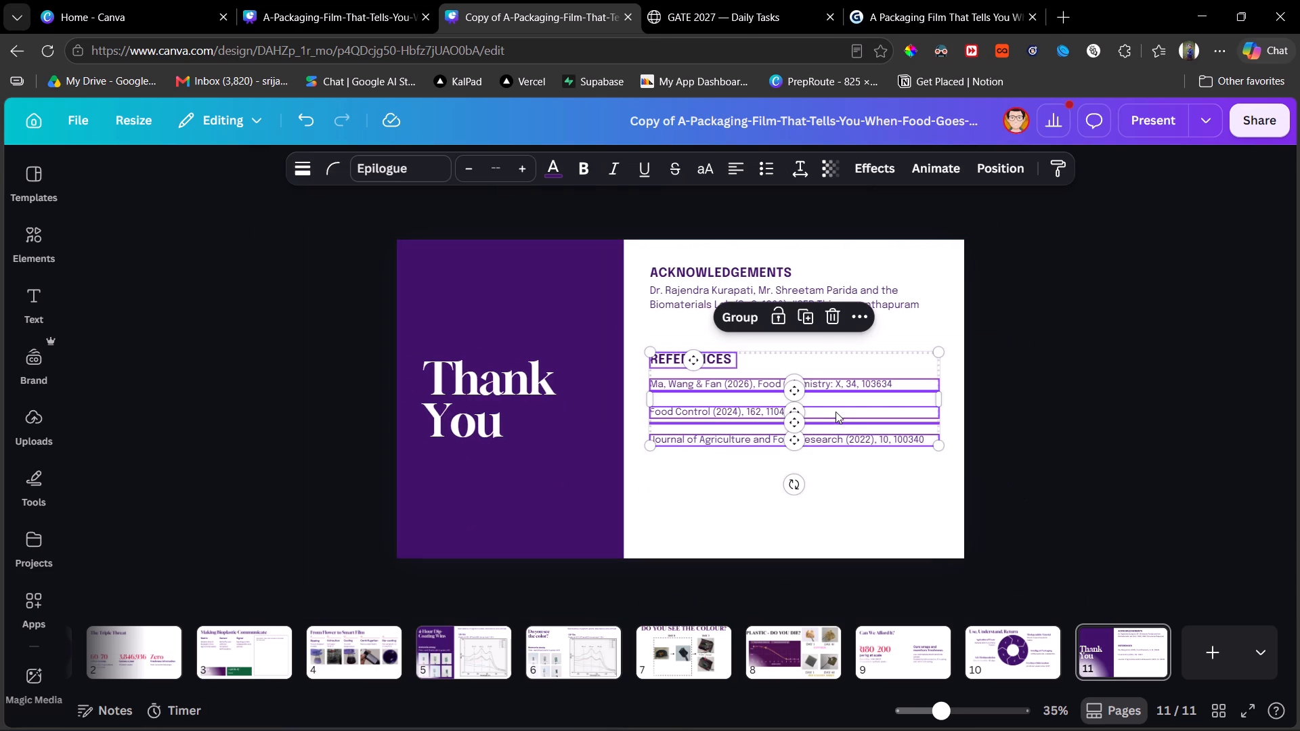
left_click_drag(839, 410, 845, 481)
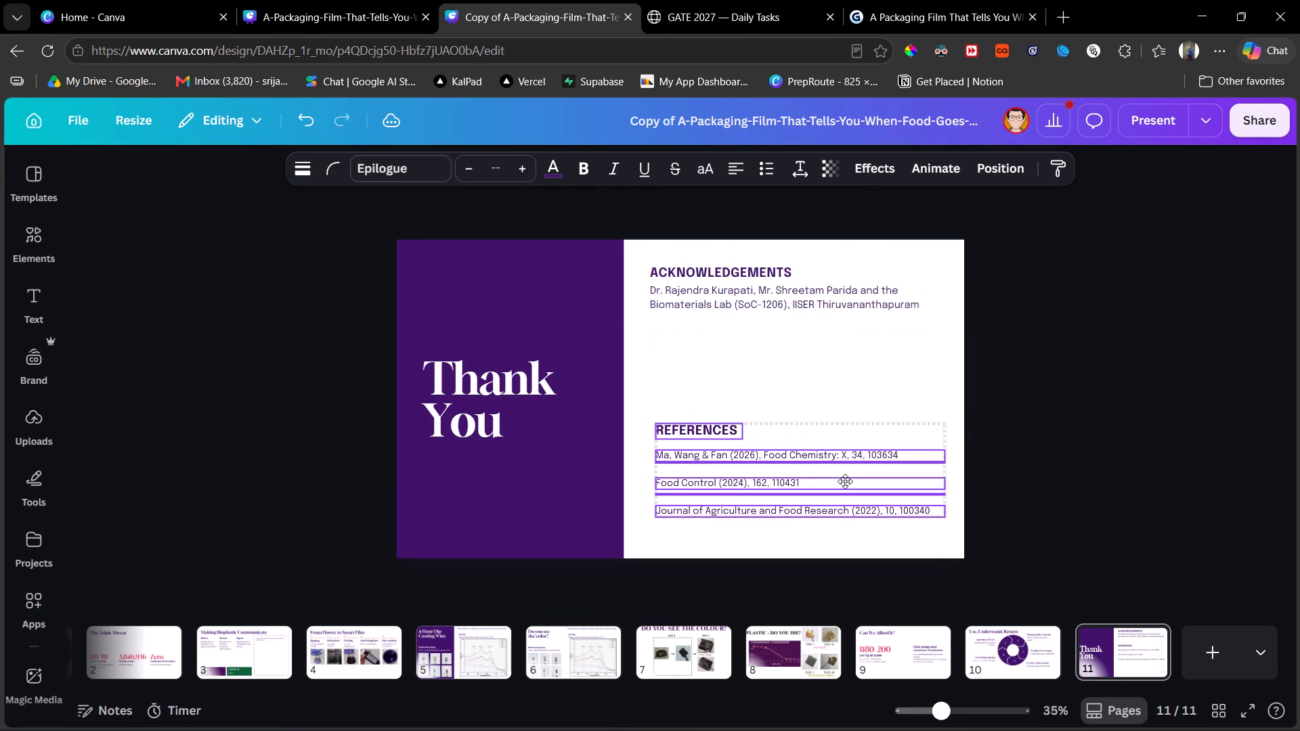
left_click_drag(845, 481, 840, 491)
left_click(1061, 433)
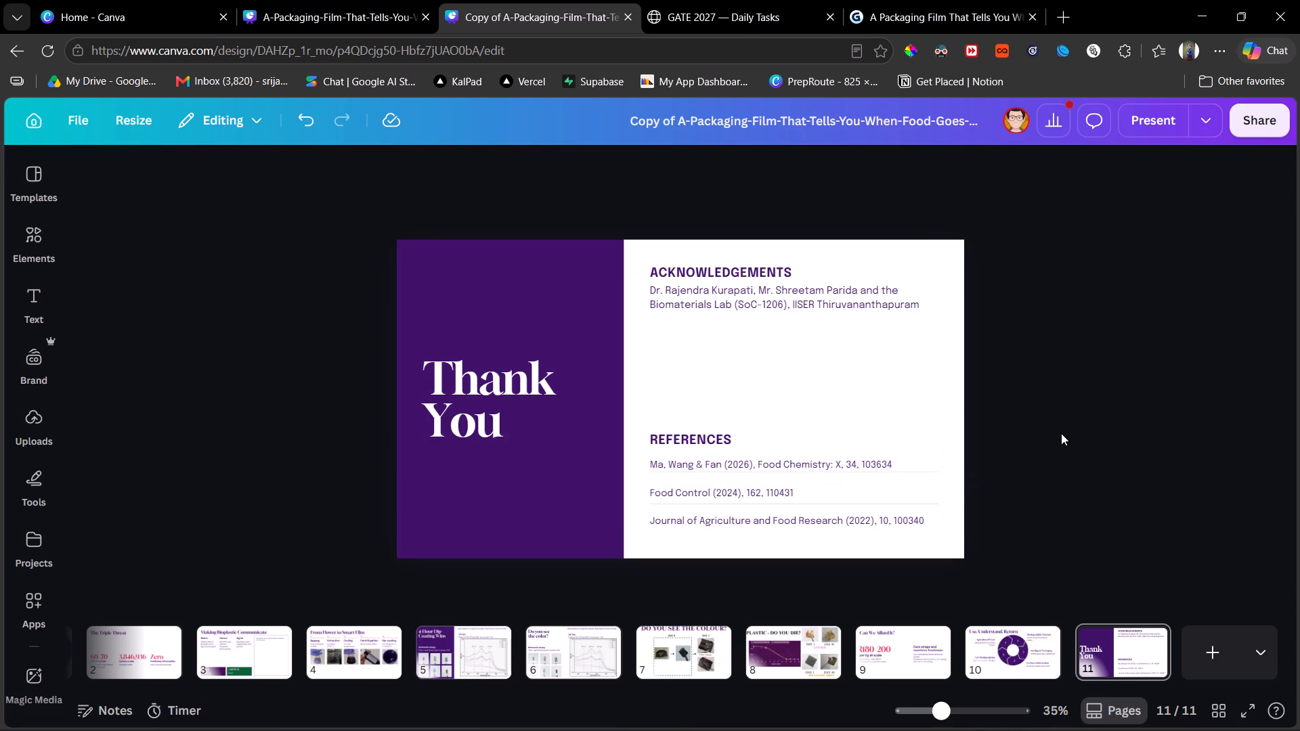
Move the five-part cycle diagram and its labels down, clear of the heading, on the "Use, Understand, Return" slide.
left_click(1002, 650)
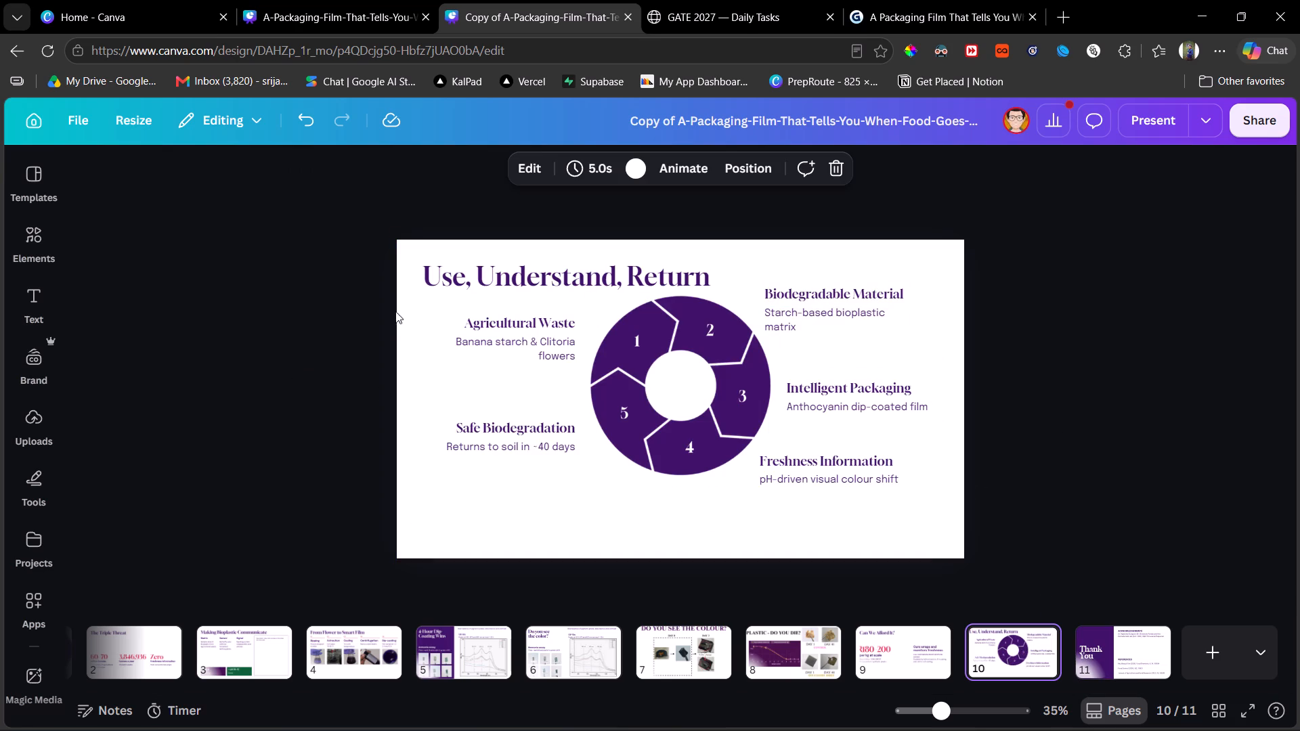
left_click_drag(404, 301, 903, 477)
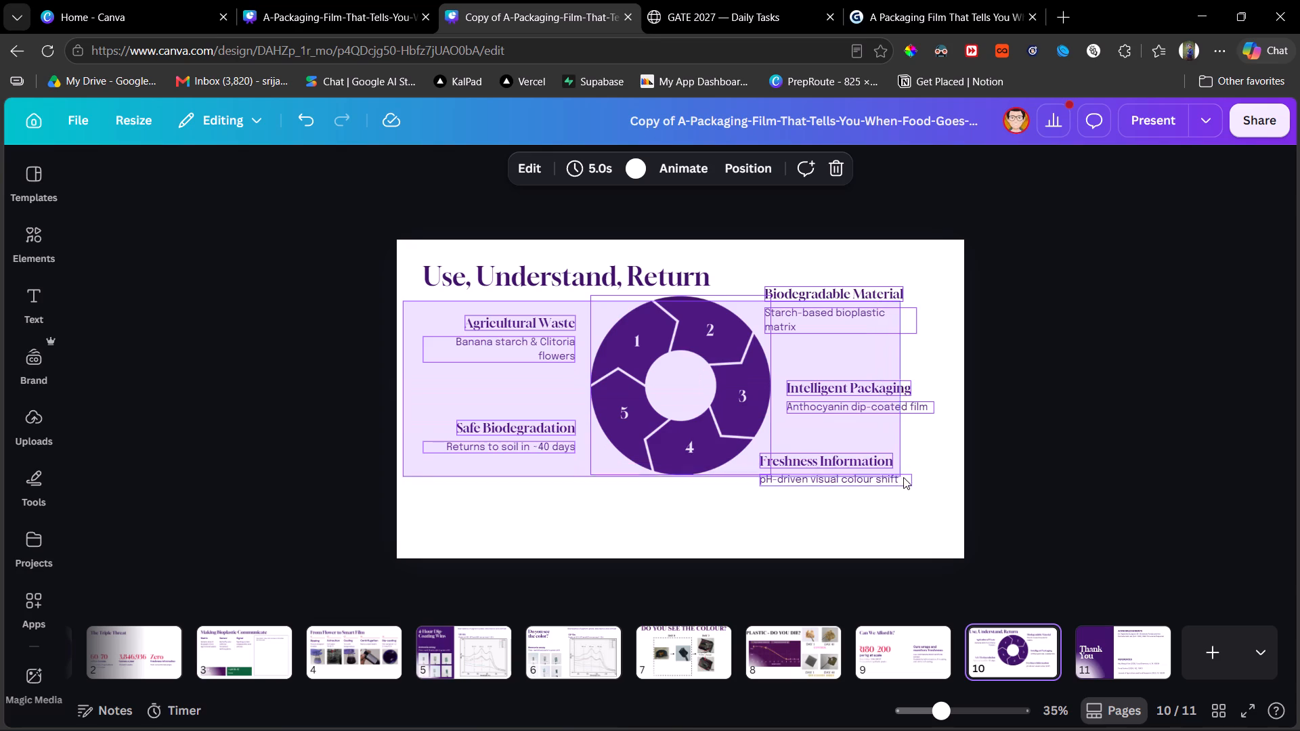
left_click_drag(903, 477, 907, 491)
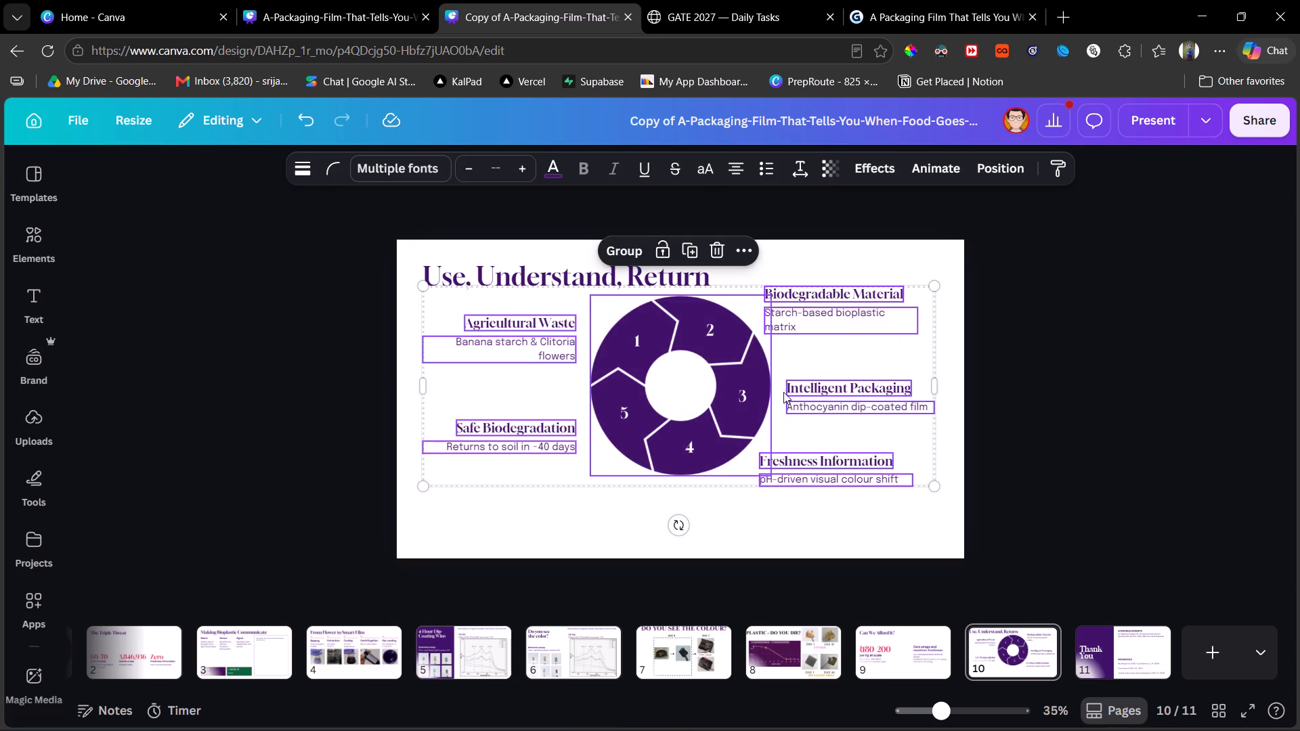
left_click_drag(747, 376, 747, 393)
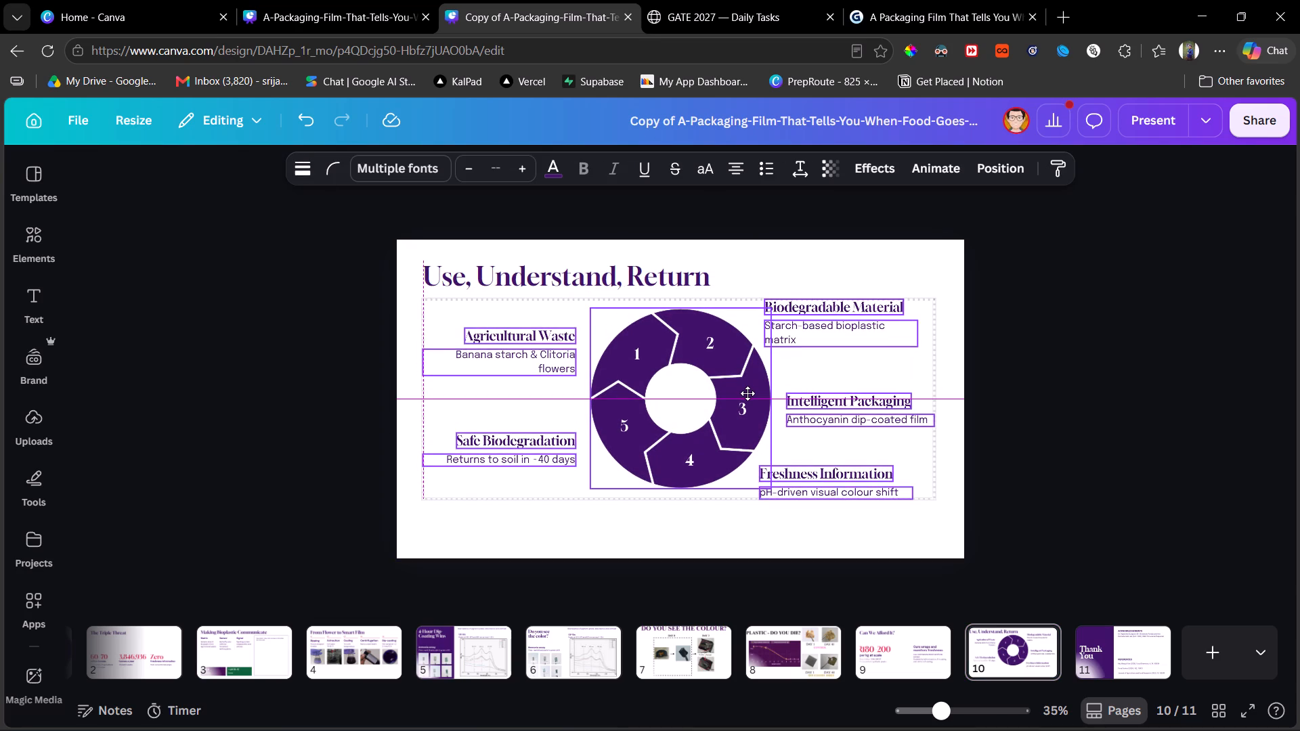
left_click_drag(747, 393, 750, 399)
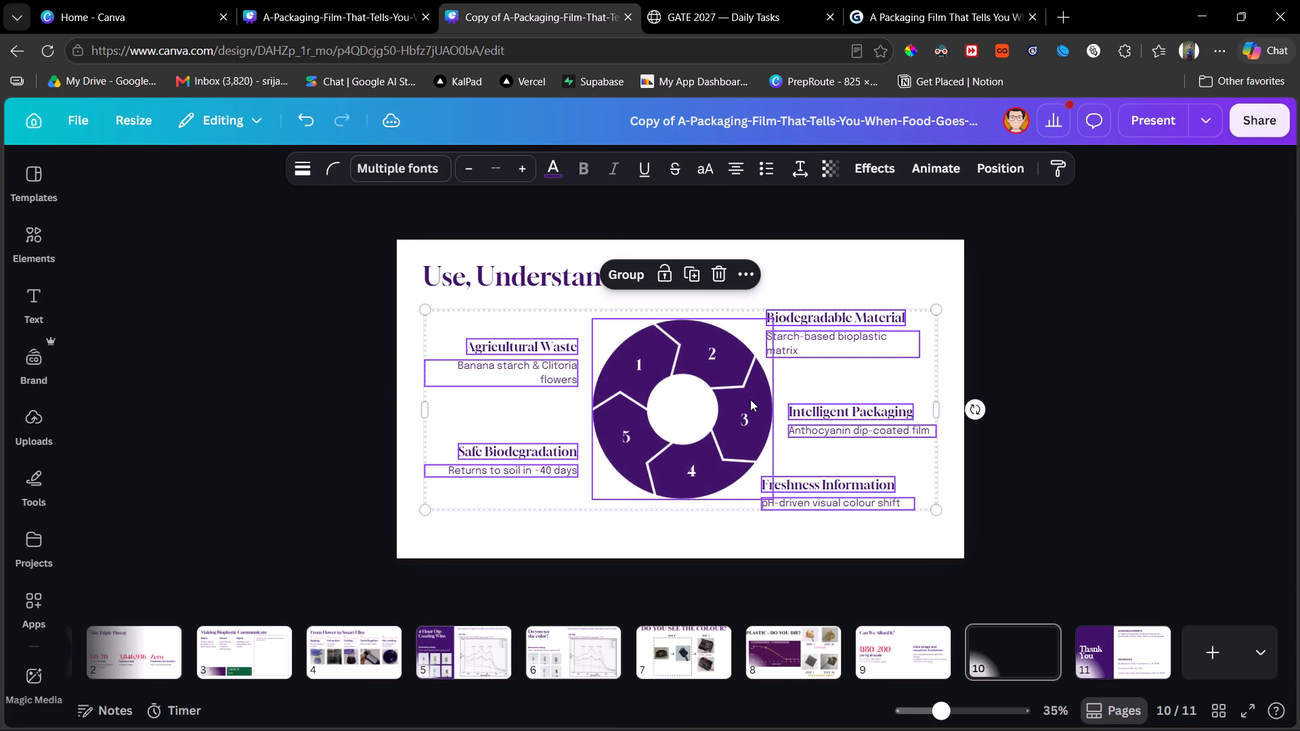
left_click_drag(879, 438, 867, 438)
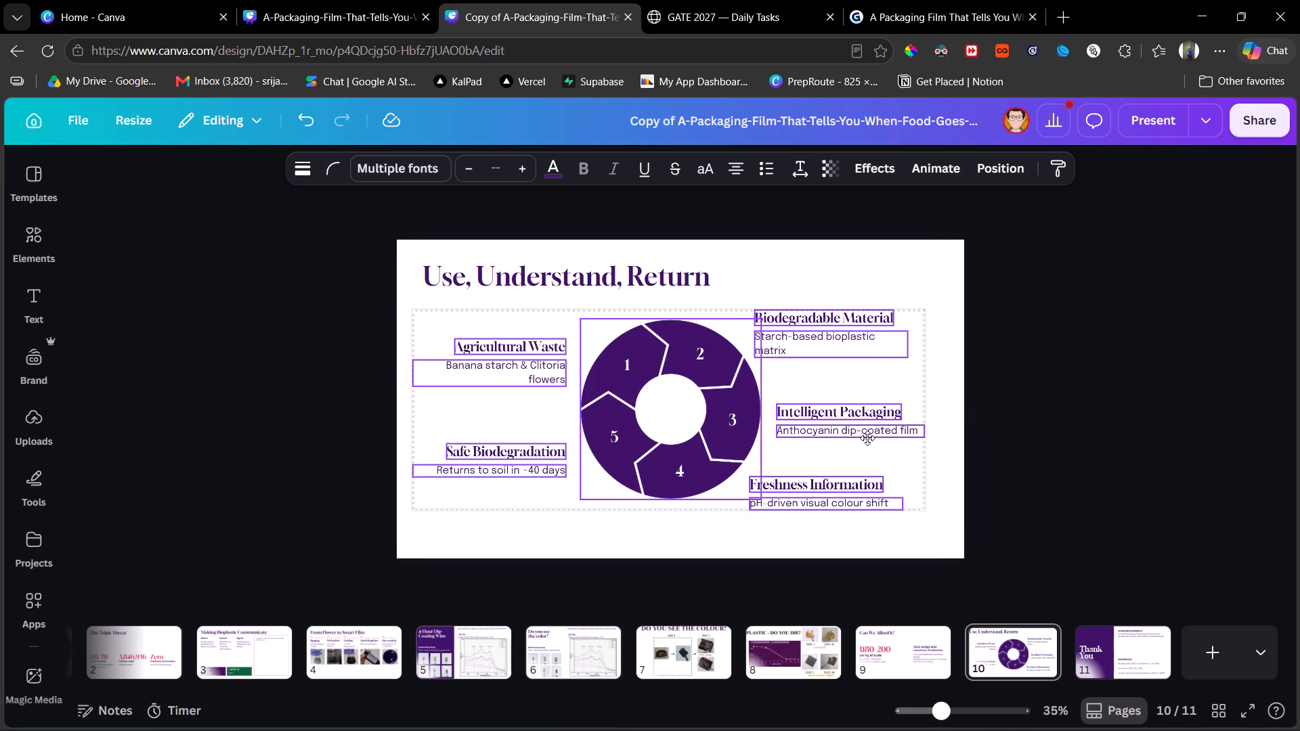
left_click_drag(867, 438, 886, 439)
left_click(1152, 433)
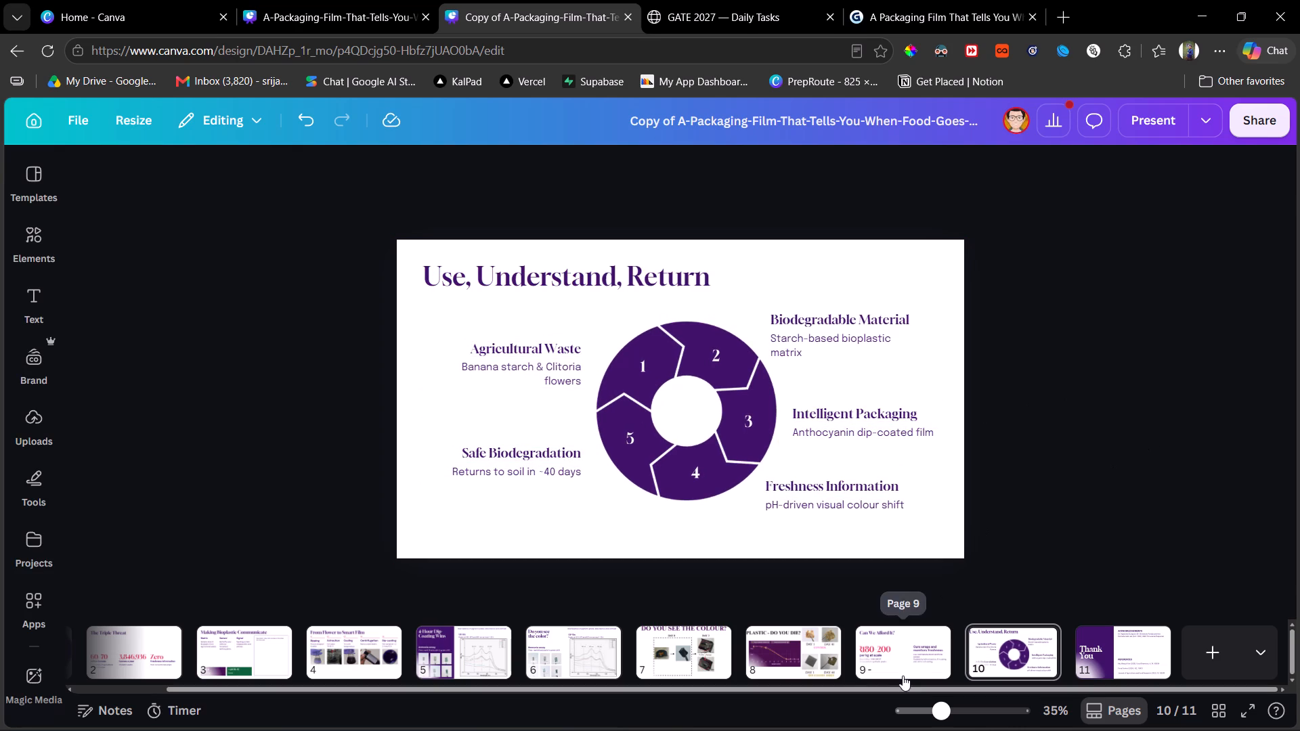
Delete the six ammonia assay photos from the "Do you see the color?" slide.
left_click(896, 662)
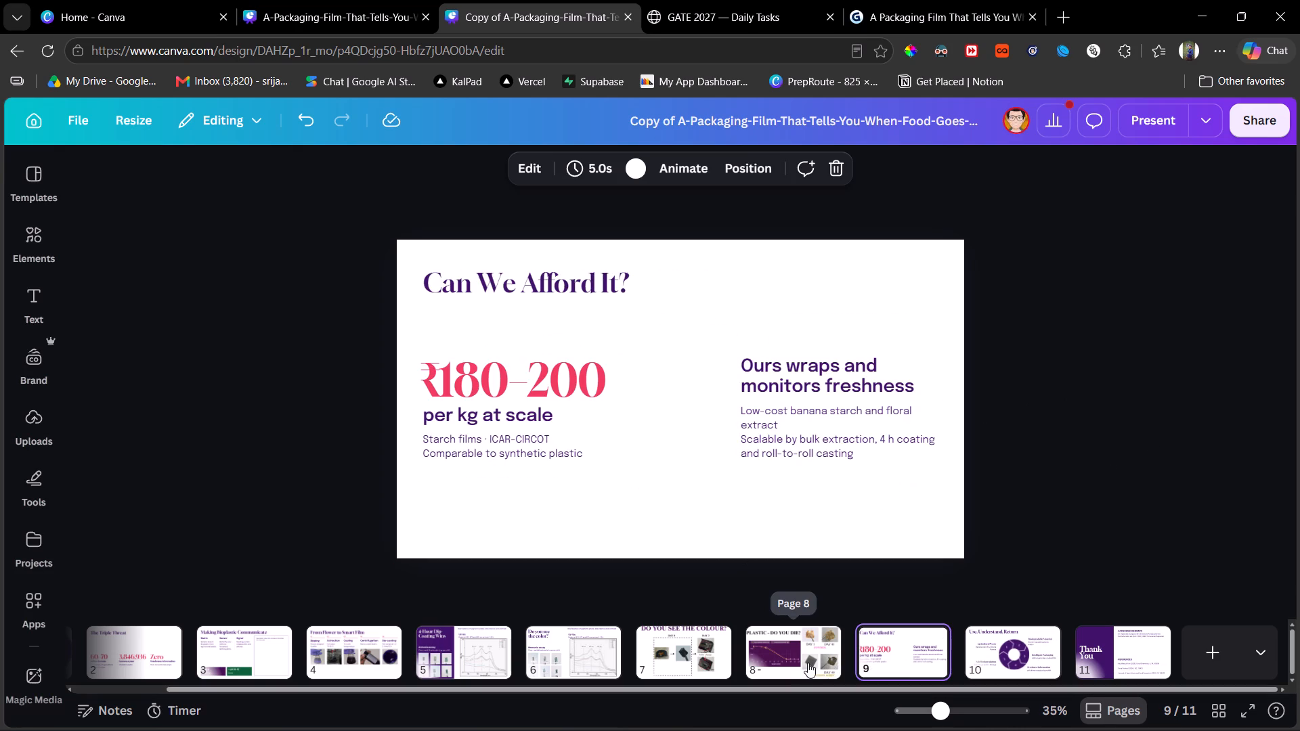
left_click(772, 644)
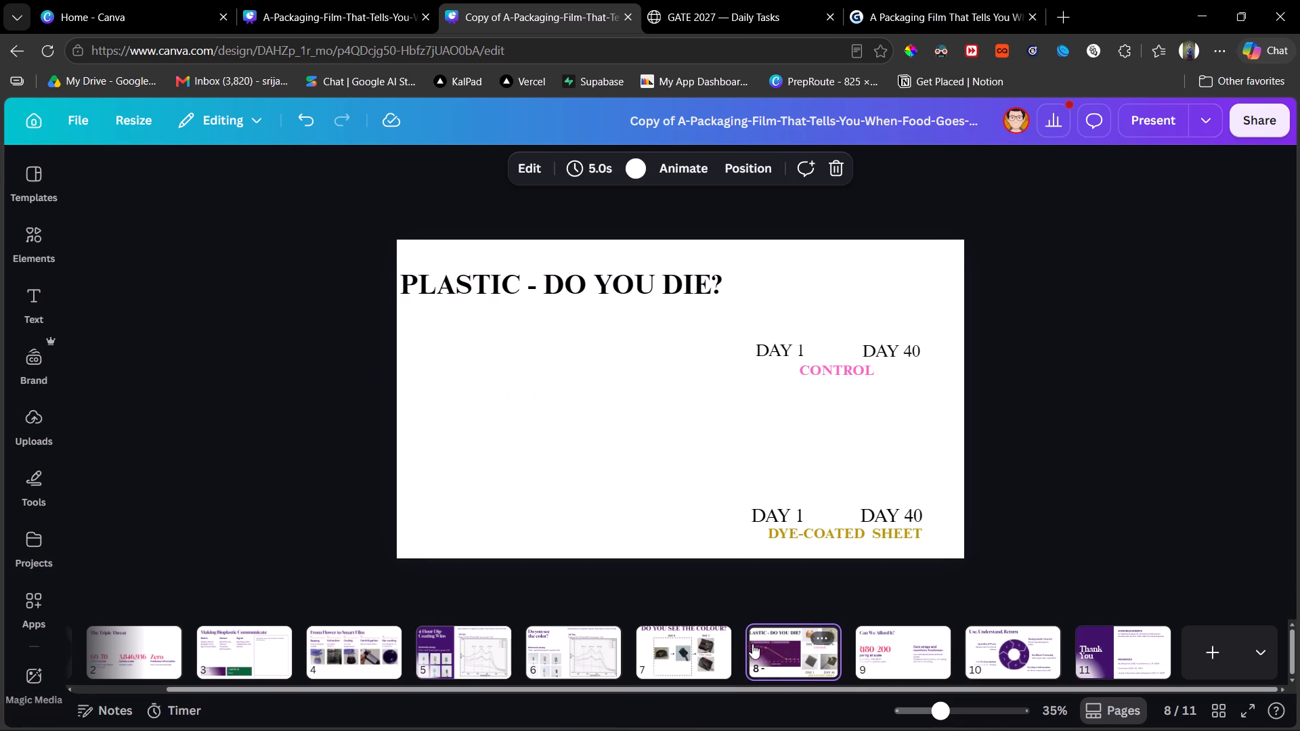
left_click(702, 641)
left_click(577, 633)
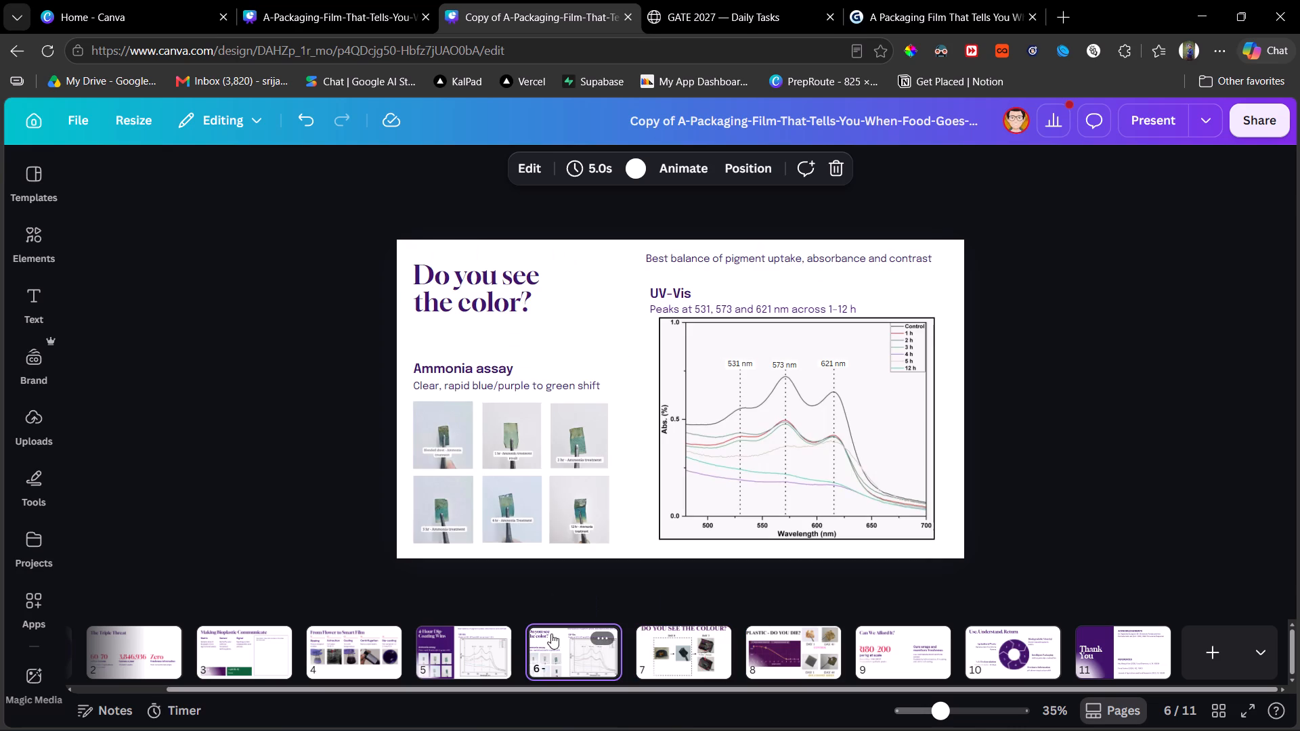
left_click(502, 363)
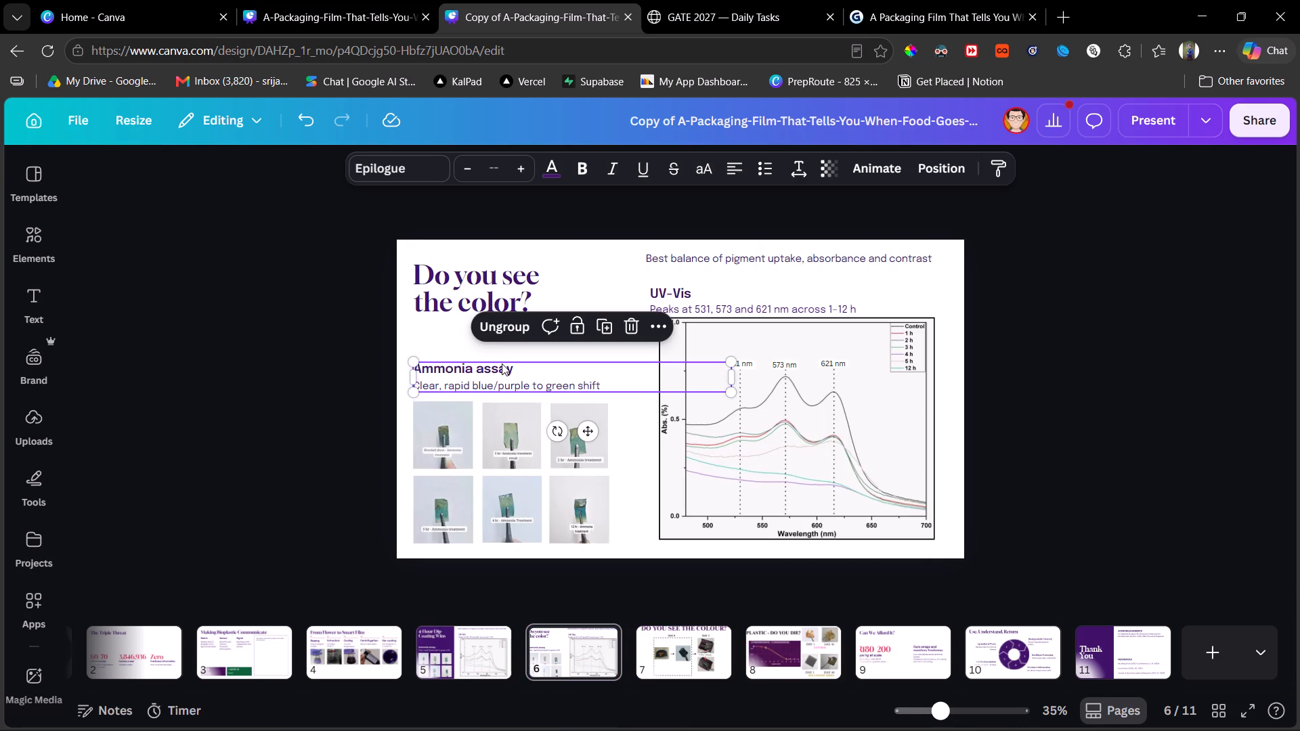
left_click(542, 373)
key("Delete")
left_click(611, 344)
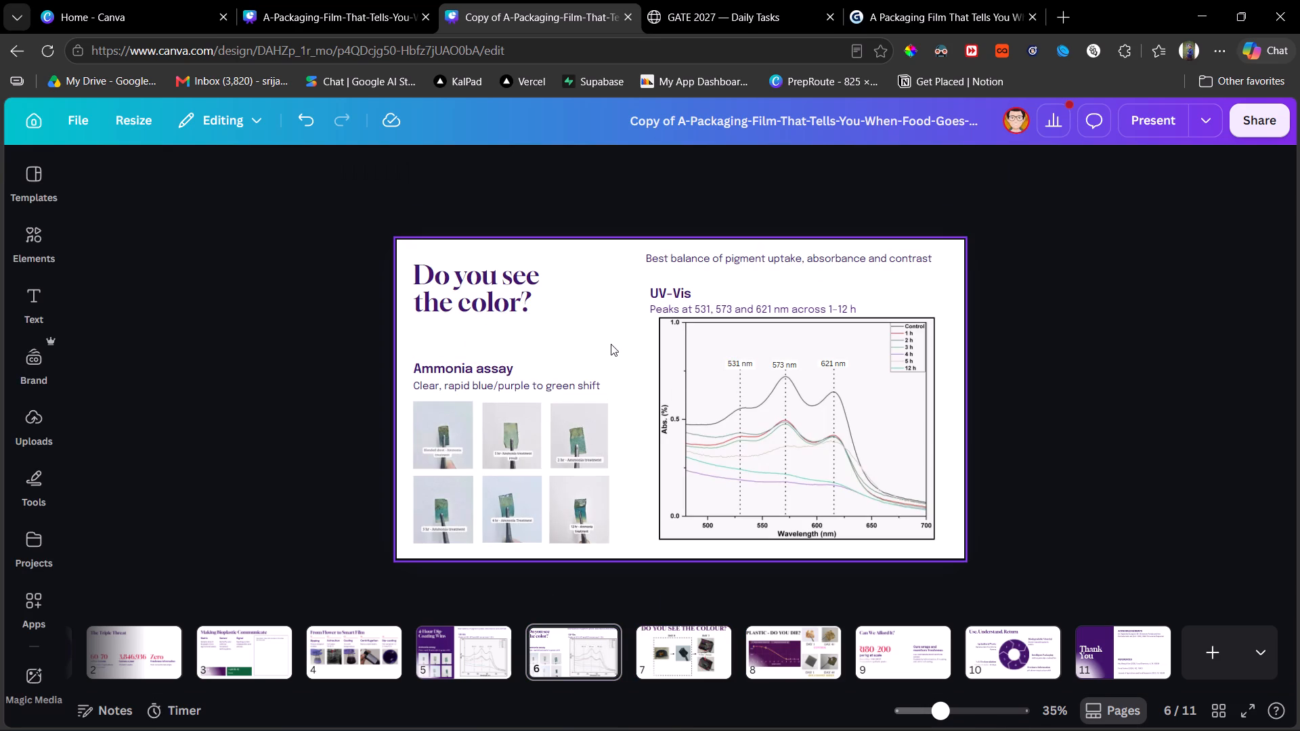
left_click(591, 370)
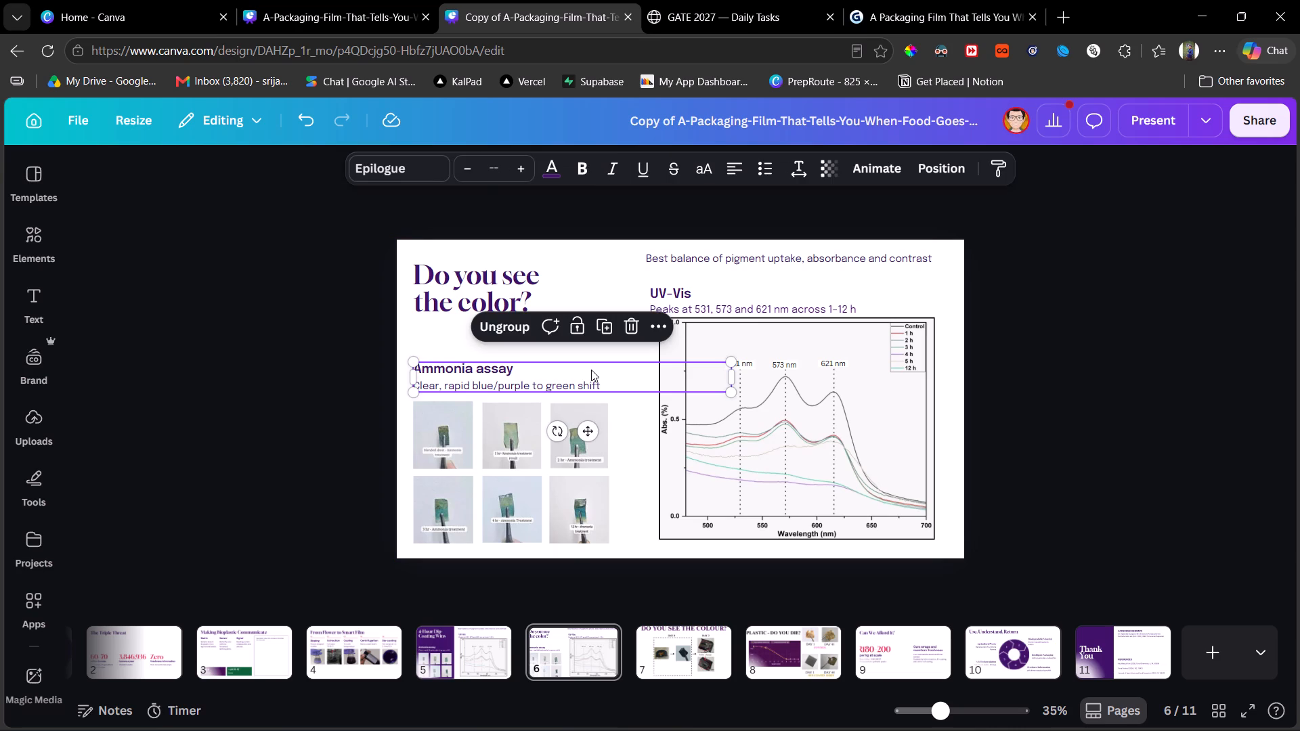
left_click(584, 484)
key("Delete")
left_click(982, 418)
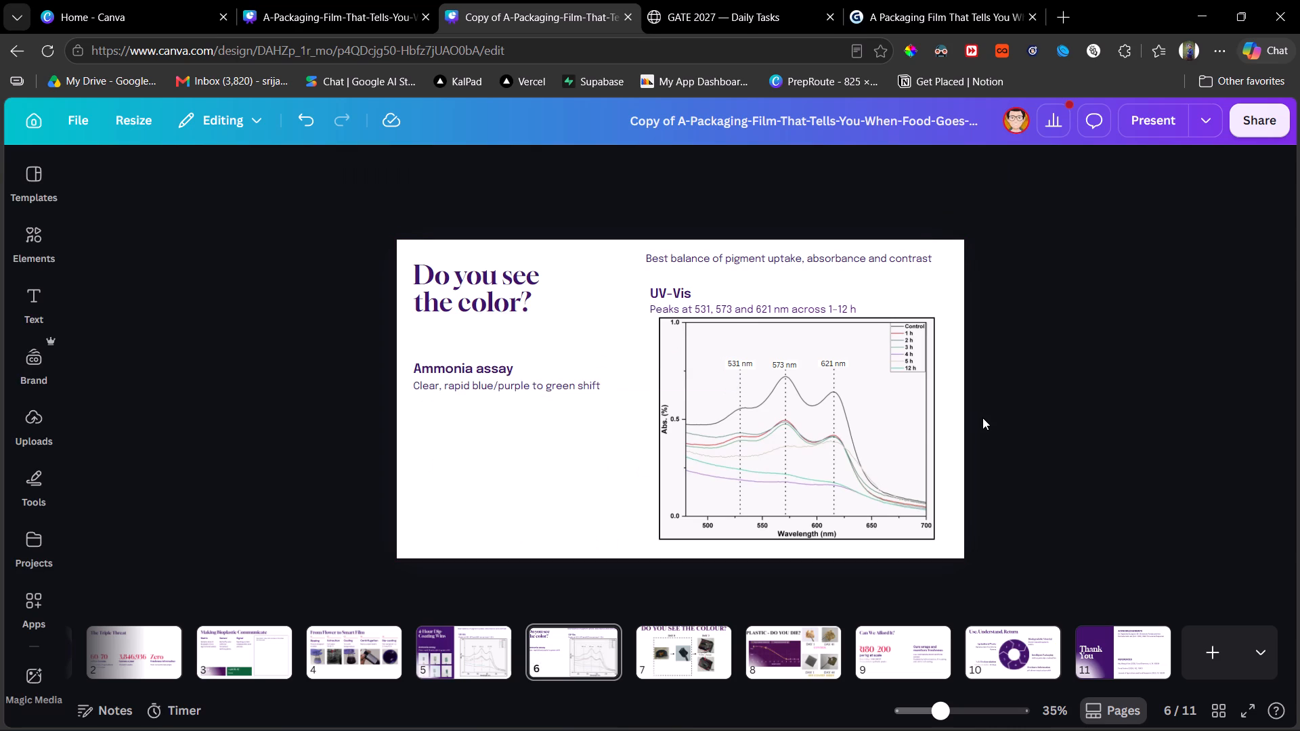
Delete the UV-Vis graph and its 531 nm, 573 nm and 621 nm peak labels.
left_click(915, 422)
key("Delete")
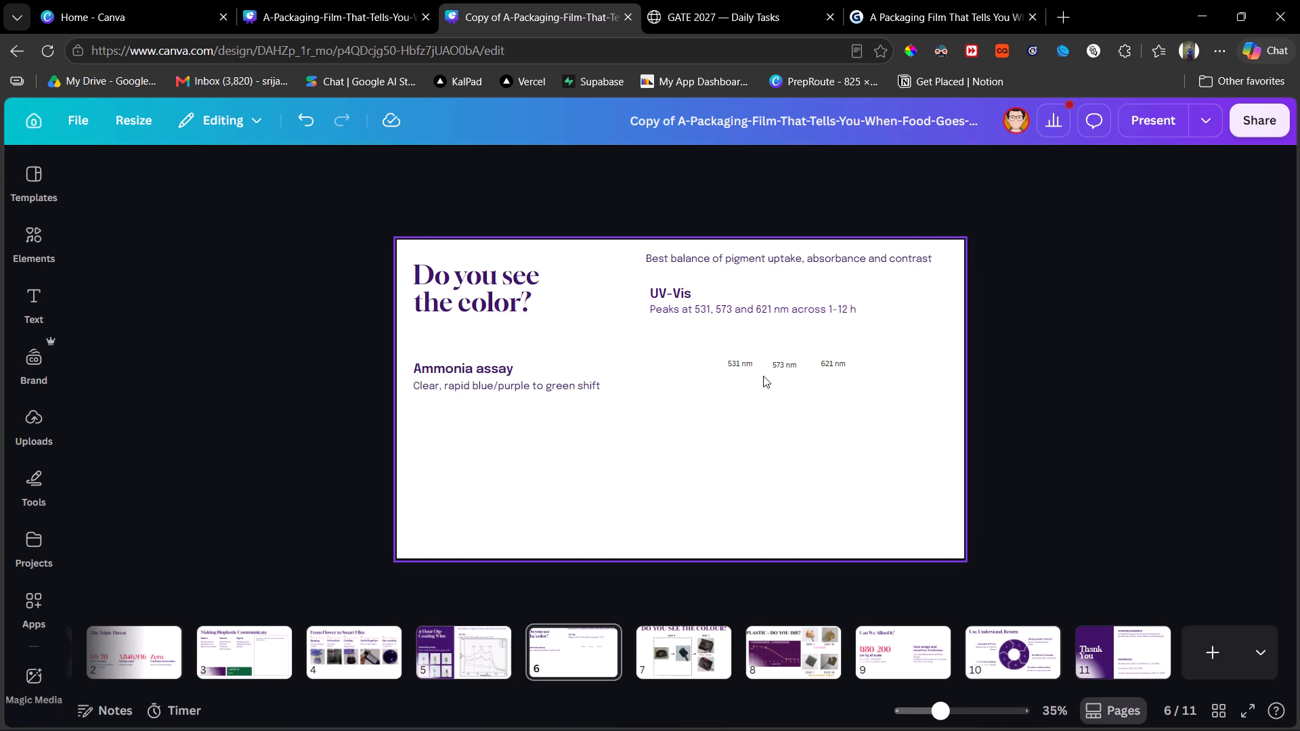
left_click(736, 355)
left_click(740, 361)
key("Delete")
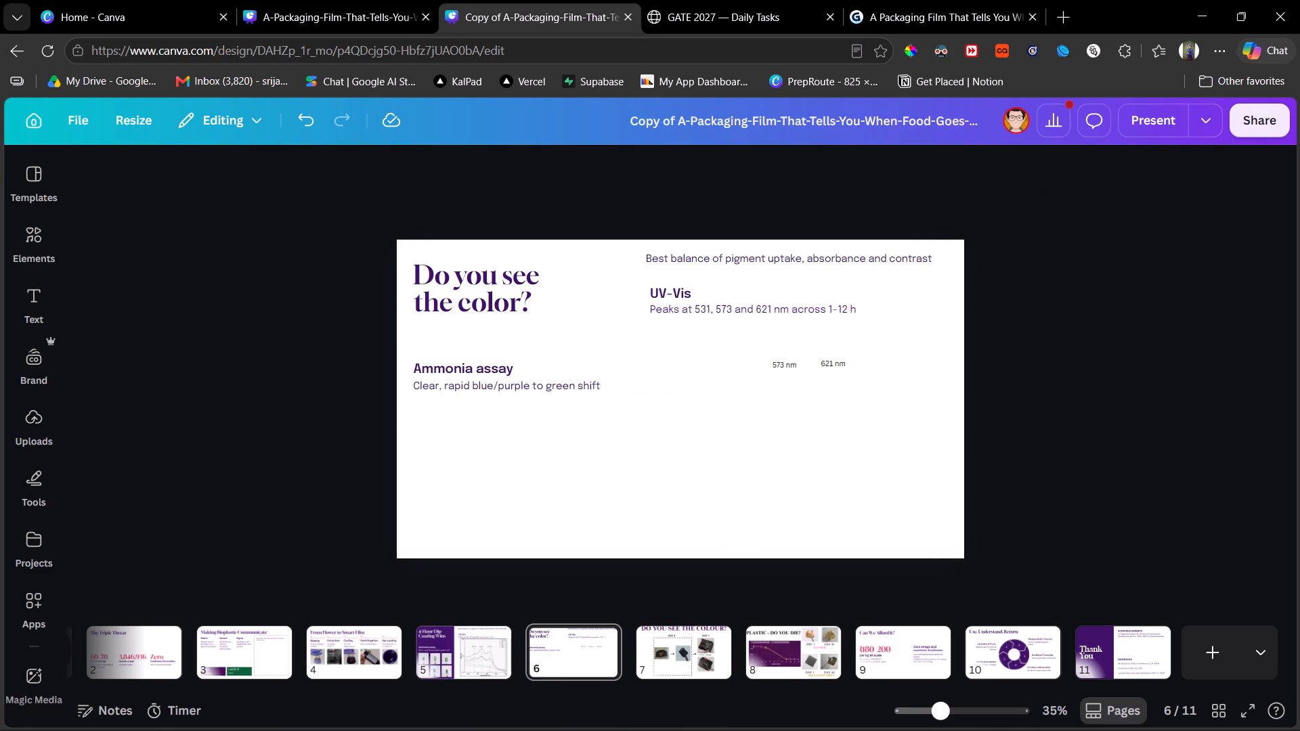
left_click(785, 362)
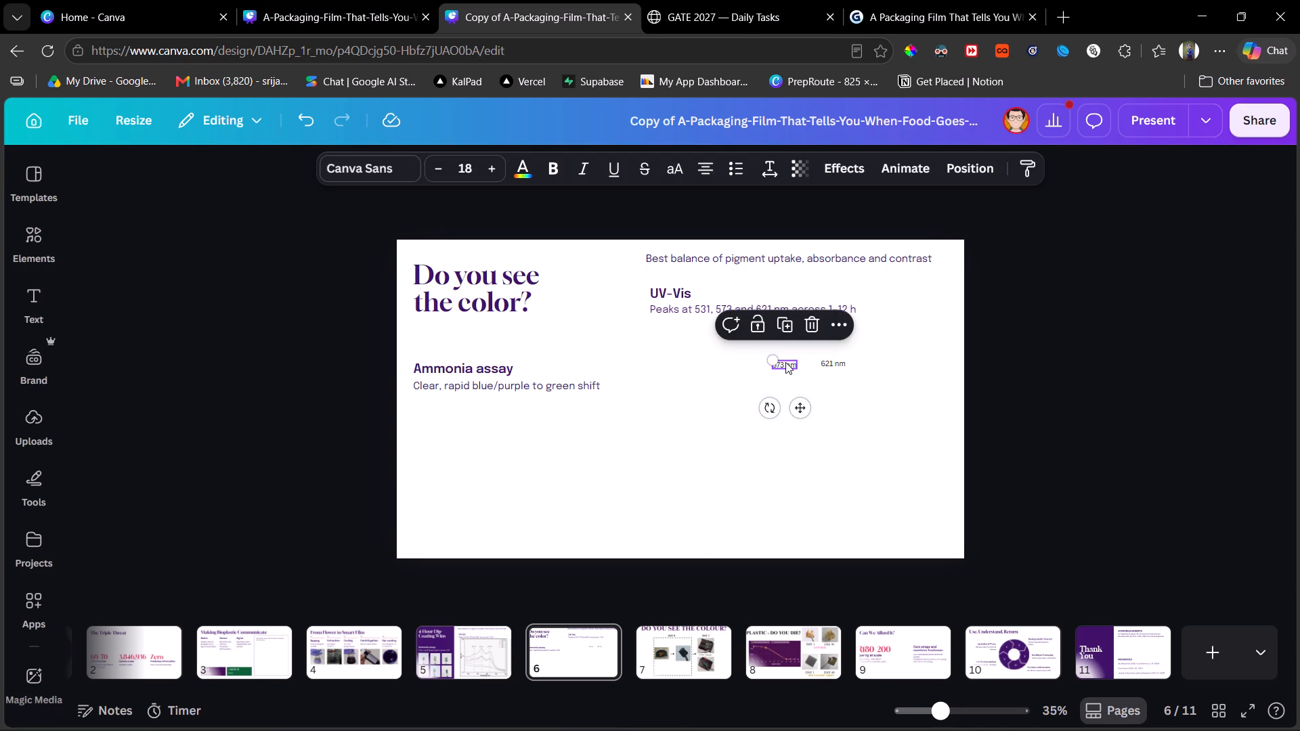
key("Delete")
left_click(837, 367)
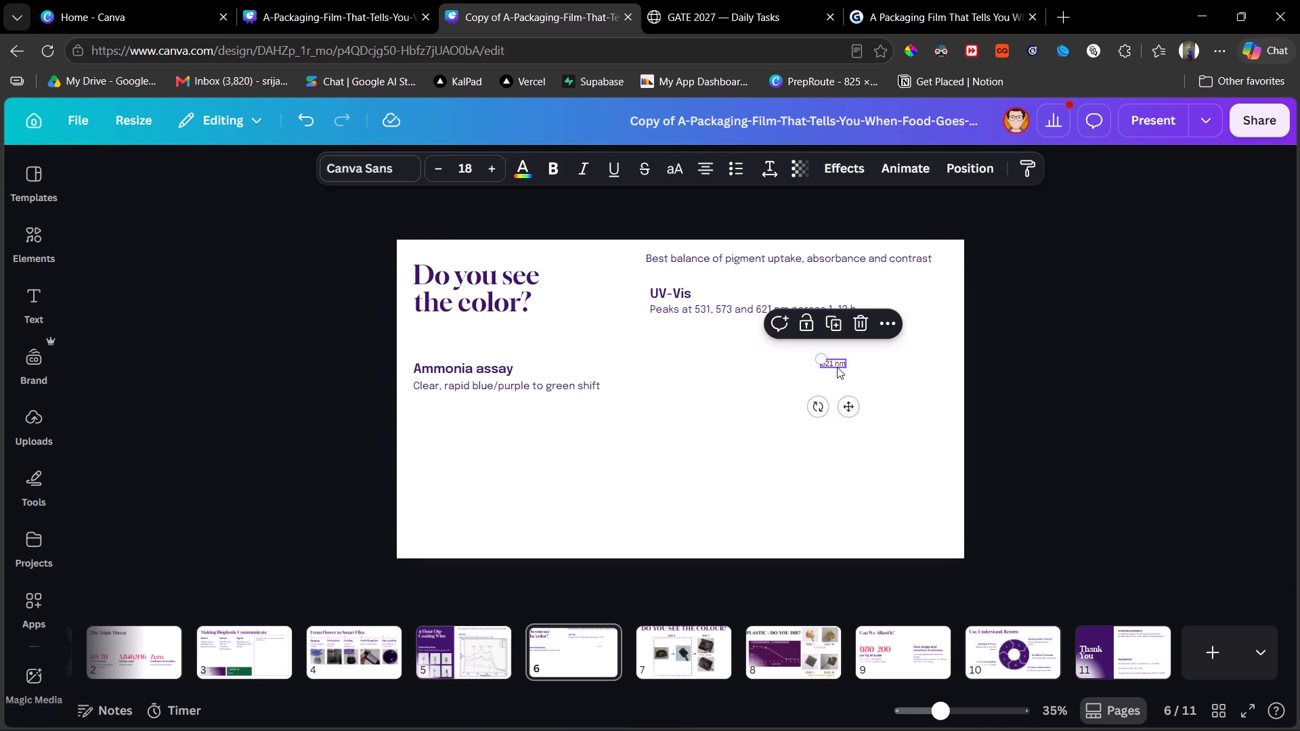
key("Delete")
Ungroup the "Ammonia assay" text block and move its description line lower, away from the heading.
left_click(515, 360)
left_click(532, 370)
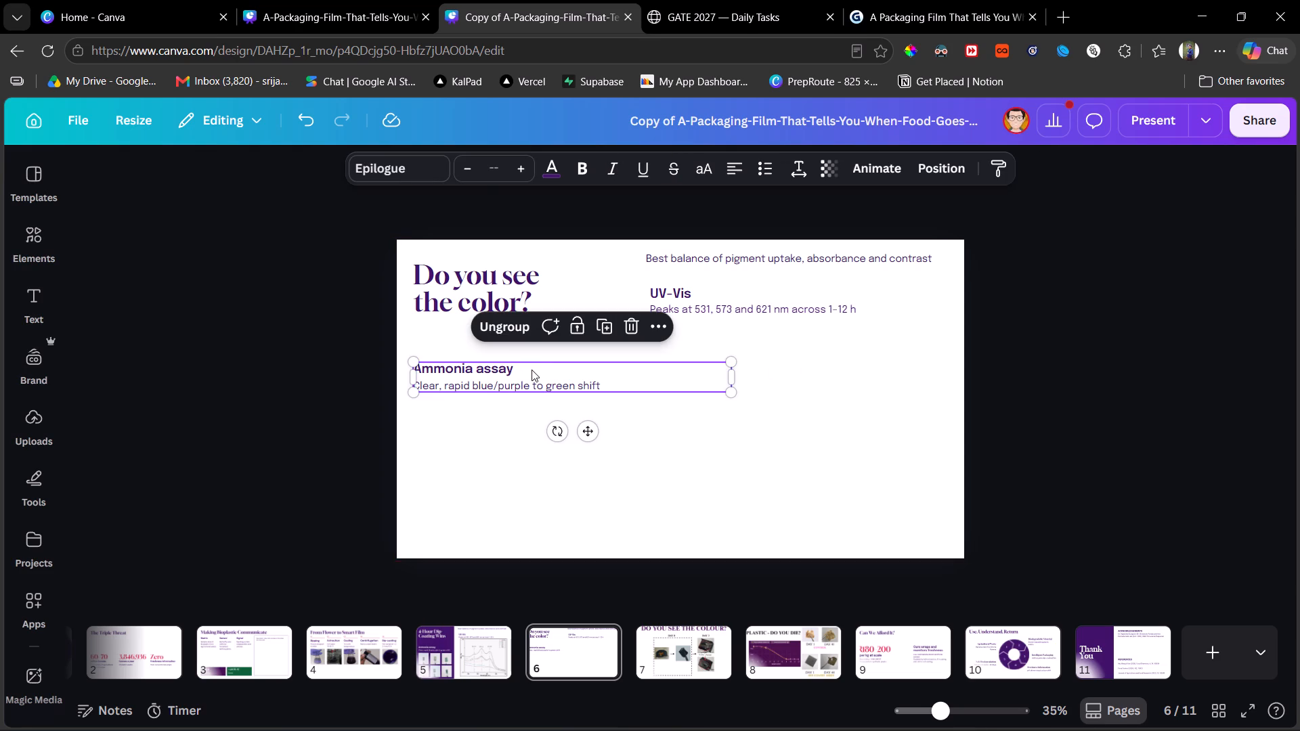
left_click(519, 329)
left_click(477, 470)
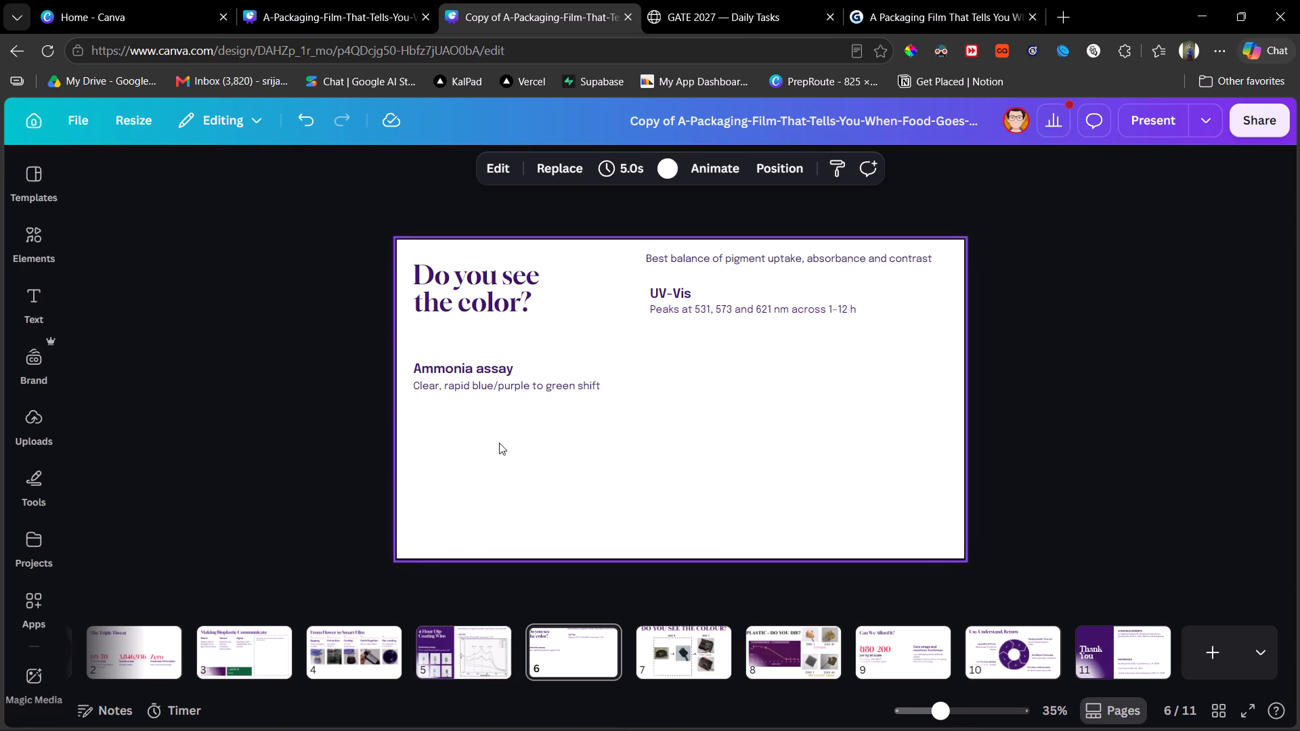
left_click_drag(550, 387, 561, 428)
Replace the description line with the copied text "MEAT TRIAL · DAY 0 TO DAY 3" and remove the blank line above it.
left_click(561, 428)
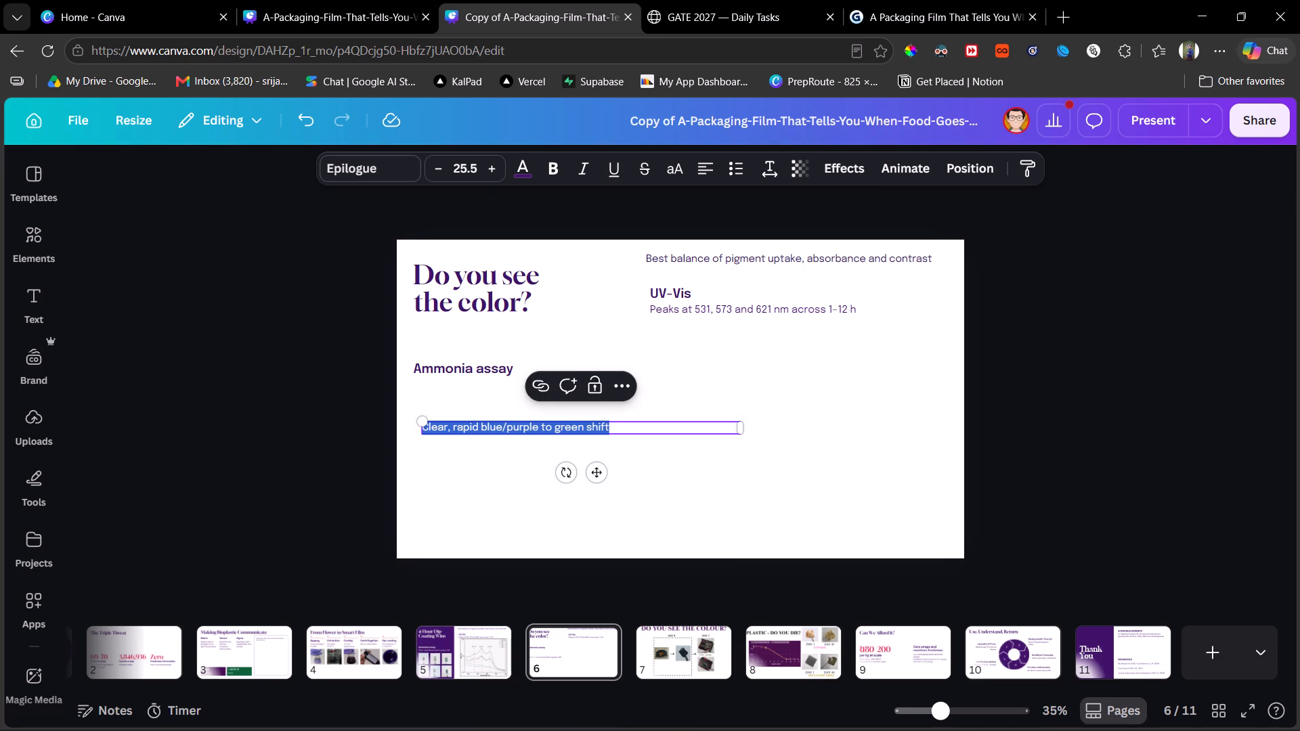
key("ctrl+v")
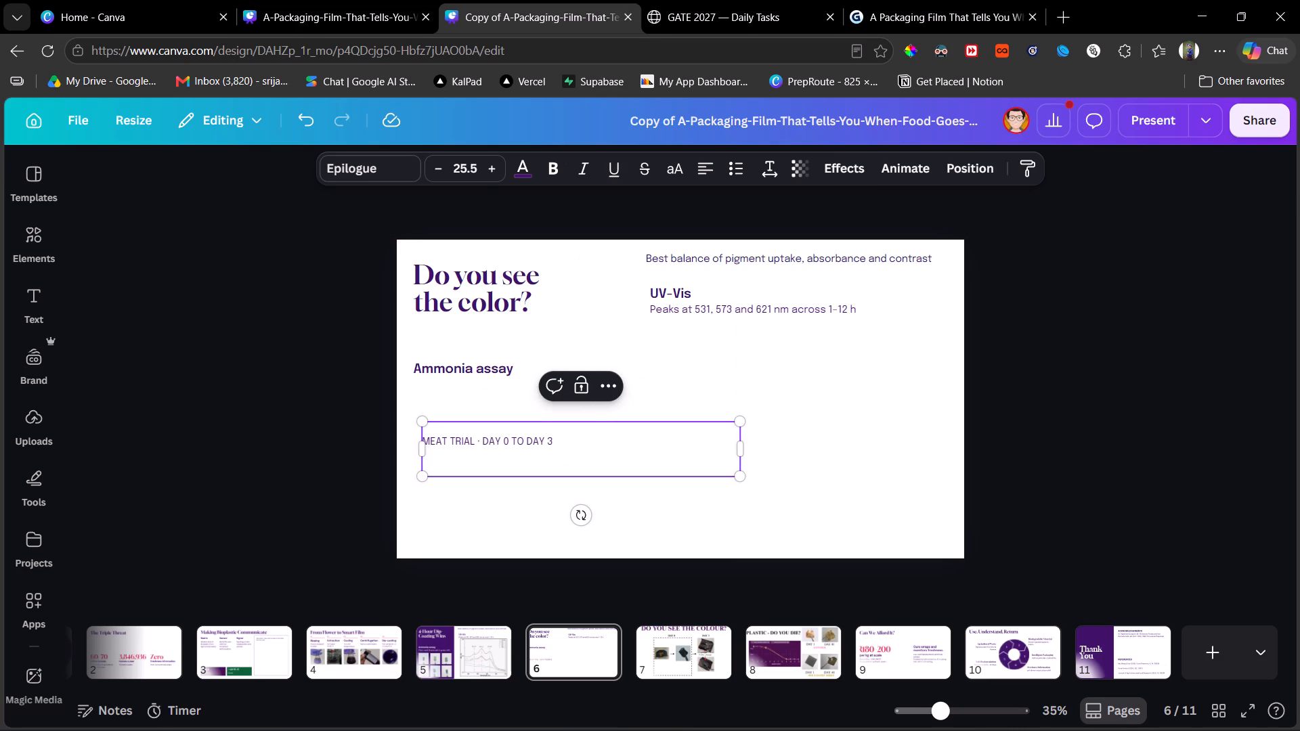
left_click(521, 428)
left_click(324, 414)
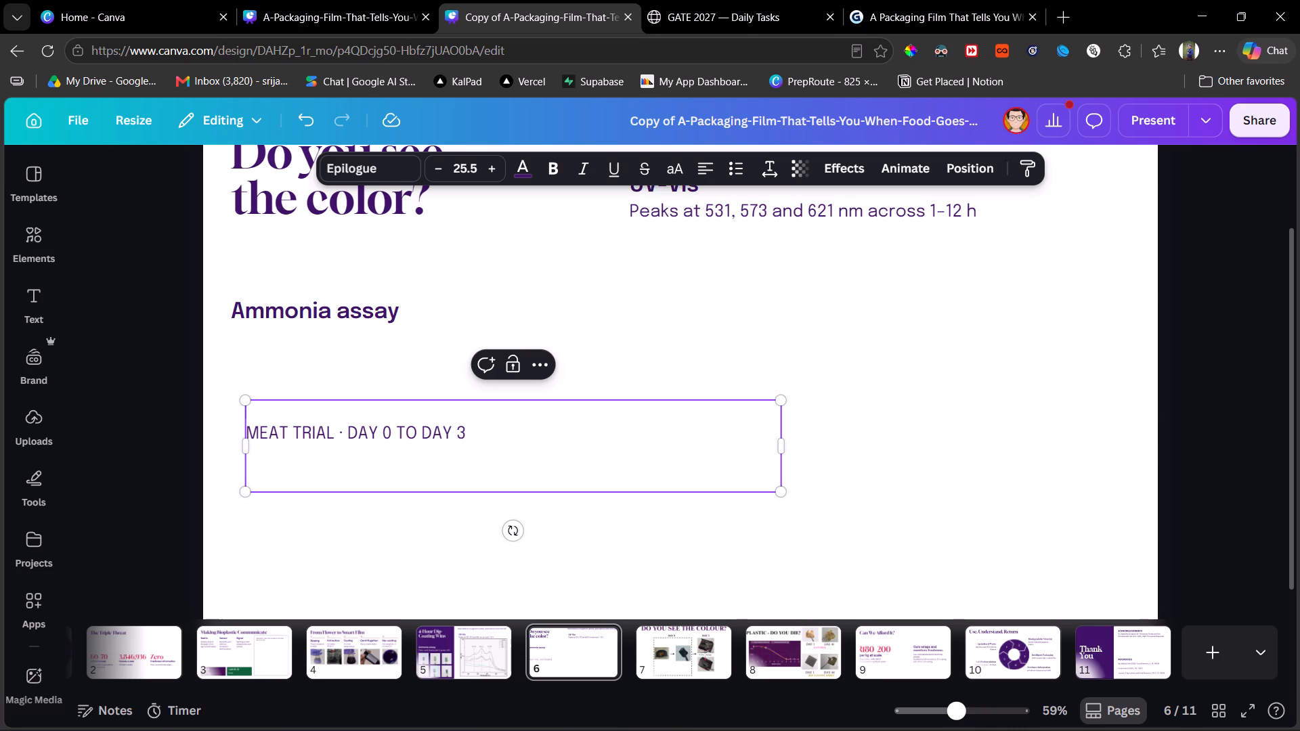
key("Down")
key("BackSpace")
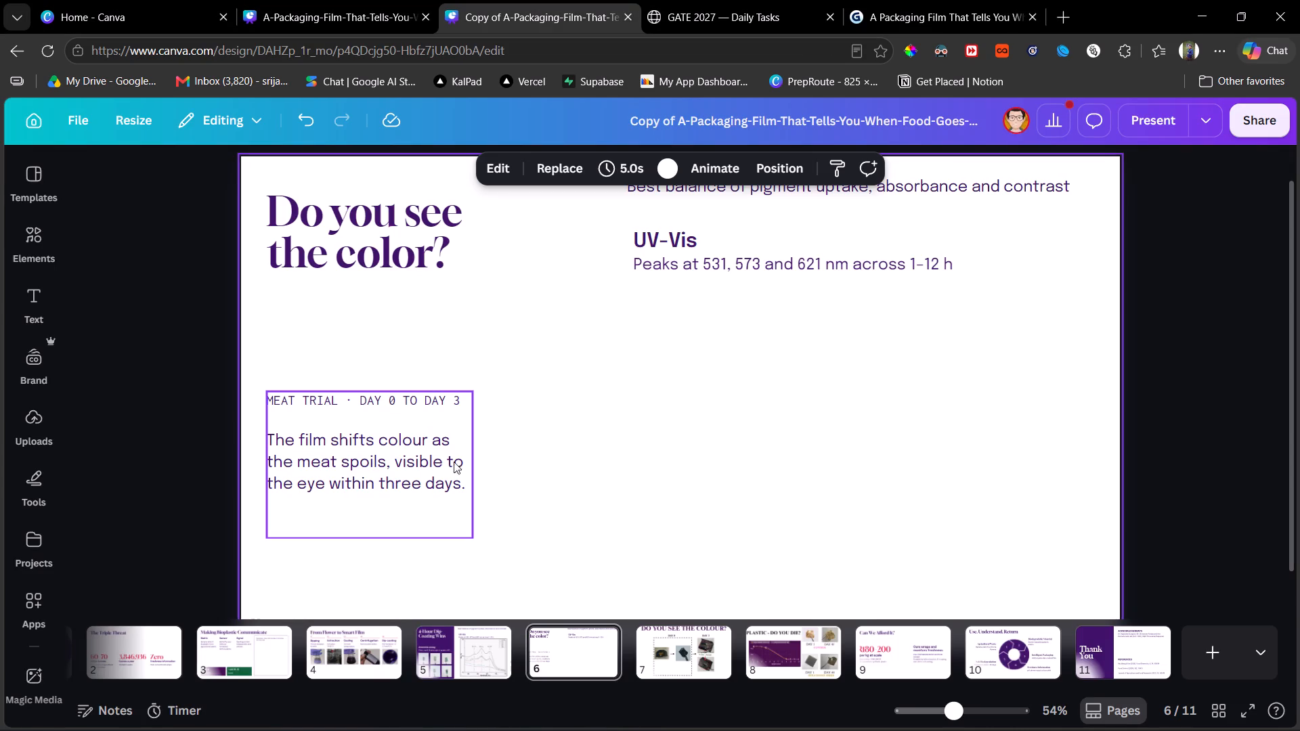
left_click(365, 632)
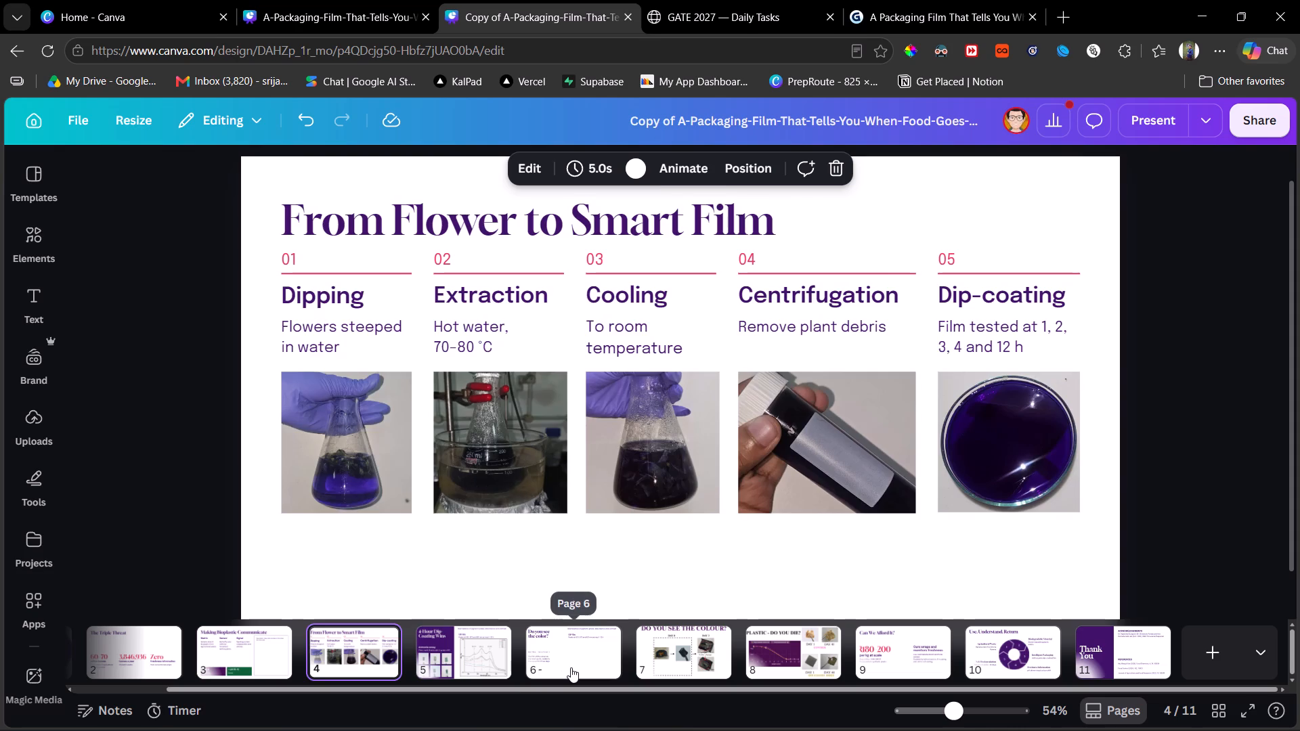
left_click(571, 667)
left_click_drag(289, 215, 307, 244)
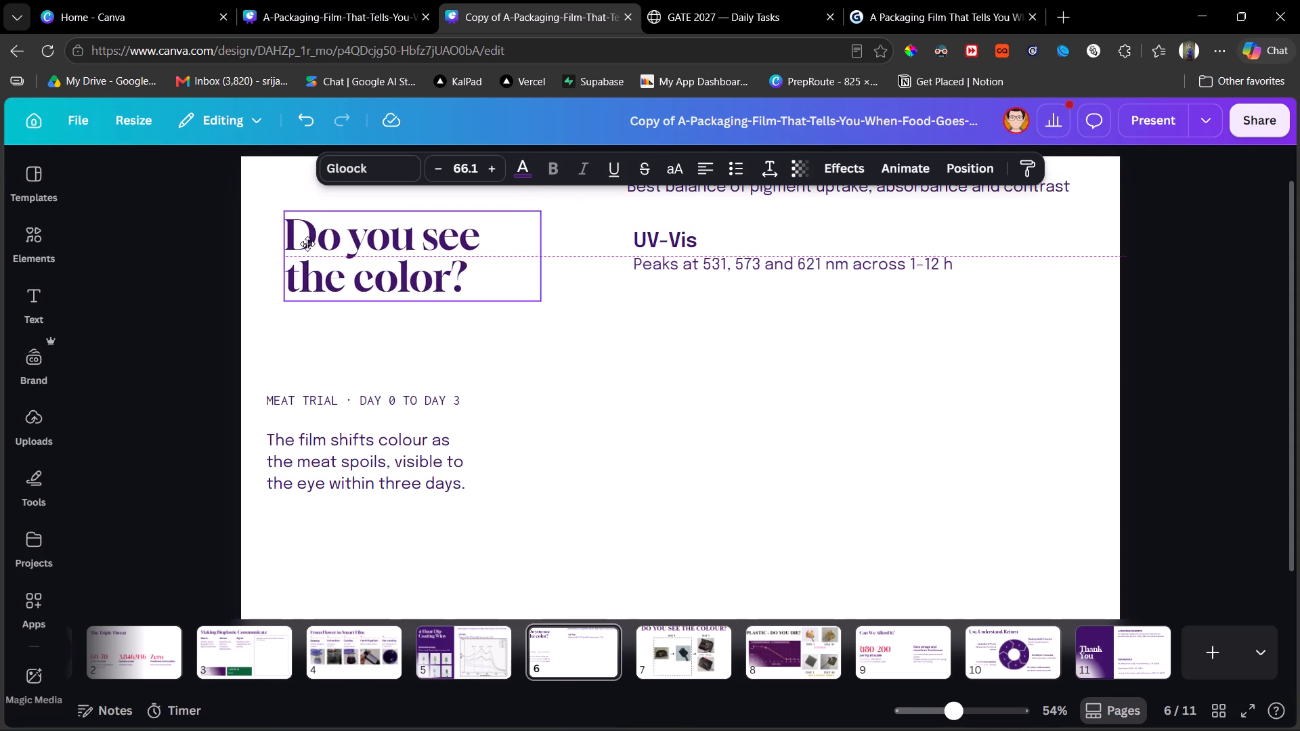
left_click_drag(307, 244, 301, 240)
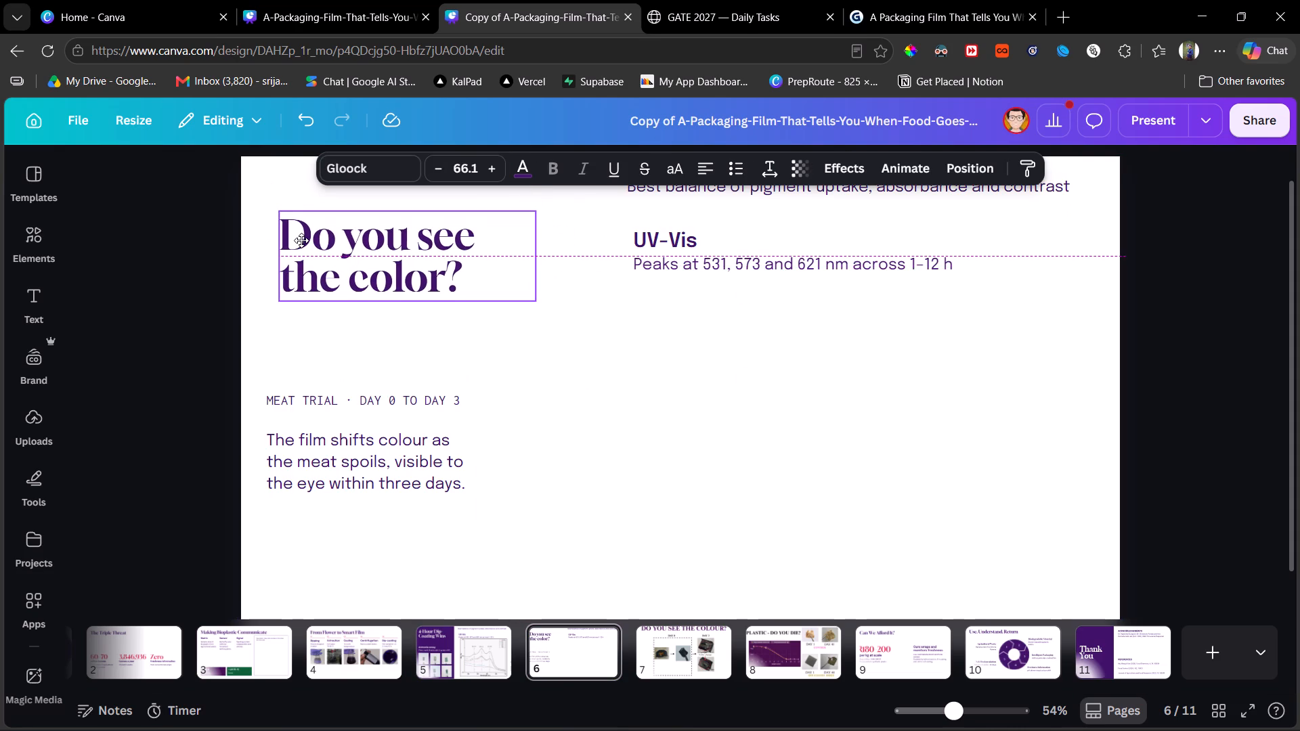
left_click_drag(301, 240, 301, 240)
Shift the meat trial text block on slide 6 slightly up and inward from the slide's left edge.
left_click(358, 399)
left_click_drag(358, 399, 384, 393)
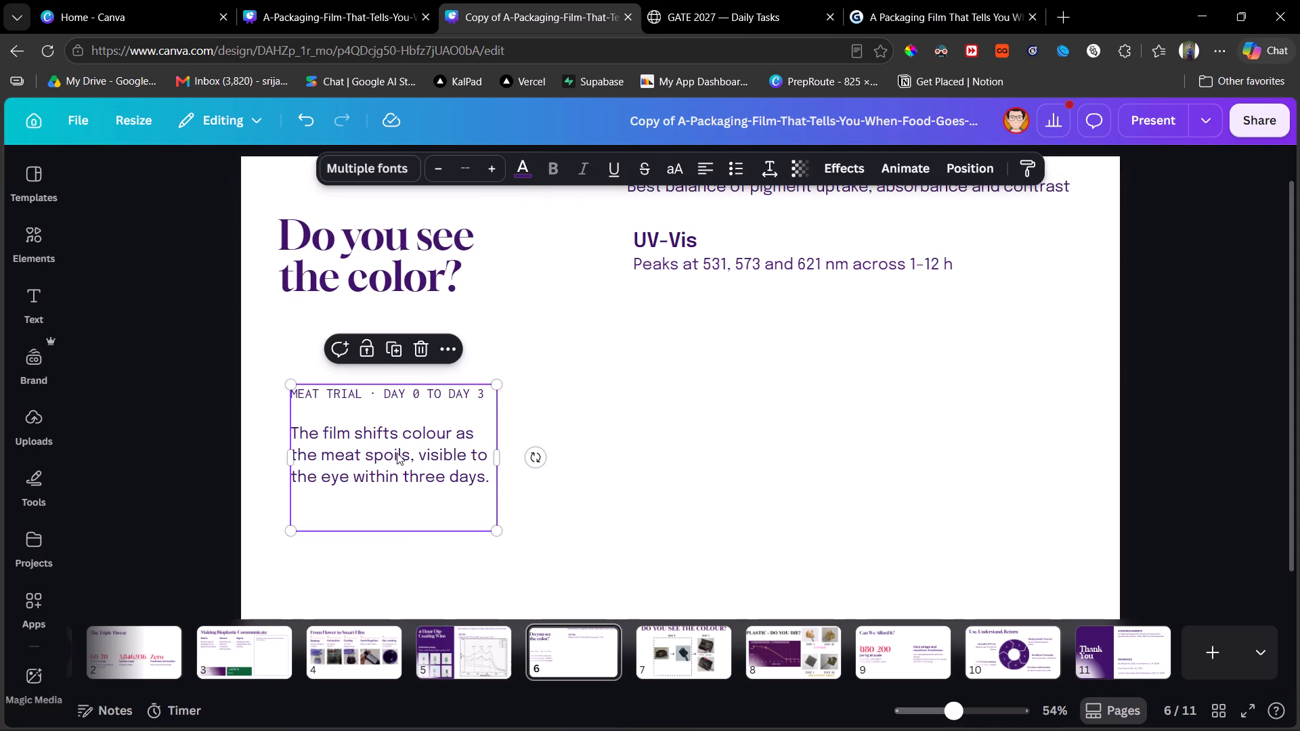
Align the "Do you see the color?" heading on slide 6 to a temporary copy of slide 4's heading, and delete the copy.
left_click(362, 655)
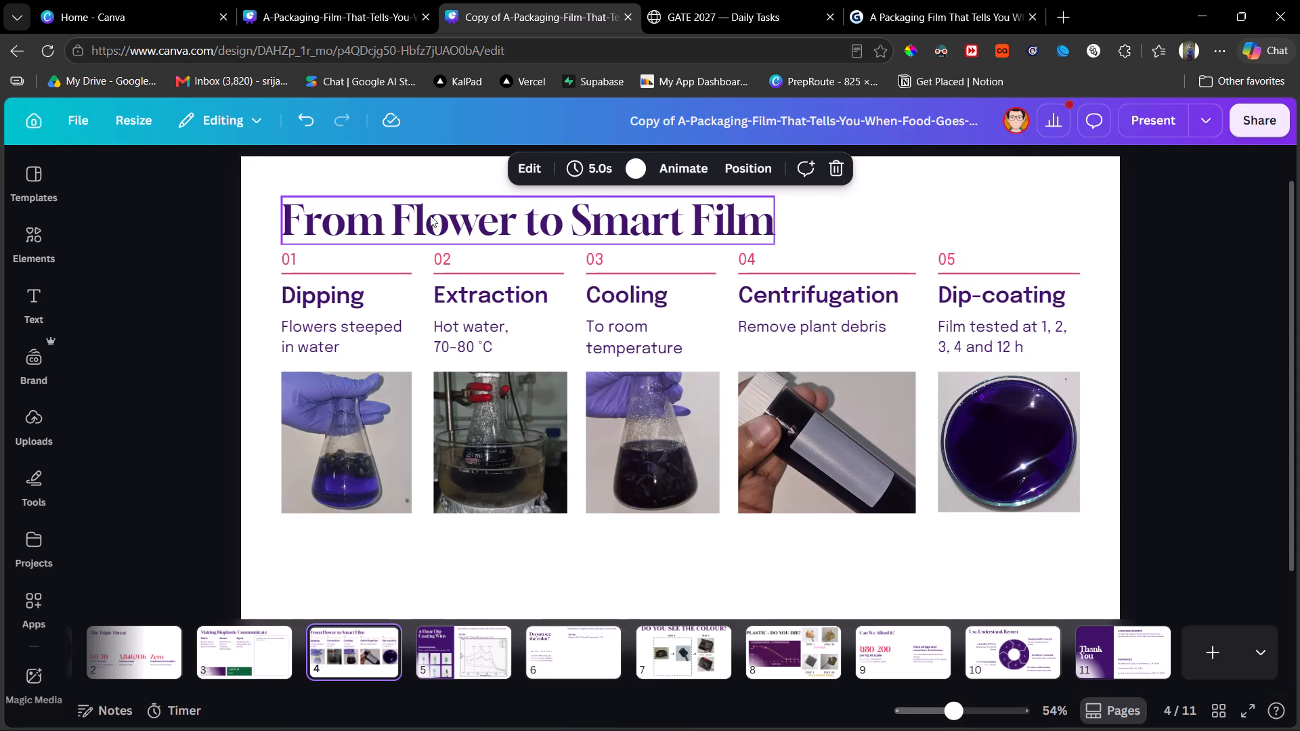
left_click(426, 223)
key("ctrl+c")
left_click(540, 646)
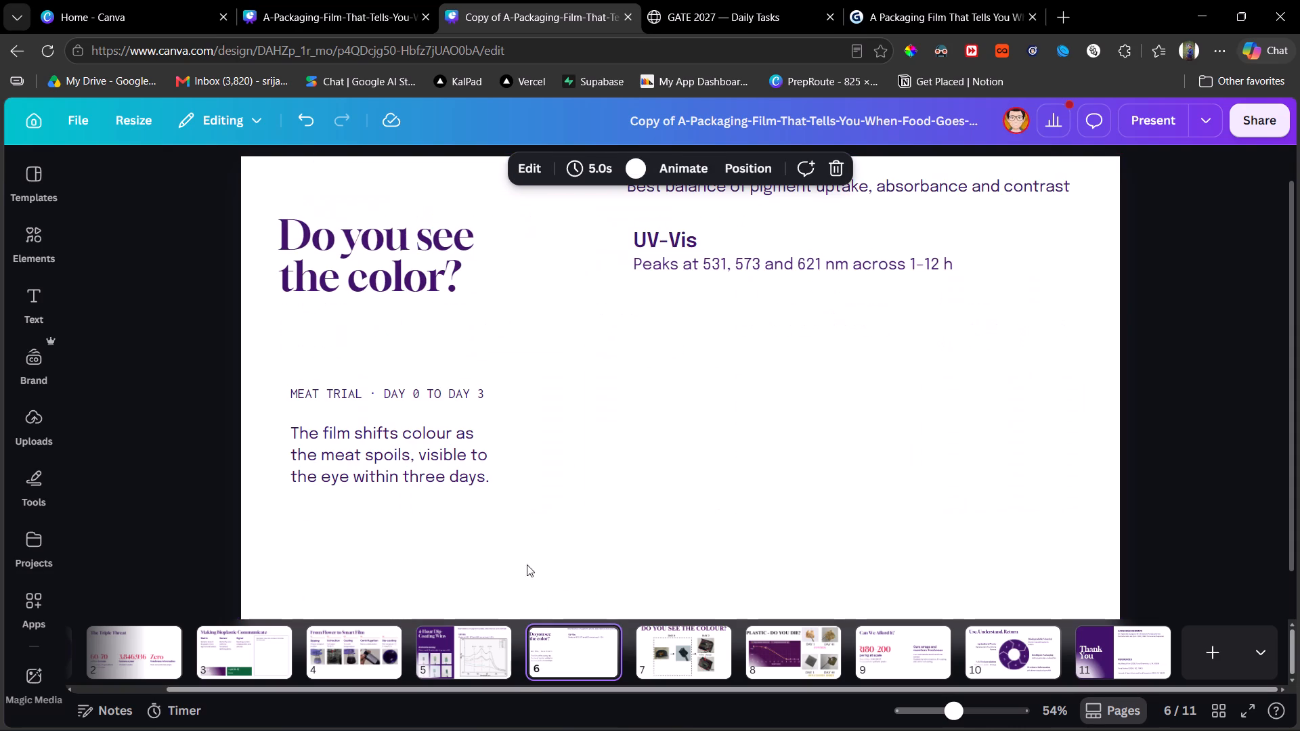
key("ctrl+v")
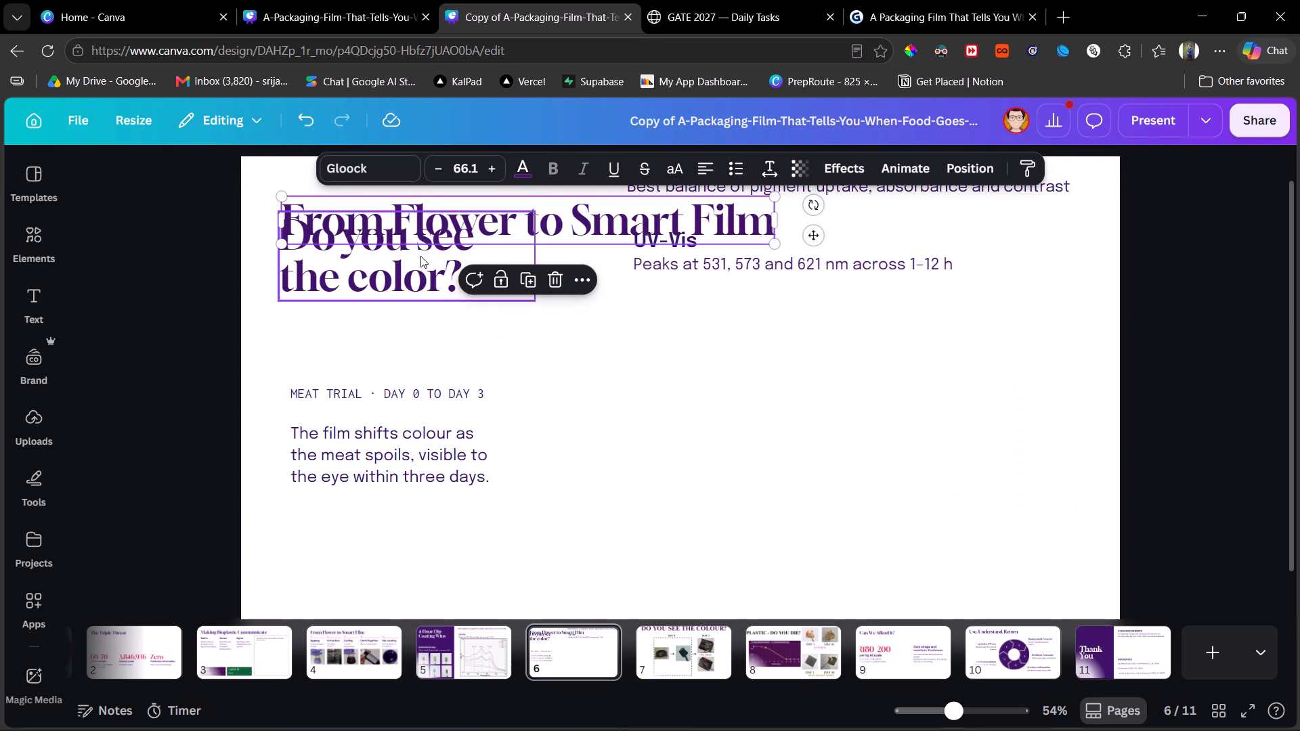
left_click_drag(420, 256, 423, 243)
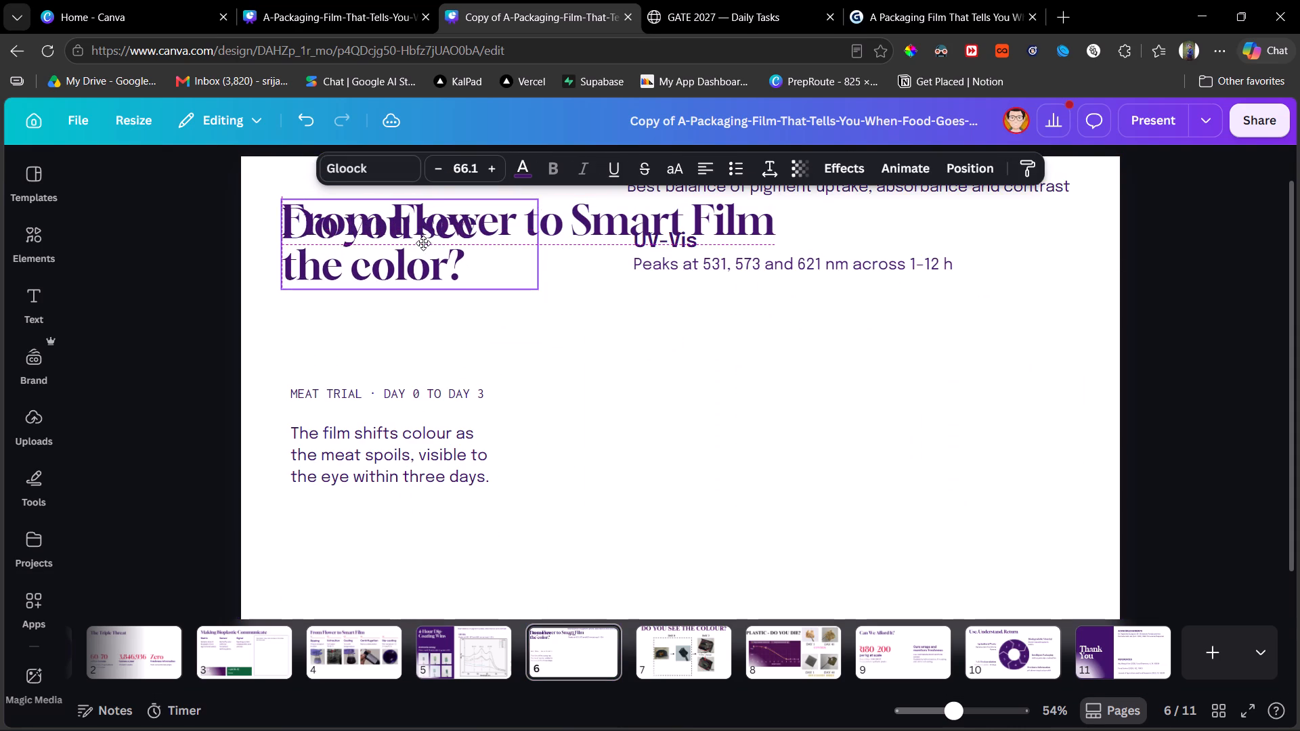
left_click_drag(423, 243, 423, 242)
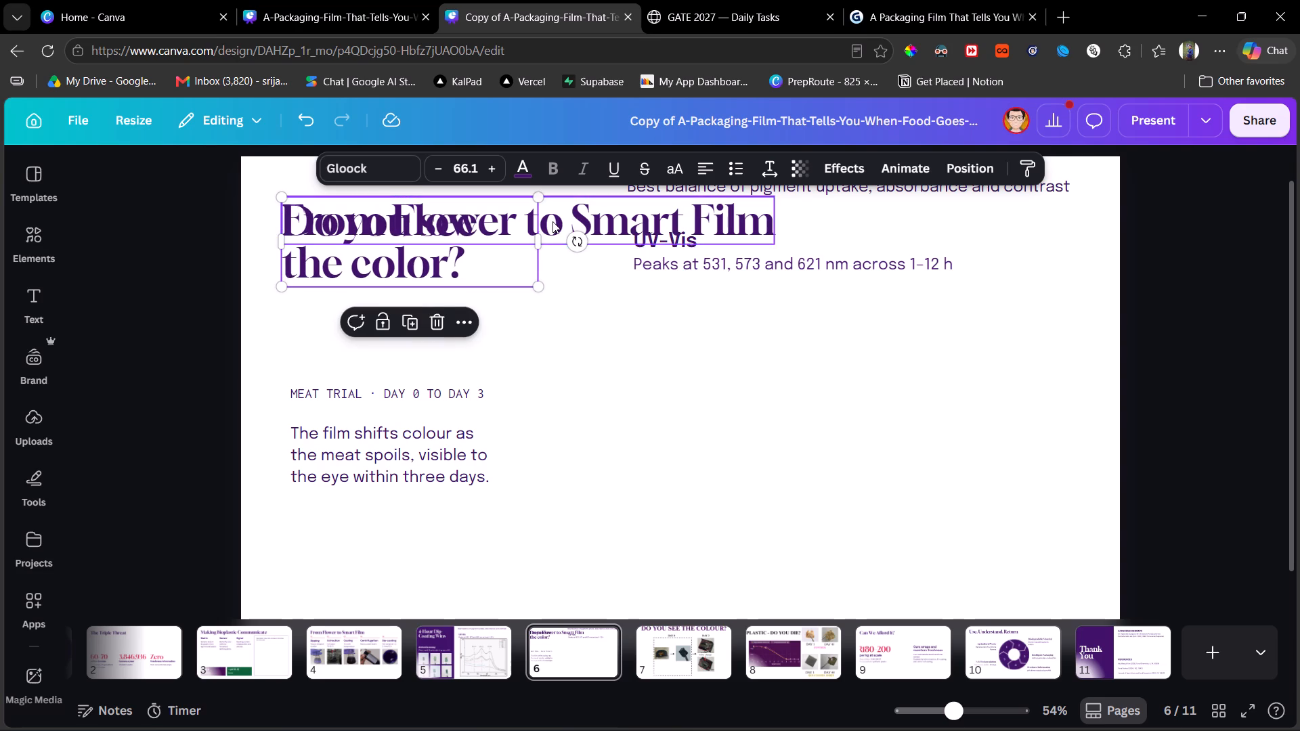
left_click(552, 221)
key("Delete")
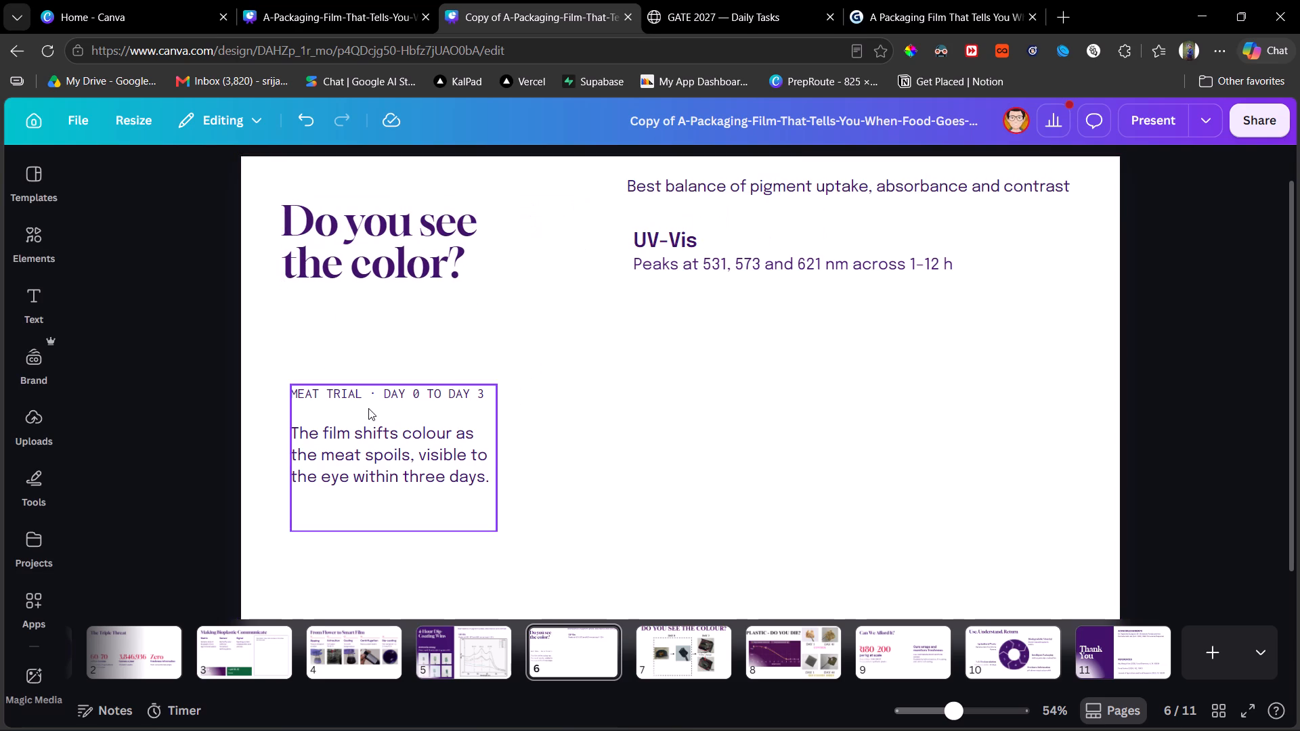
Align the meat trial text block with the heading's left edge and move it up closer to the heading.
left_click(368, 408)
left_click_drag(368, 408, 351, 407)
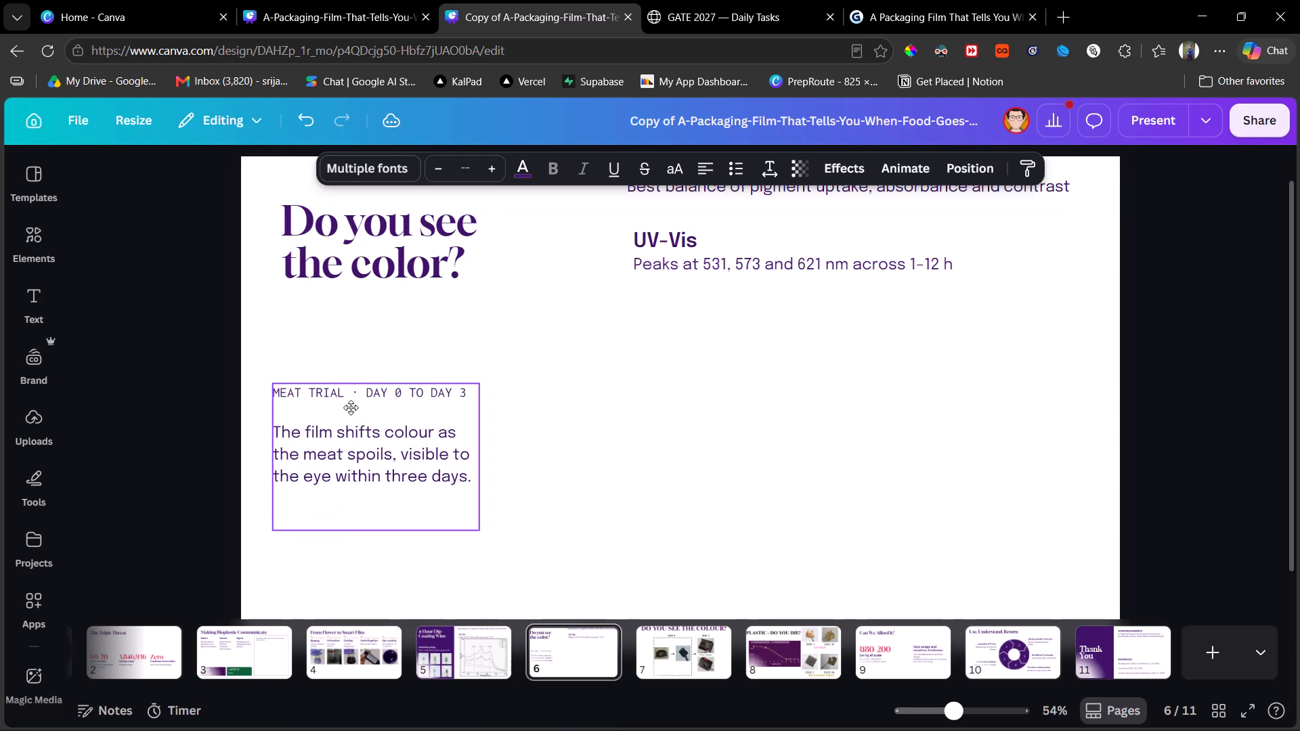
left_click_drag(351, 407, 357, 407)
left_click(752, 370)
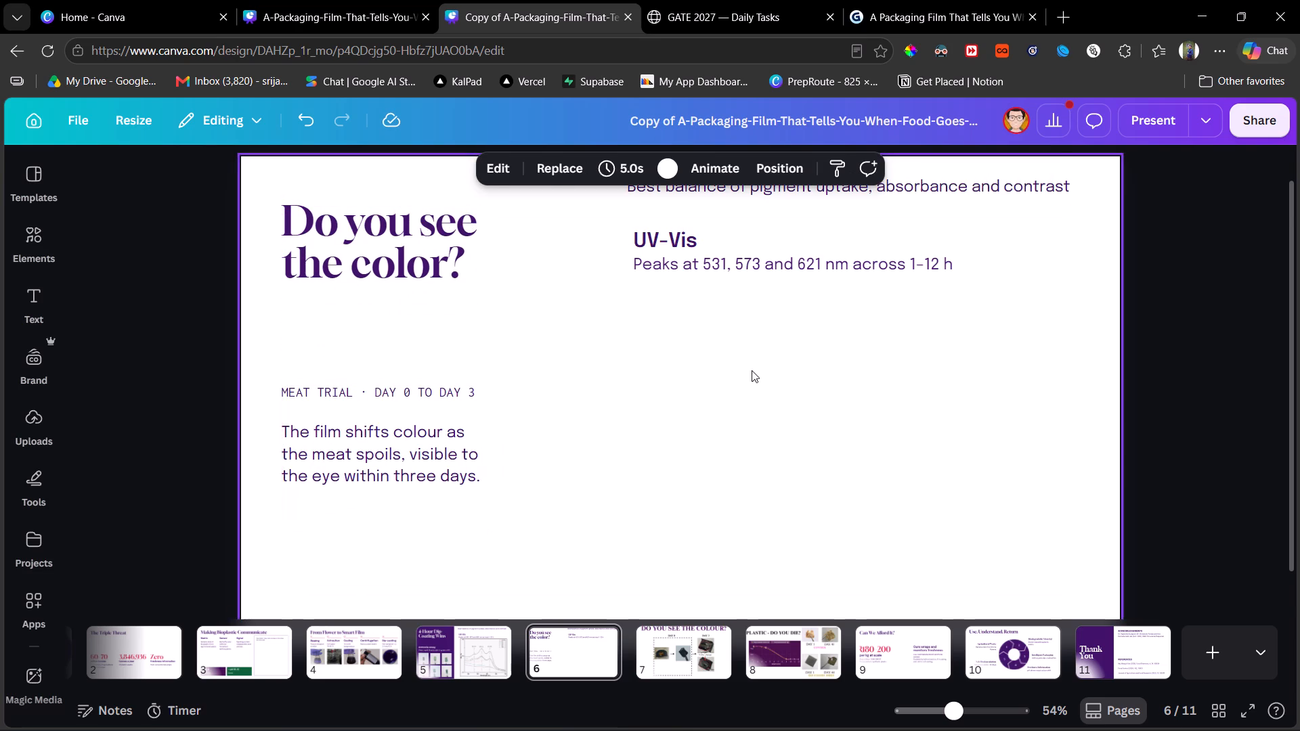
left_click_drag(495, 406, 495, 395)
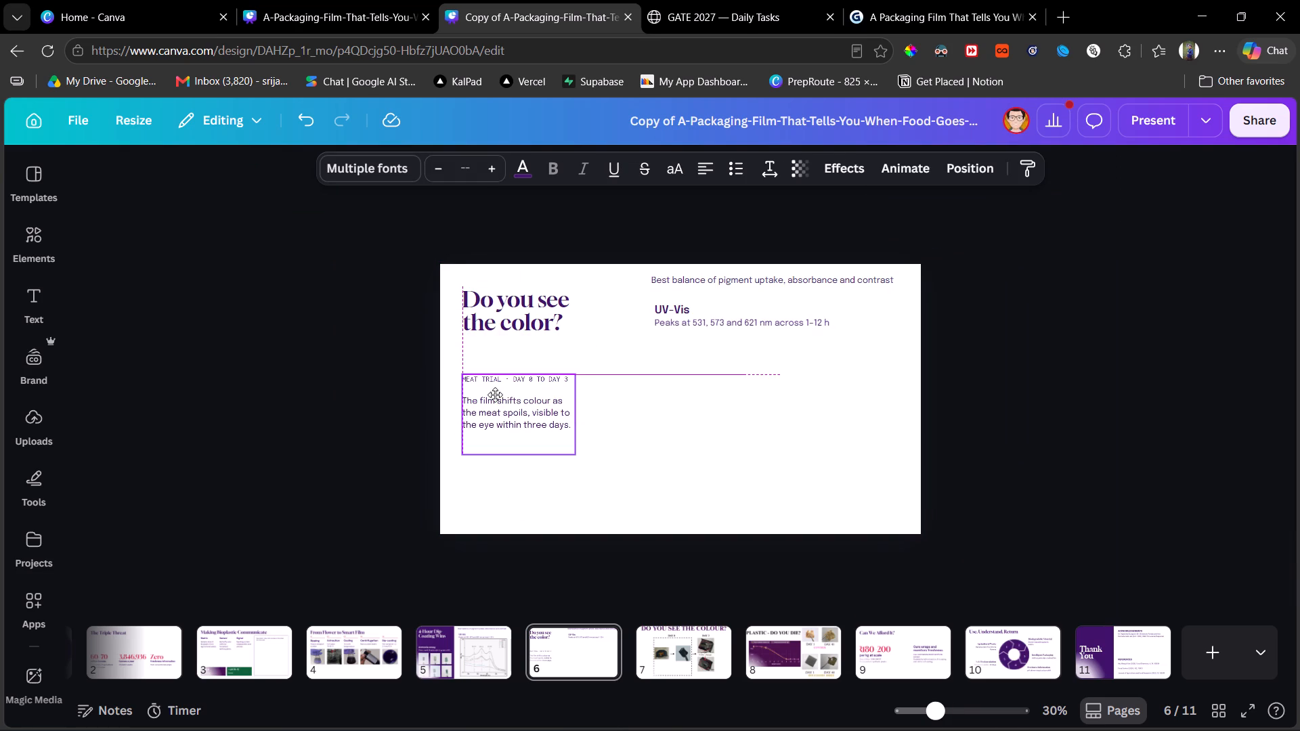
left_click_drag(495, 395, 495, 384)
left_click(799, 355)
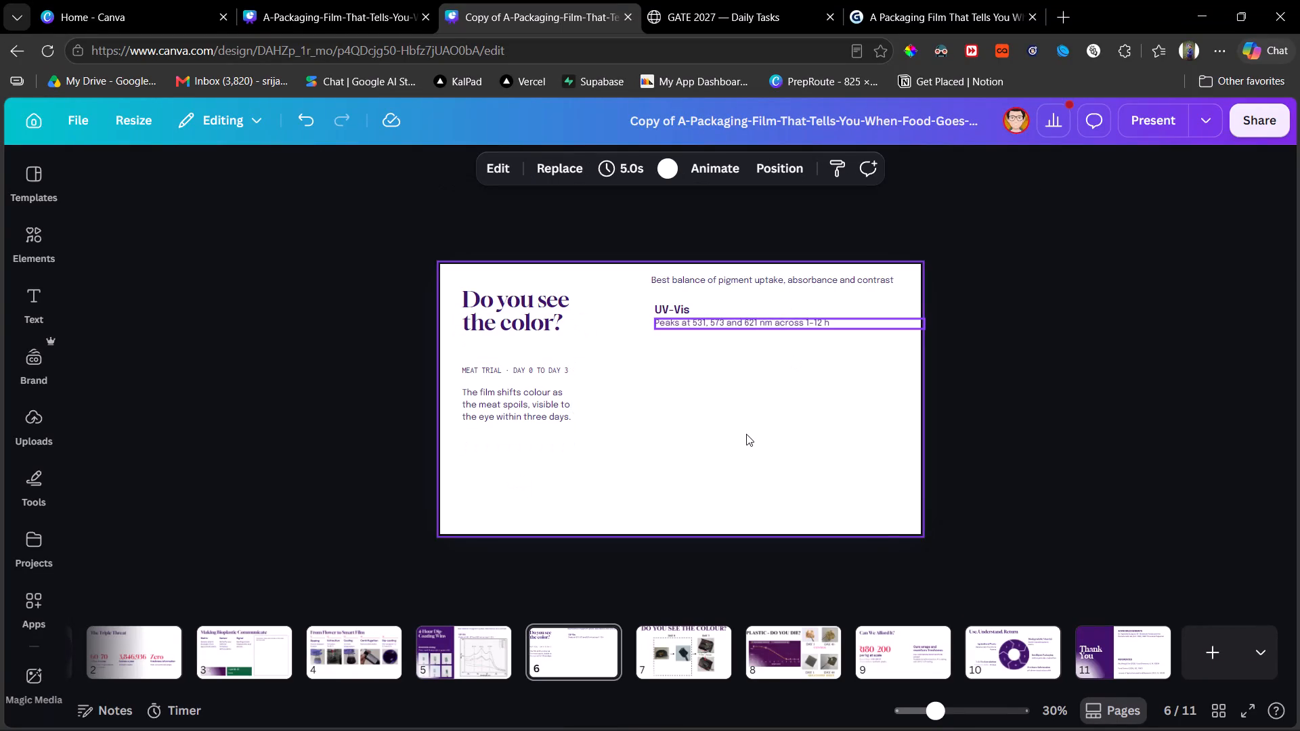
Delete the "UV-Vis" heading, the peaks line and the pigment uptake sentence from slide 6.
left_click_drag(746, 434, 754, 242)
key("Delete")
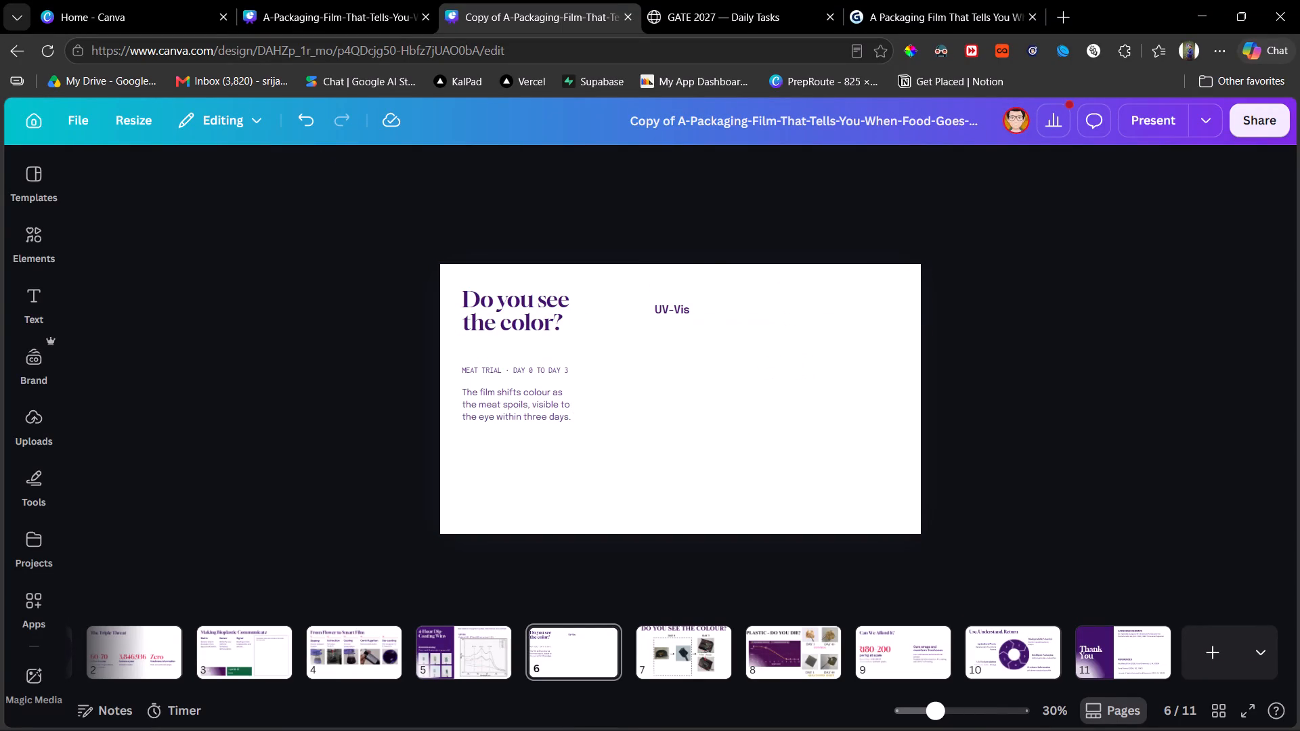
left_click(682, 310)
key("Delete")
Move the meat trial text block slightly down and remove the blank lines at its end.
left_click_drag(503, 397, 503, 409)
left_click(509, 443)
left_click(511, 447)
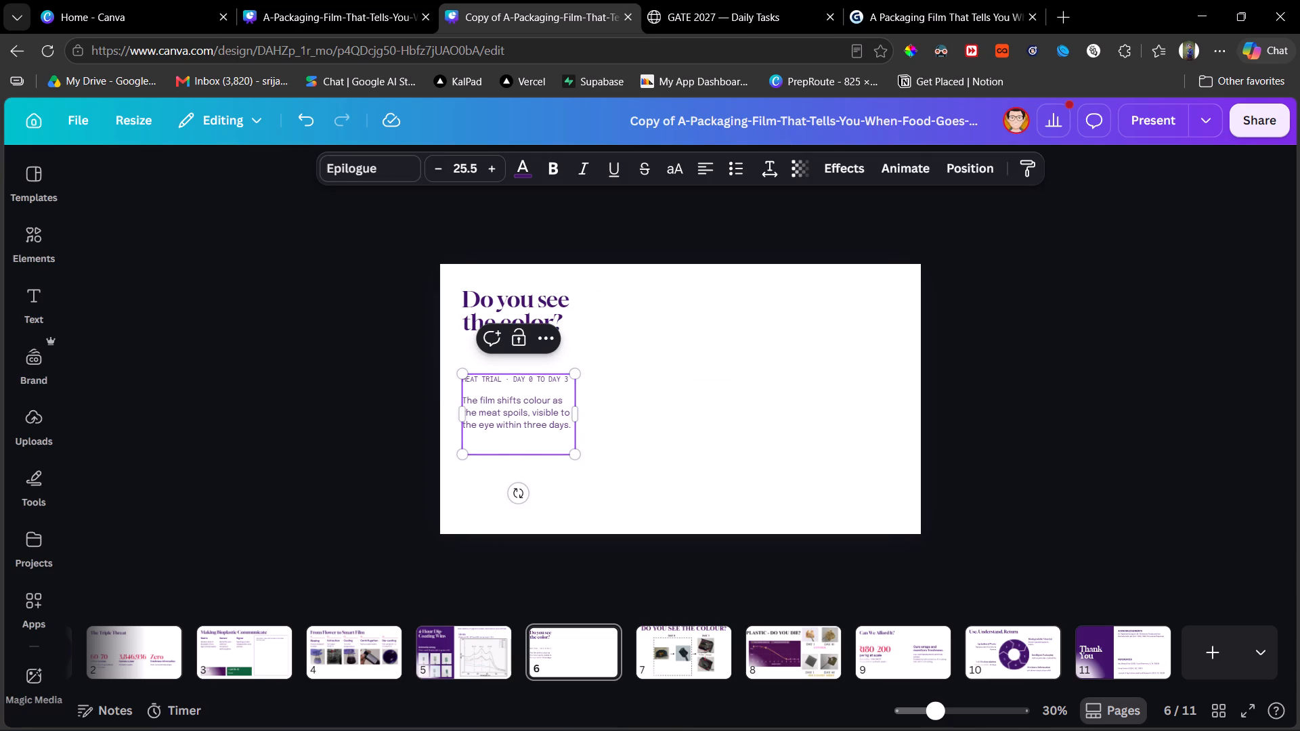
key("Down")
key("BackSpace")
key("BackSpace")
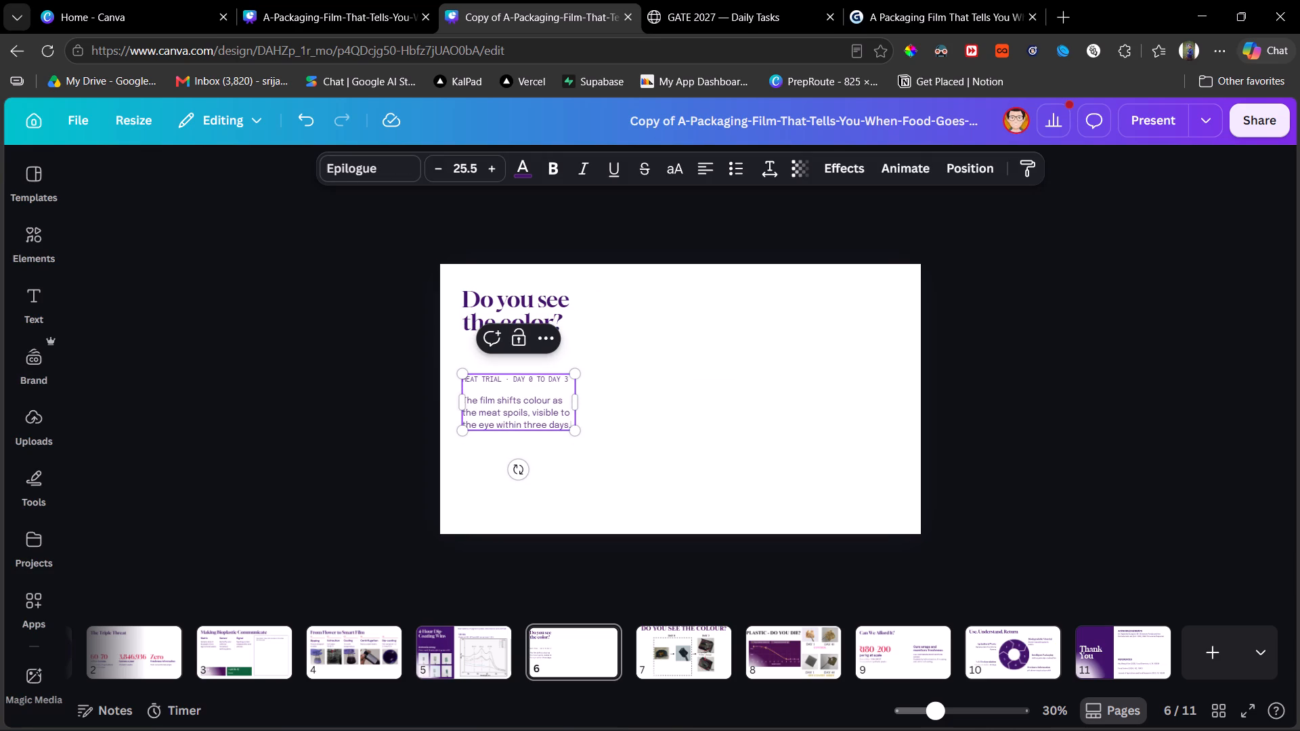
left_click(712, 489)
left_click(512, 417)
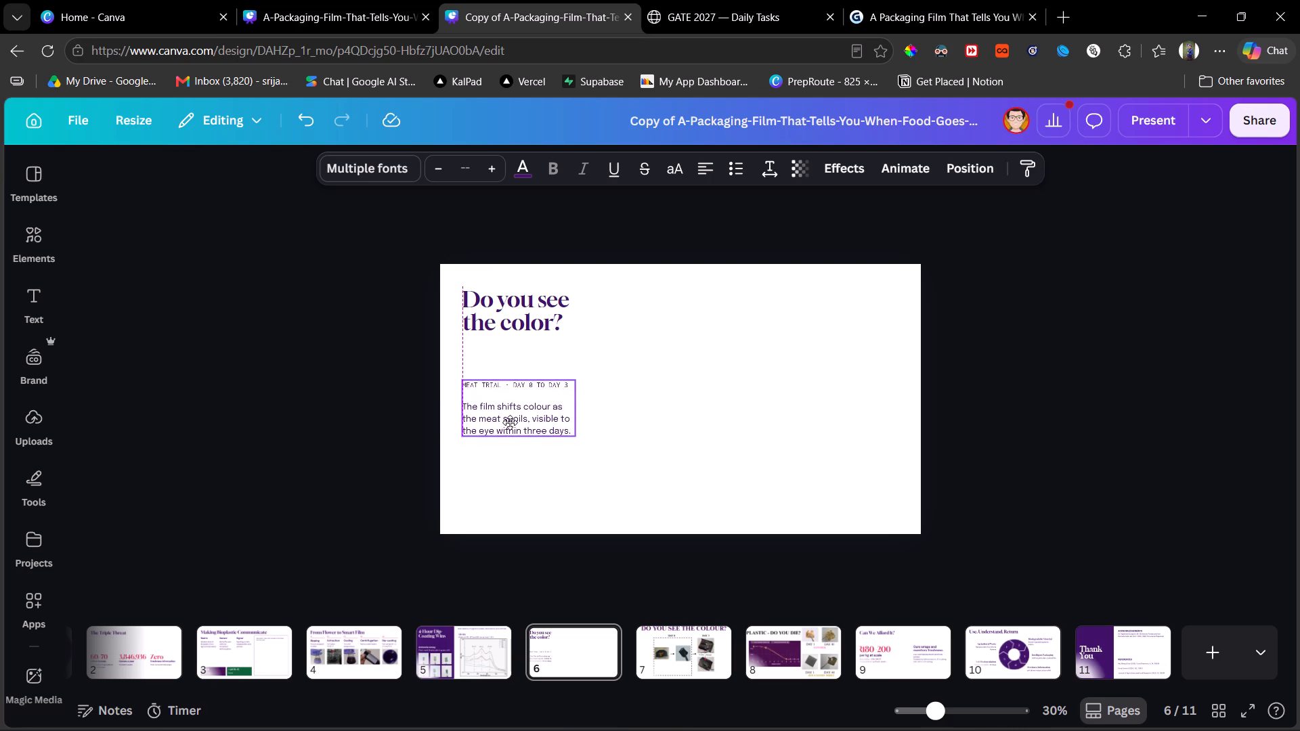
left_click(529, 361)
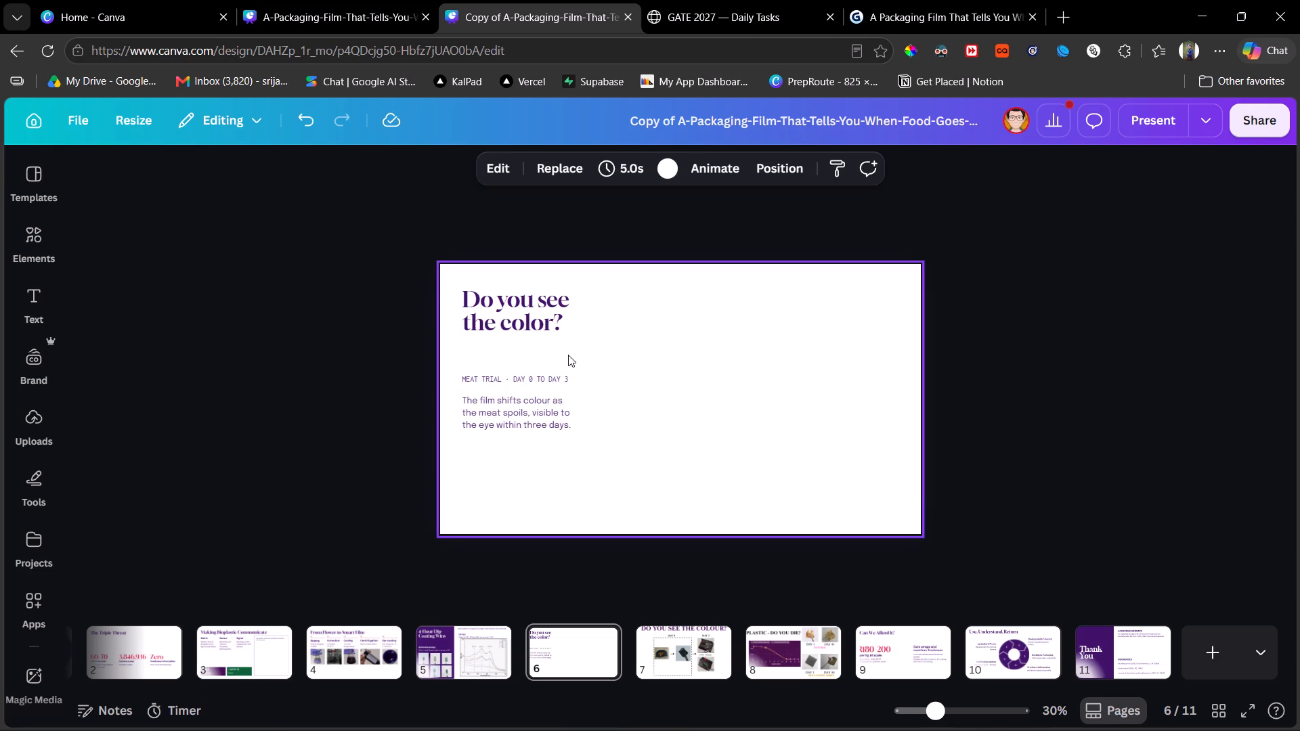
Delete the three leftover blank white layers from slide 6, keeping the heading, the meat trial text and the background.
left_click(640, 358)
left_click(778, 292)
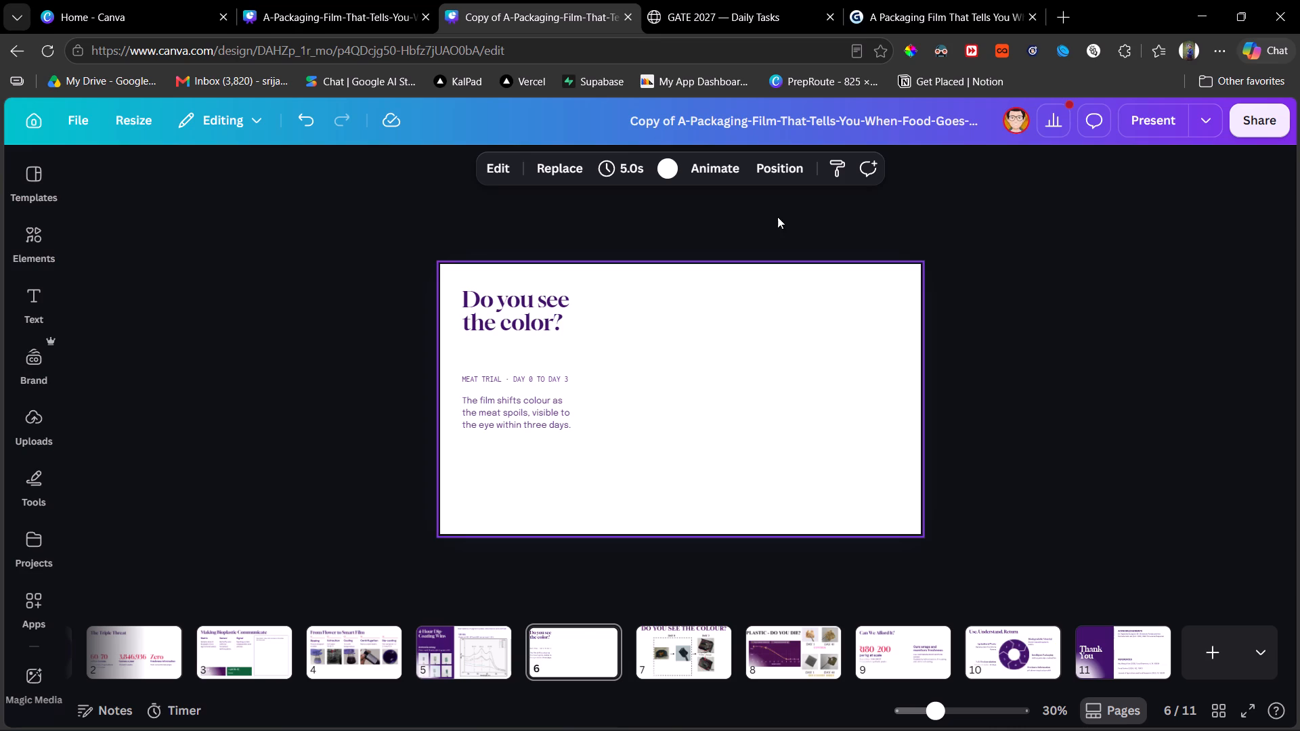
left_click(777, 164)
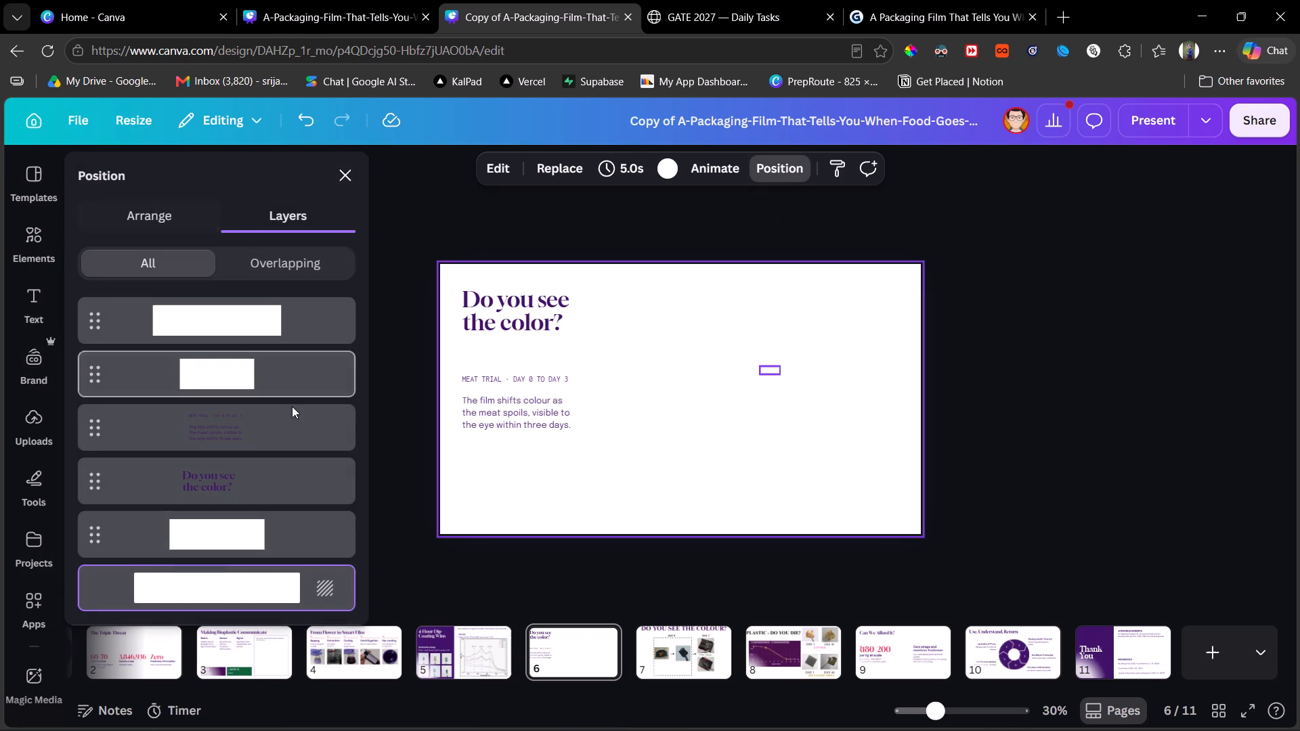
left_click(280, 367)
key("Delete")
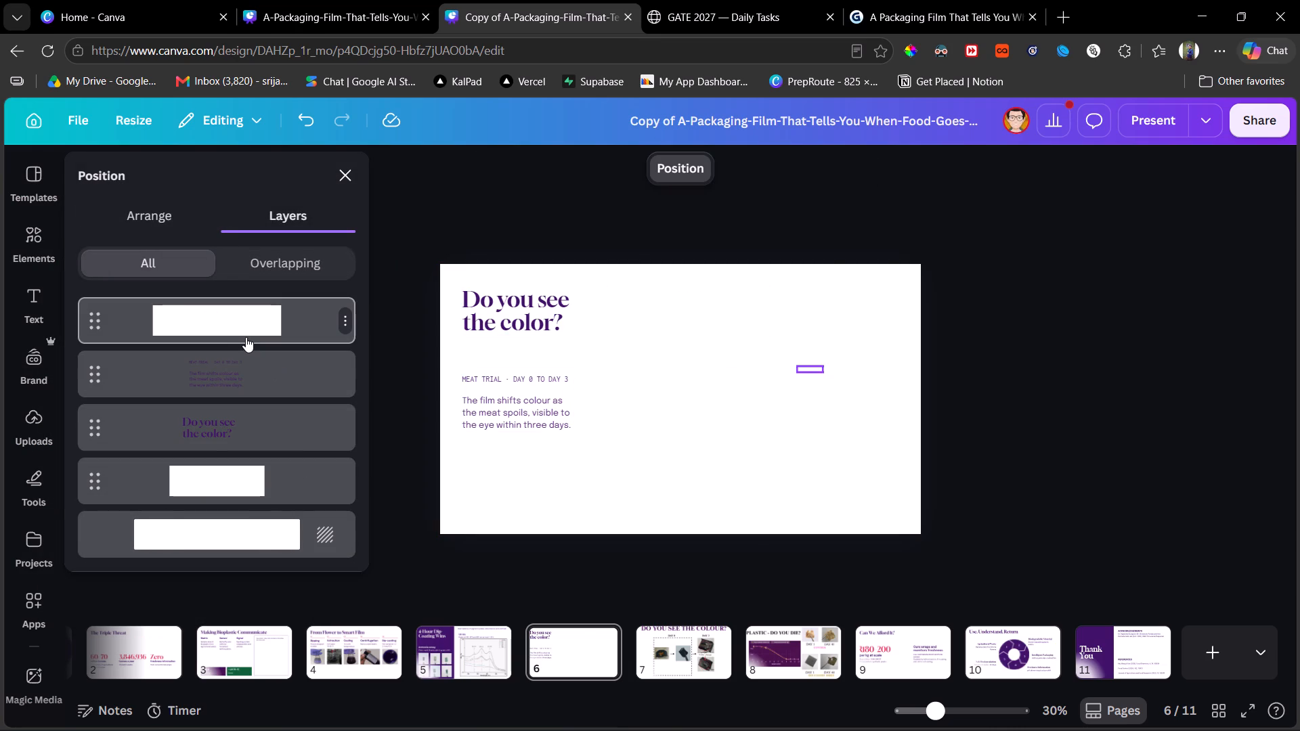
left_click(246, 337)
key("Delete")
key("Delete")
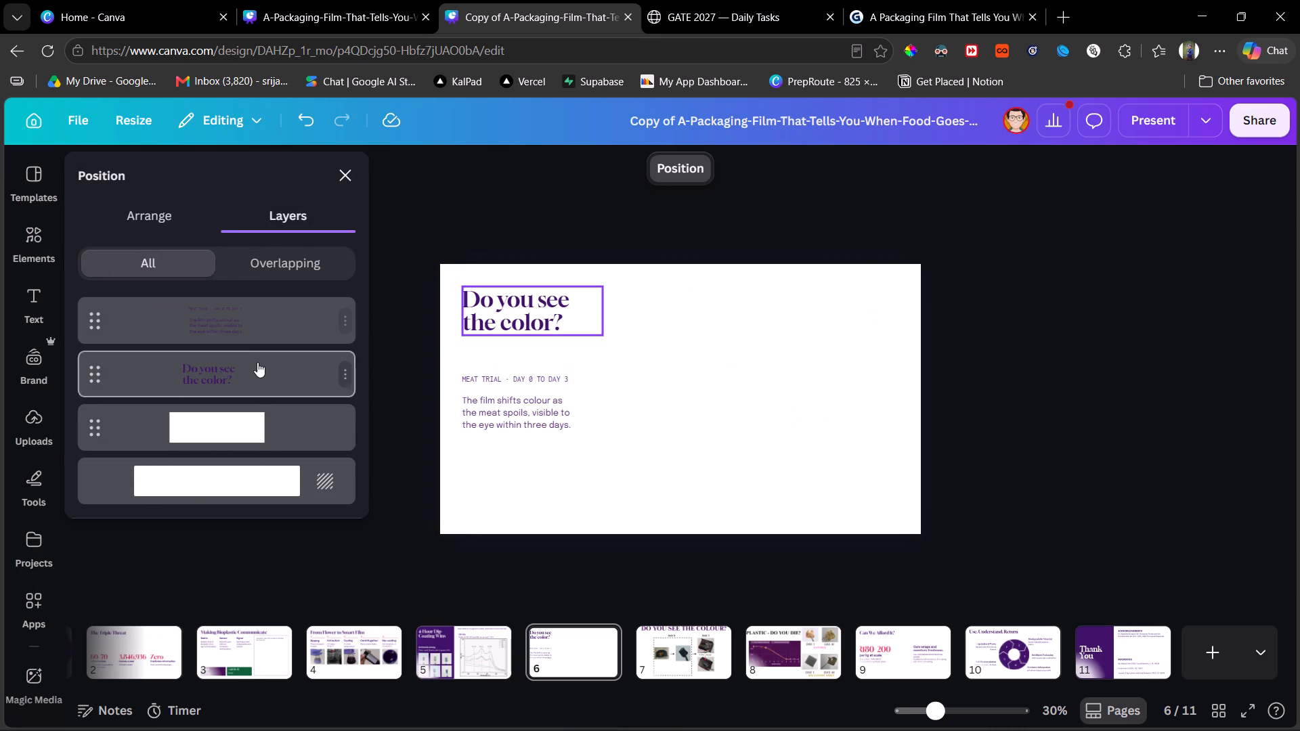
left_click(255, 430)
key("Delete")
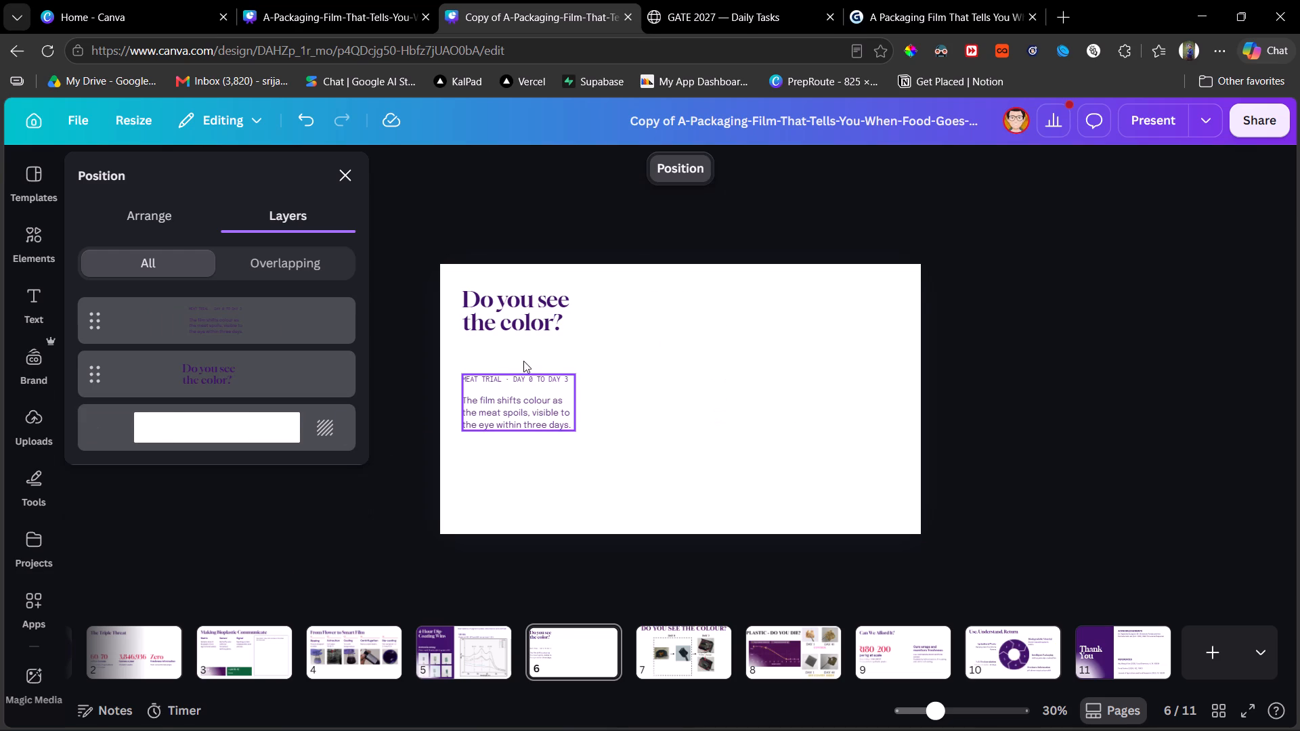
Move the meat trial text block down so its top edge sits on the slide's vertical centre, aligned with the heading.
left_click_drag(510, 391, 507, 411)
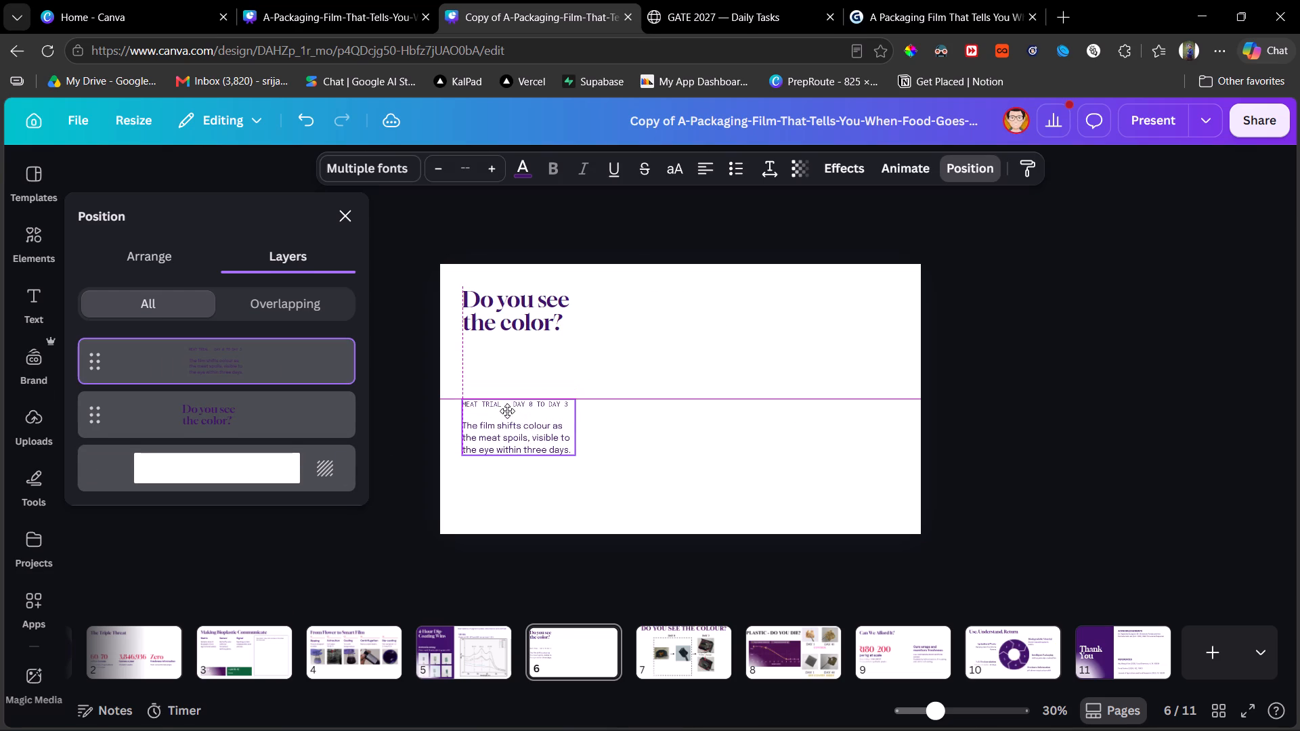
left_click_drag(507, 411, 506, 412)
left_click(624, 403)
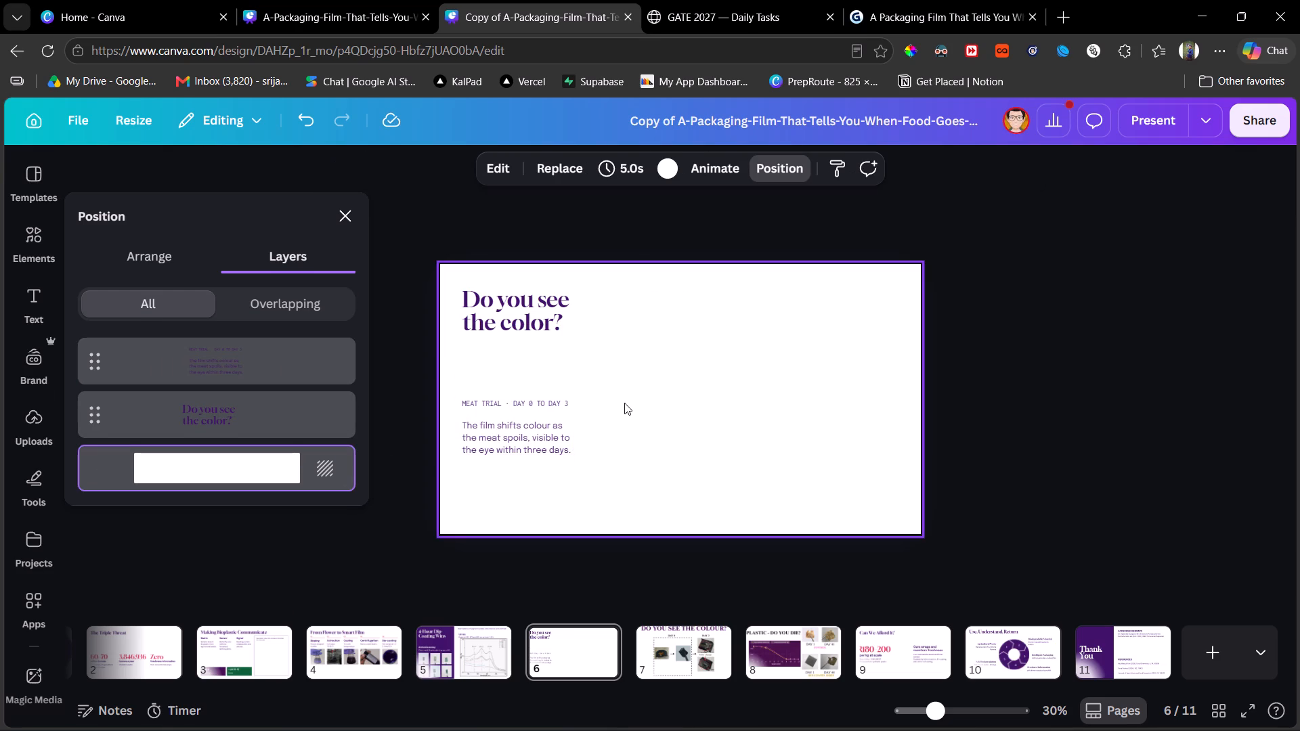
Copy the grouped Day 0 to Day 3 photo diagram from slide 7 onto slide 6 and place it beside the heading and text.
left_click(657, 647)
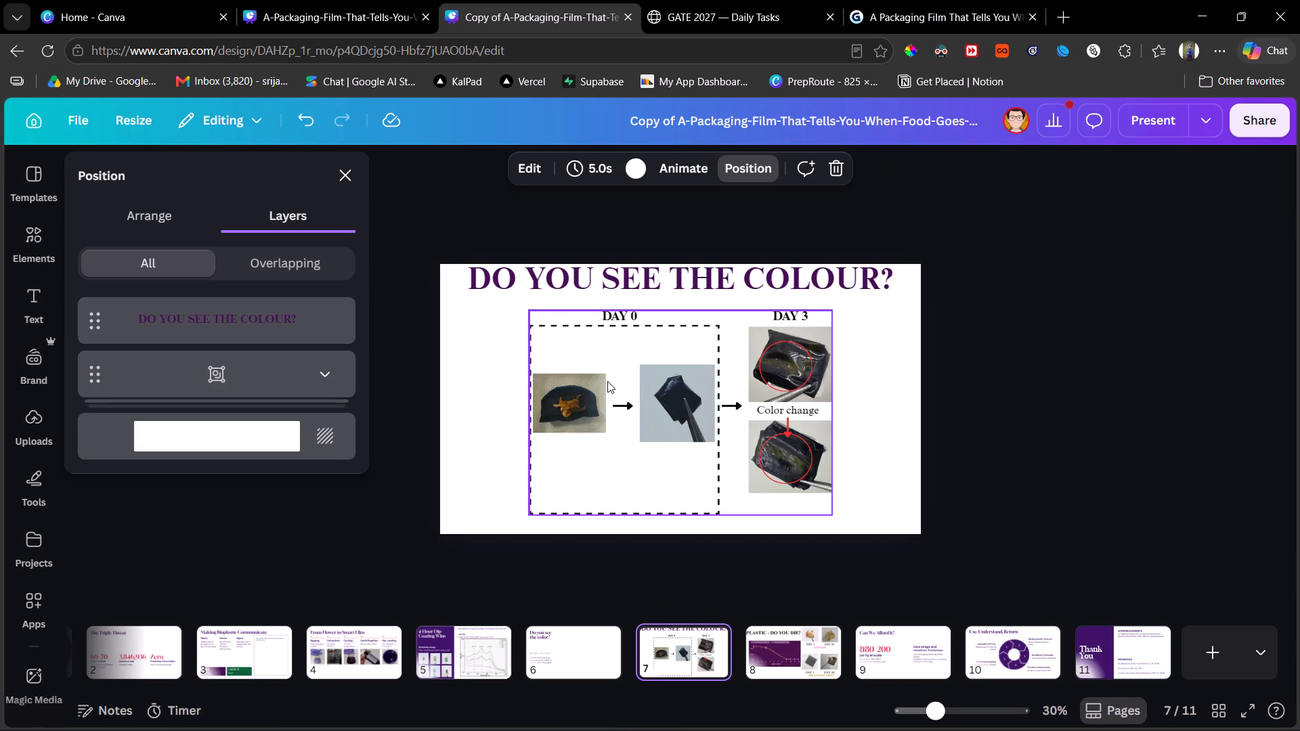
left_click(607, 384)
key("ctrl+c")
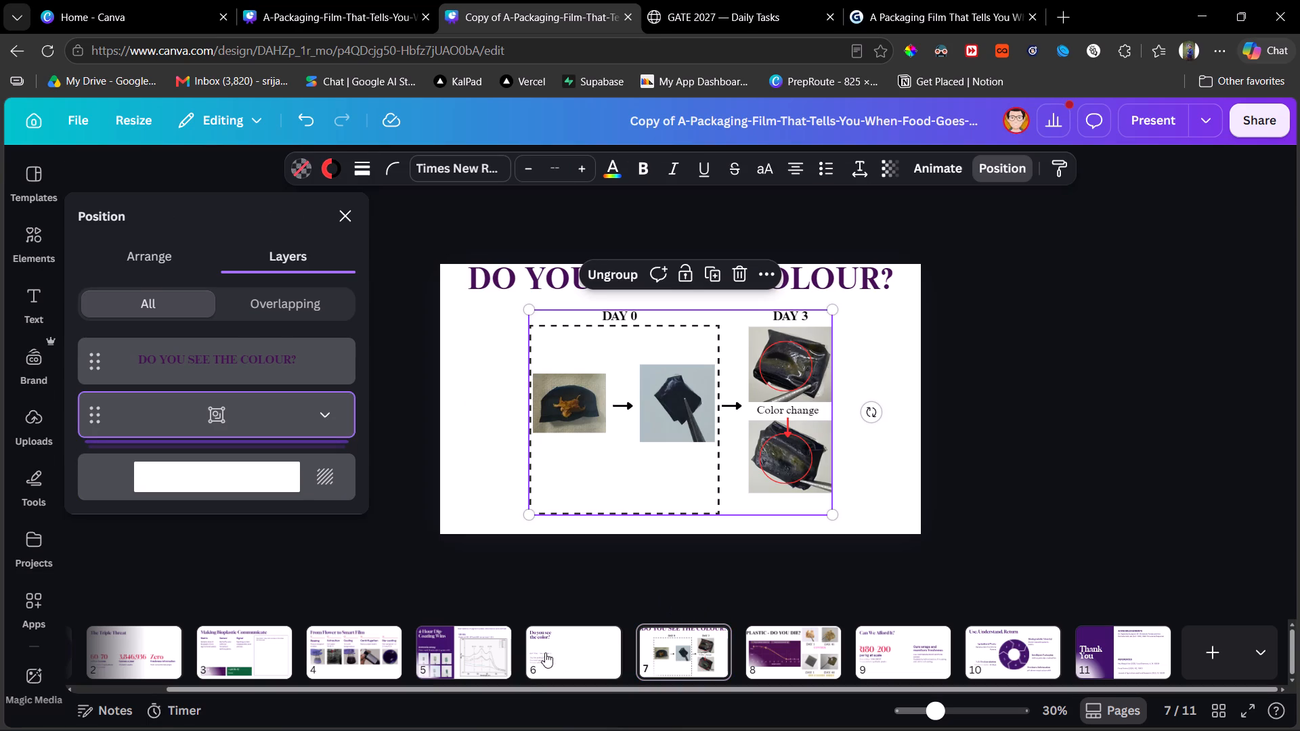
left_click(558, 645)
left_click(712, 430)
key("ctrl+v")
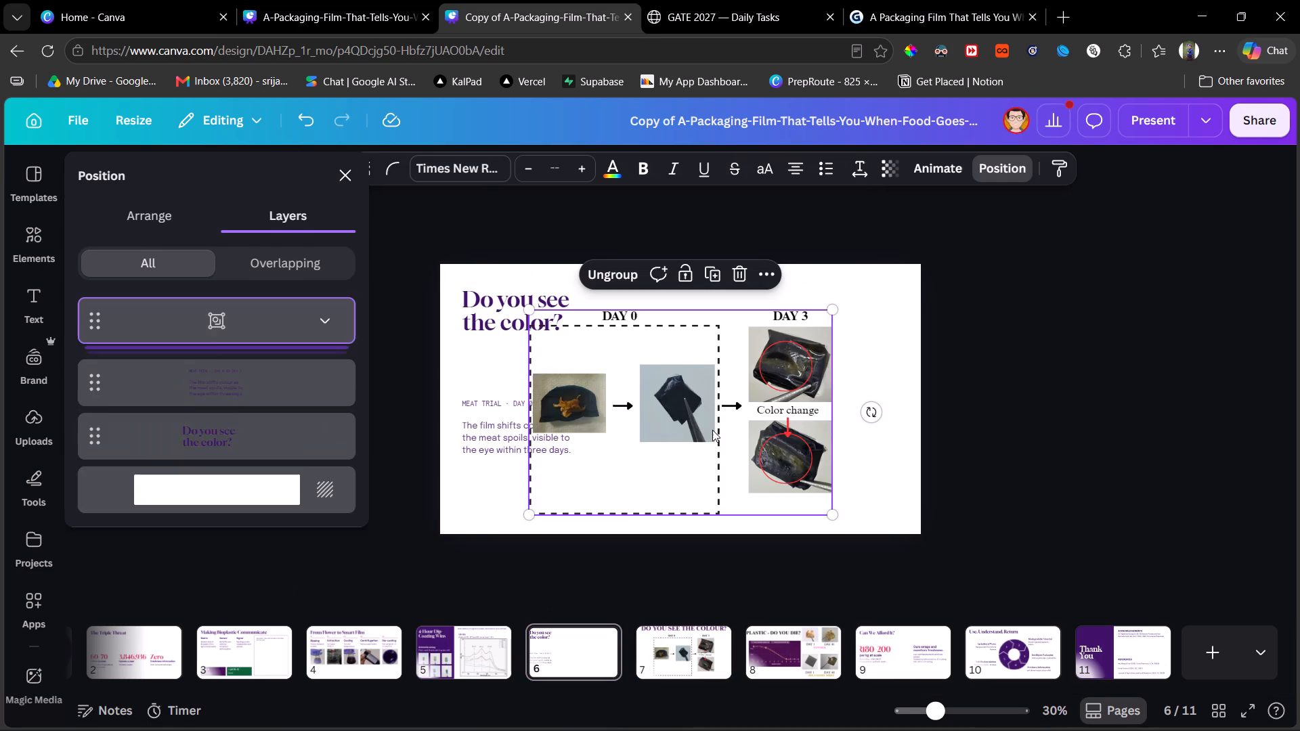
left_click_drag(712, 430, 777, 423)
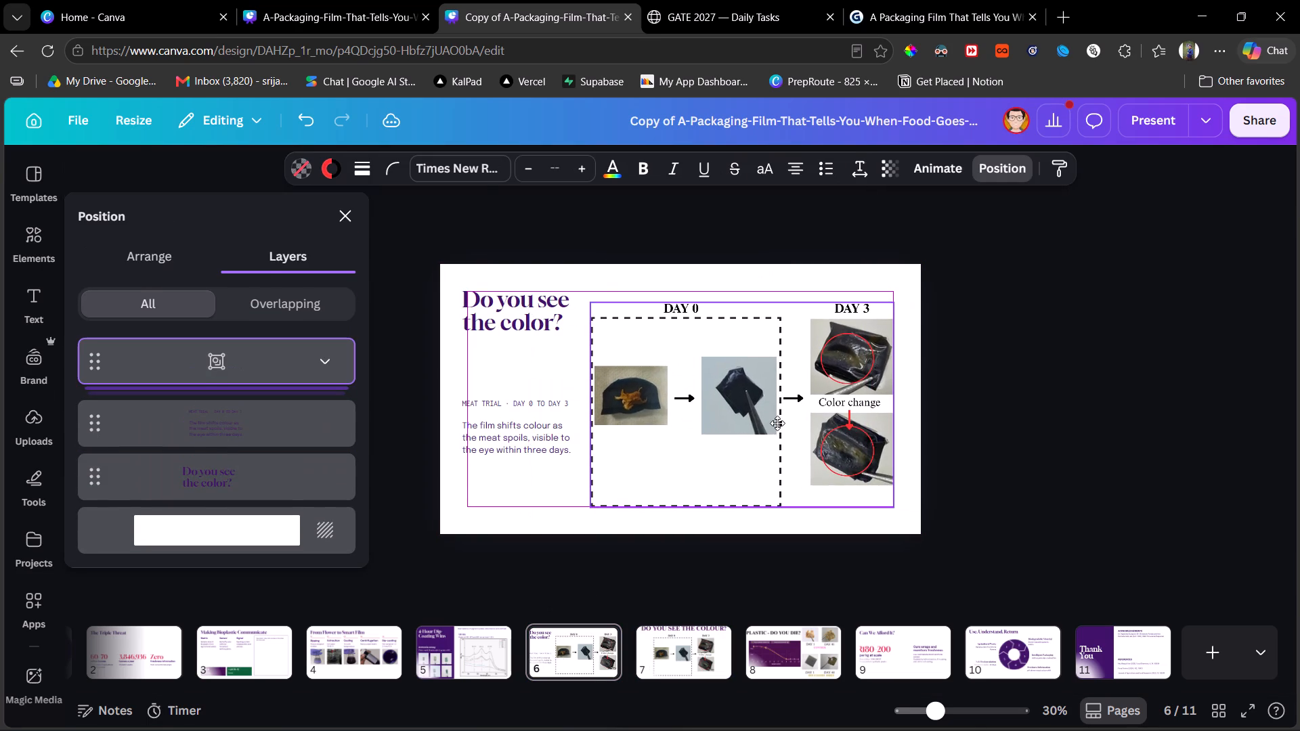
left_click_drag(777, 423, 766, 416)
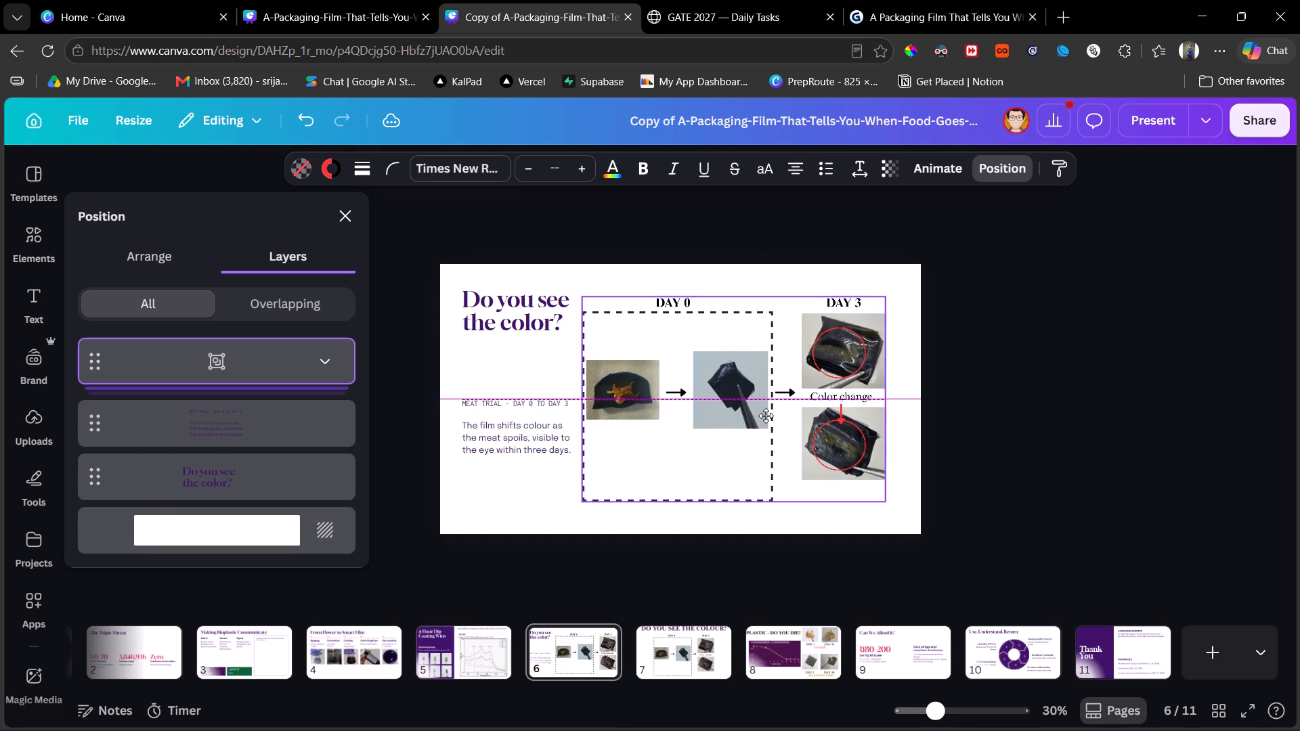
left_click_drag(766, 416, 770, 417)
left_click(1070, 431)
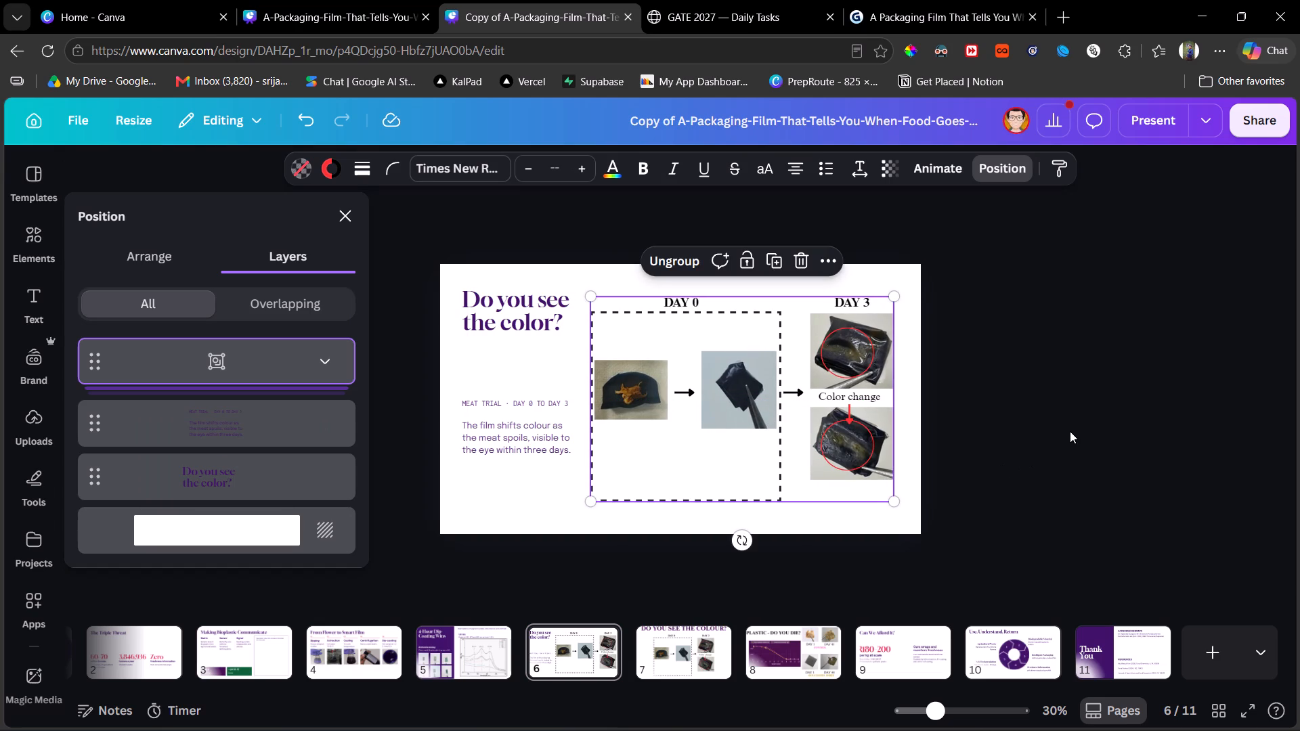
left_click(1070, 438)
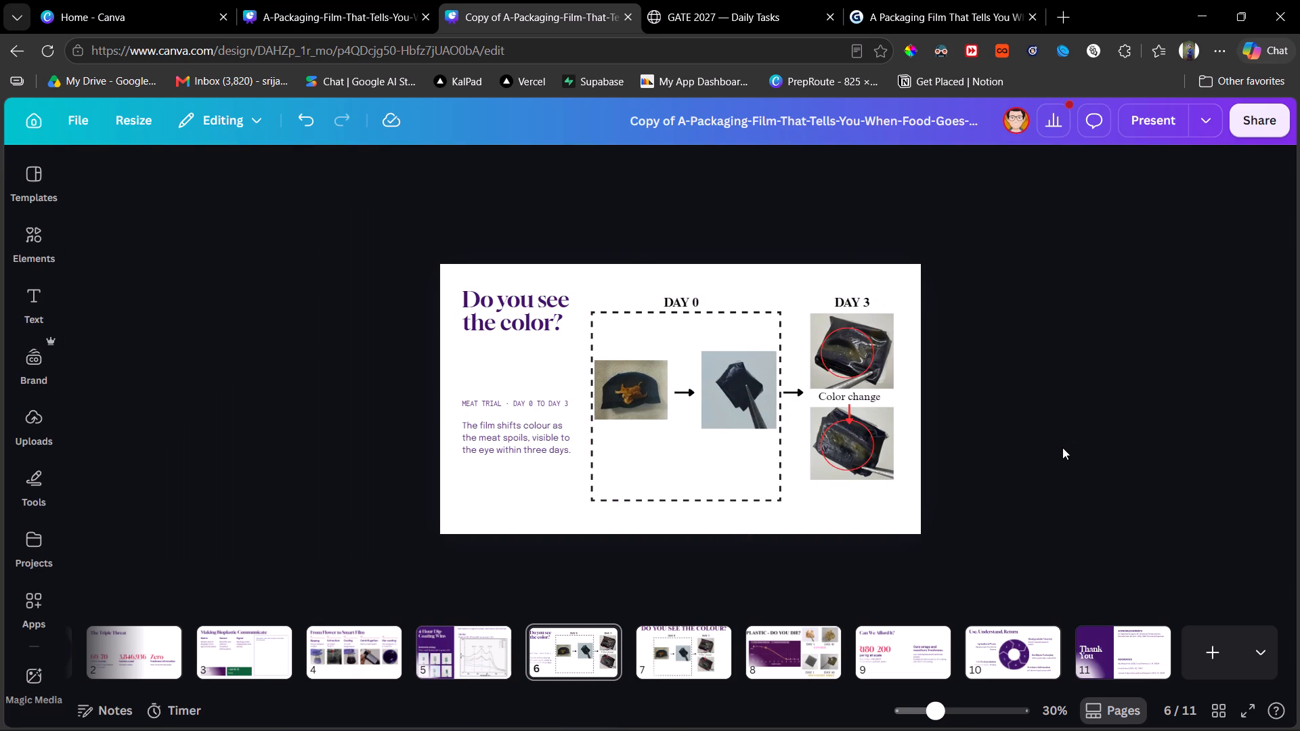
Nudge the Day 0 to Day 3 photo diagram five small increments to the right on slide 6.
left_click(774, 462)
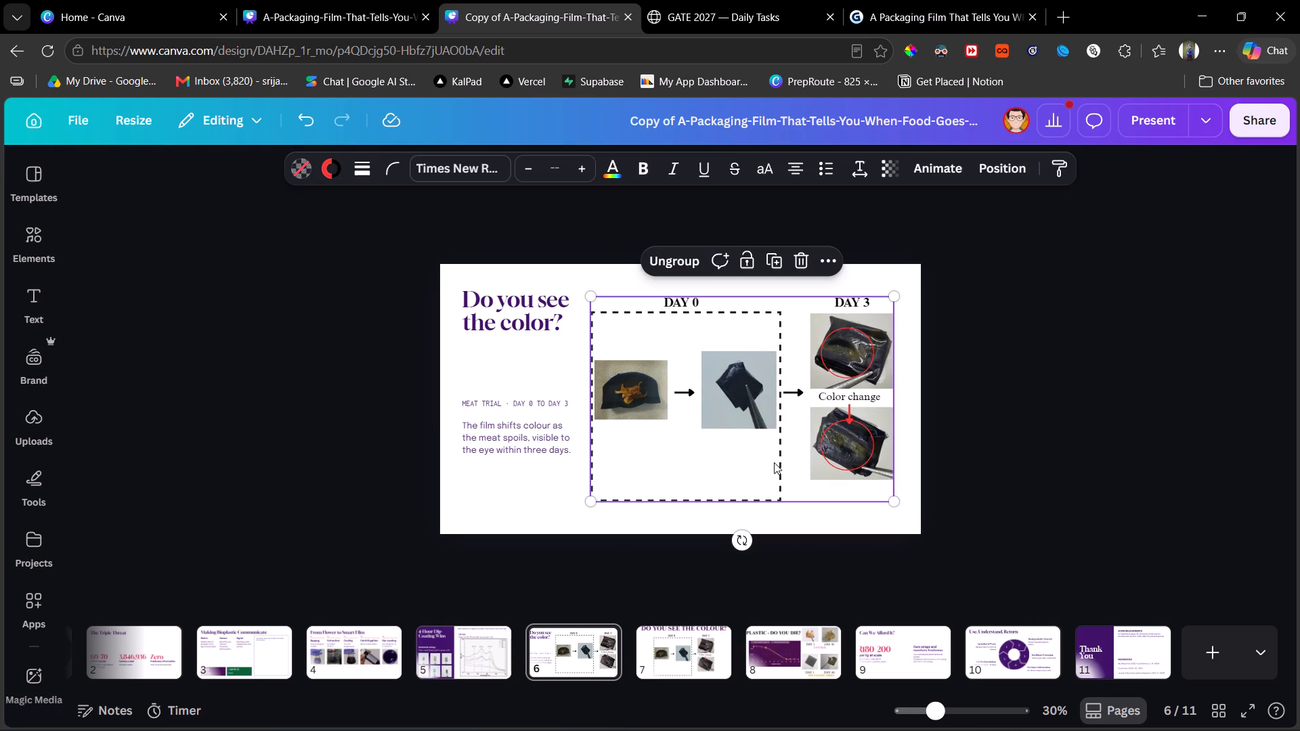
key("Right")
key("Right")
key("Right")
key("Right")
key("Right")
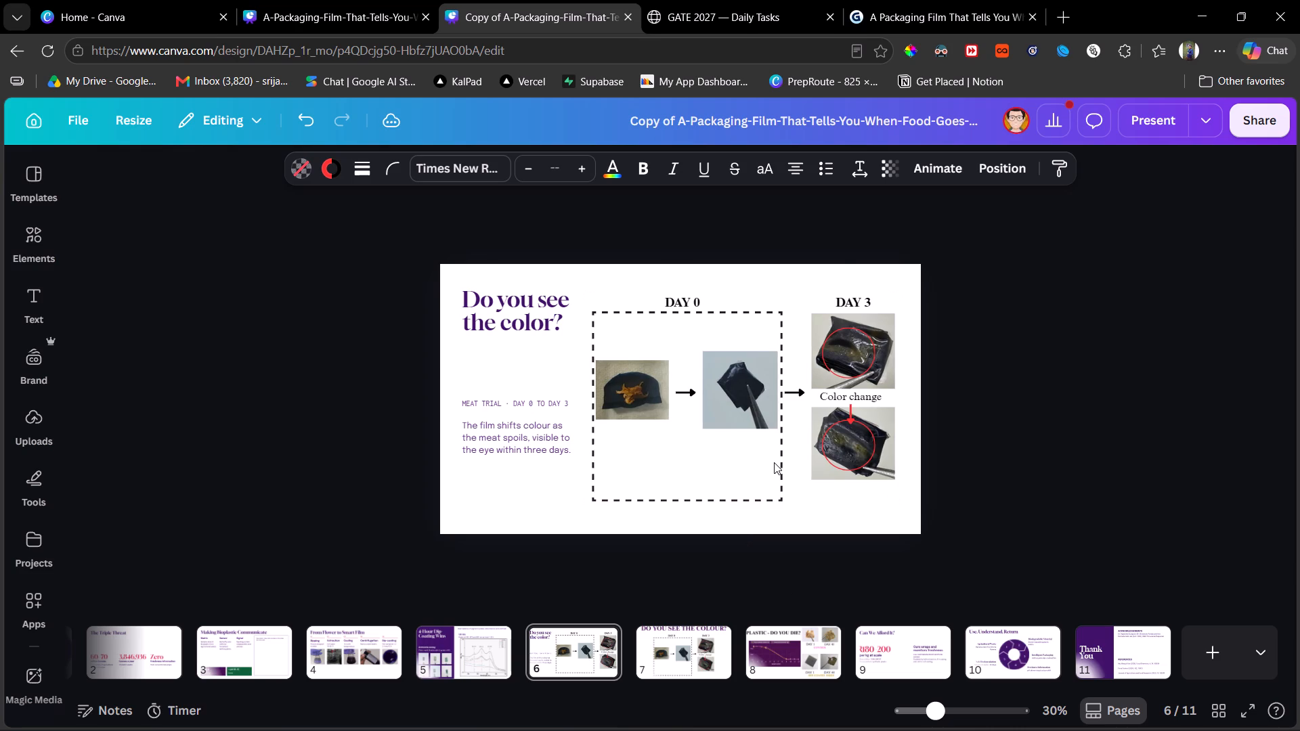
Copy the purple background panel from slide 5 onto slide 6.
left_click(483, 639)
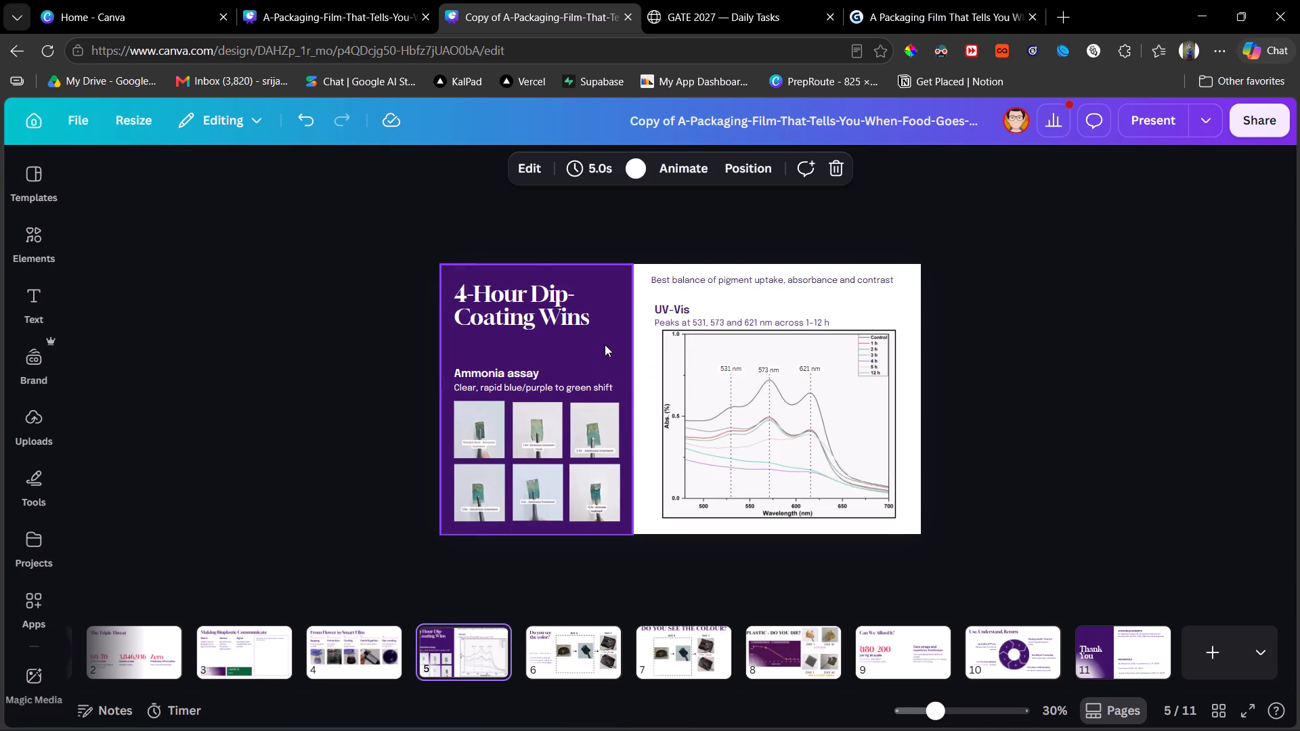
left_click(605, 345)
key("ctrl+c")
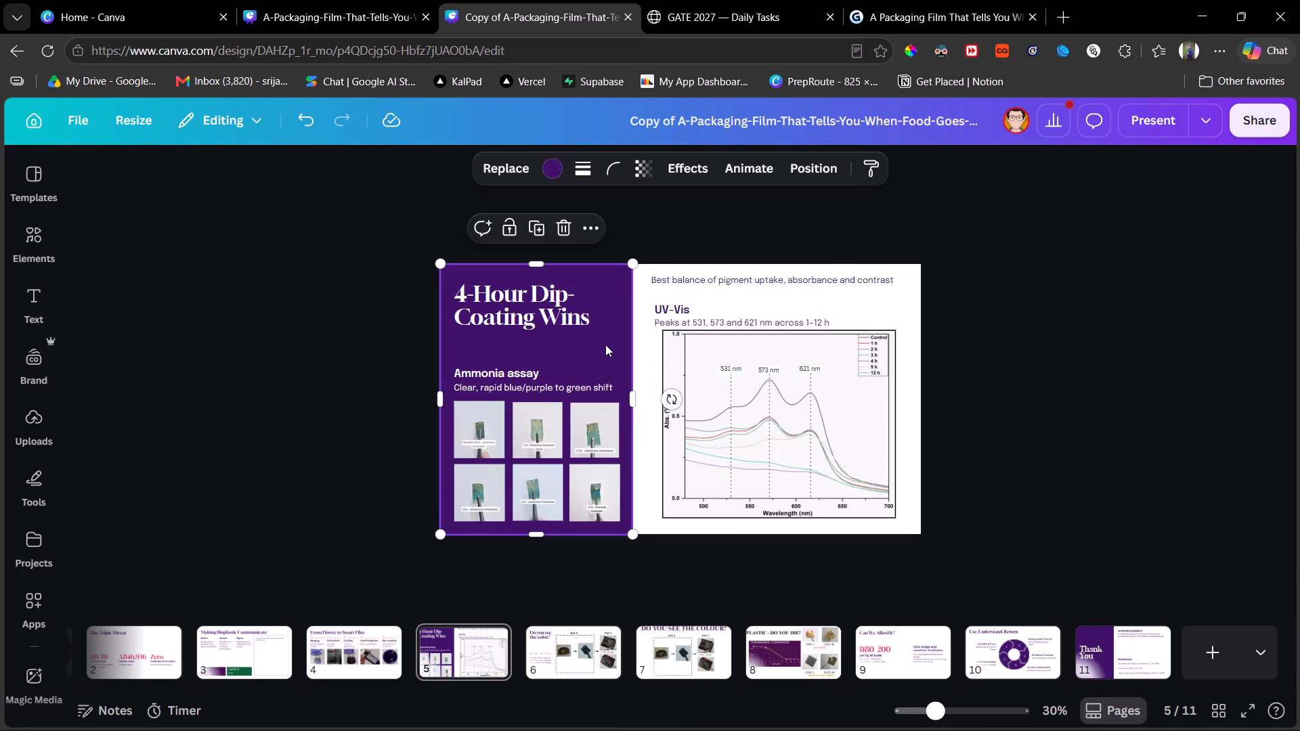
left_click(559, 655)
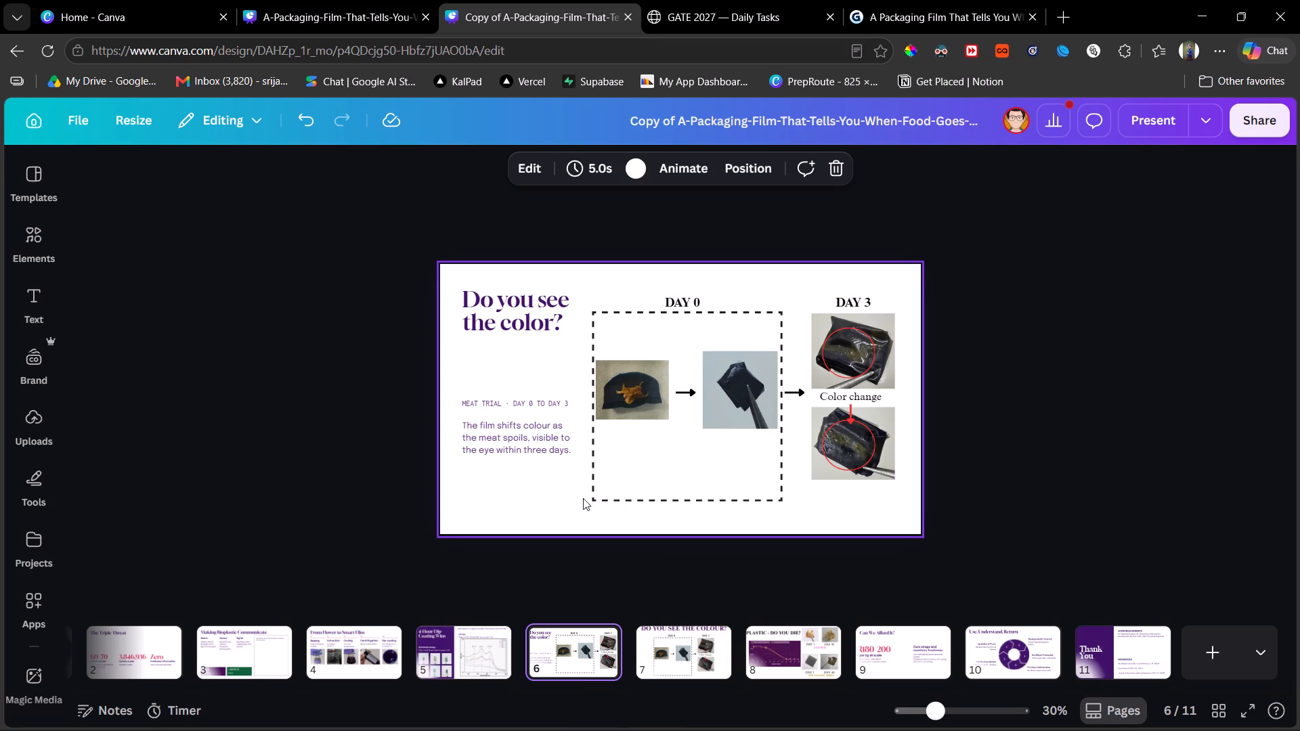
left_click(558, 506)
key("ctrl+v")
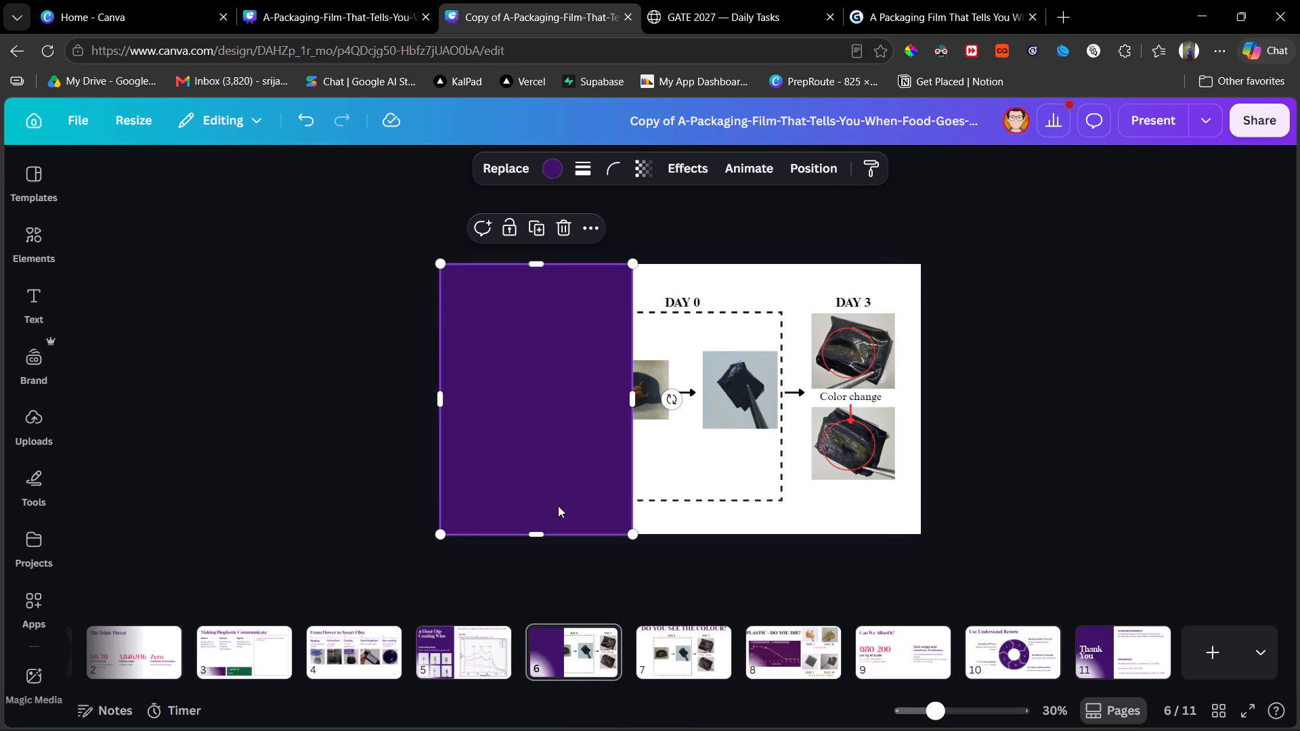
Stretch the purple panel to the slide's right edge and pull in its left edge to uncover the heading and text column.
left_click_drag(634, 405, 910, 422)
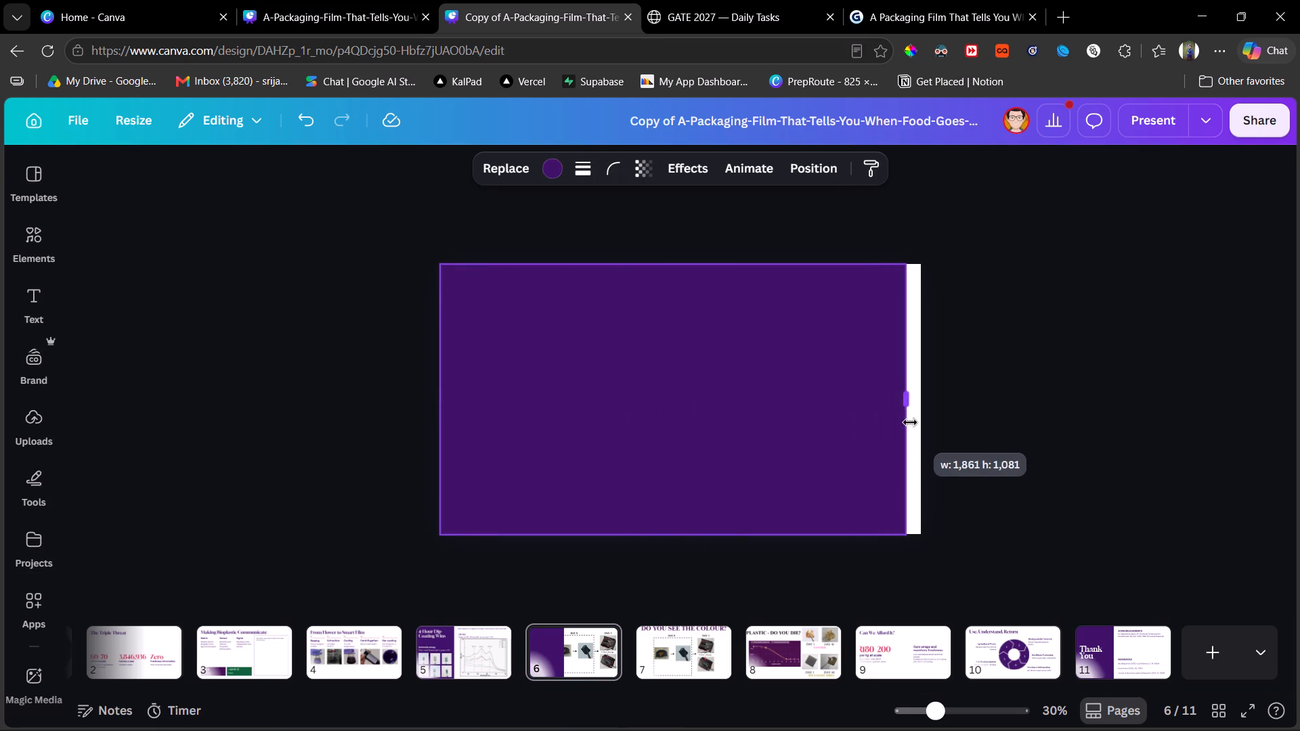
left_click_drag(910, 422, 921, 420)
left_click_drag(441, 394, 602, 436)
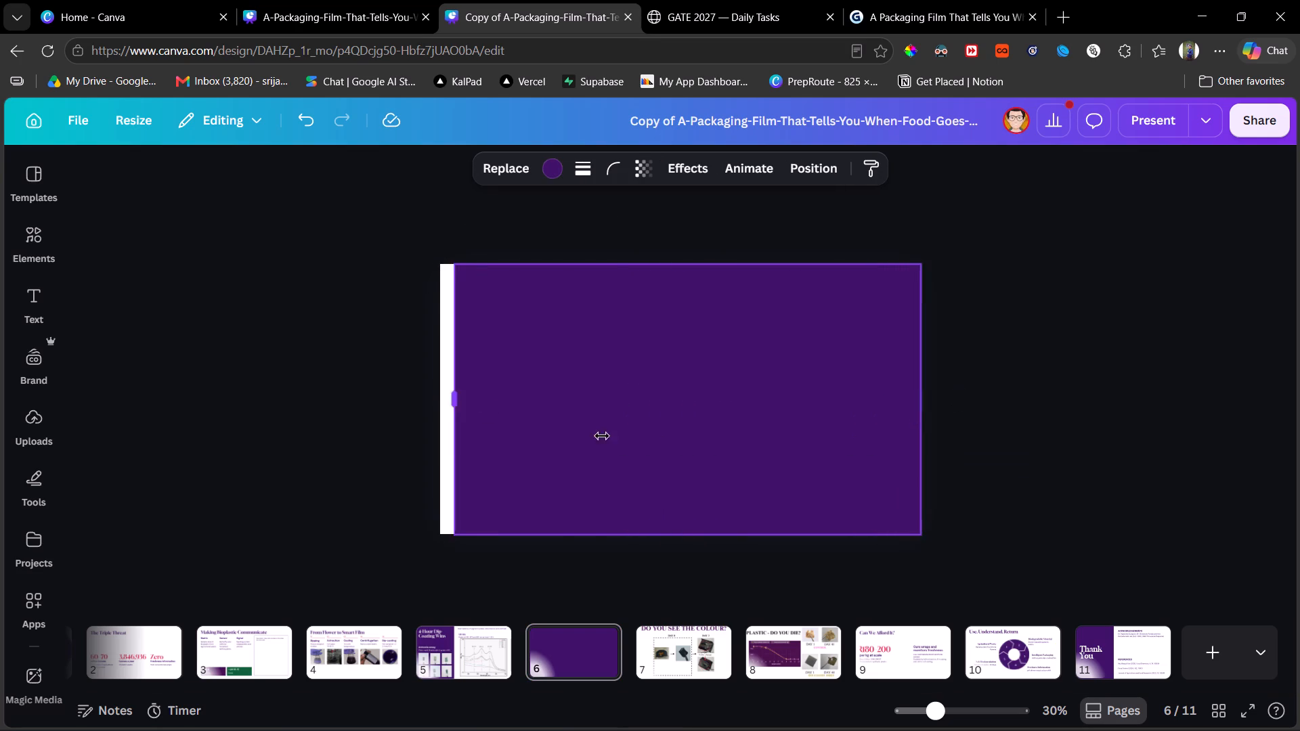
left_click_drag(602, 436, 573, 450)
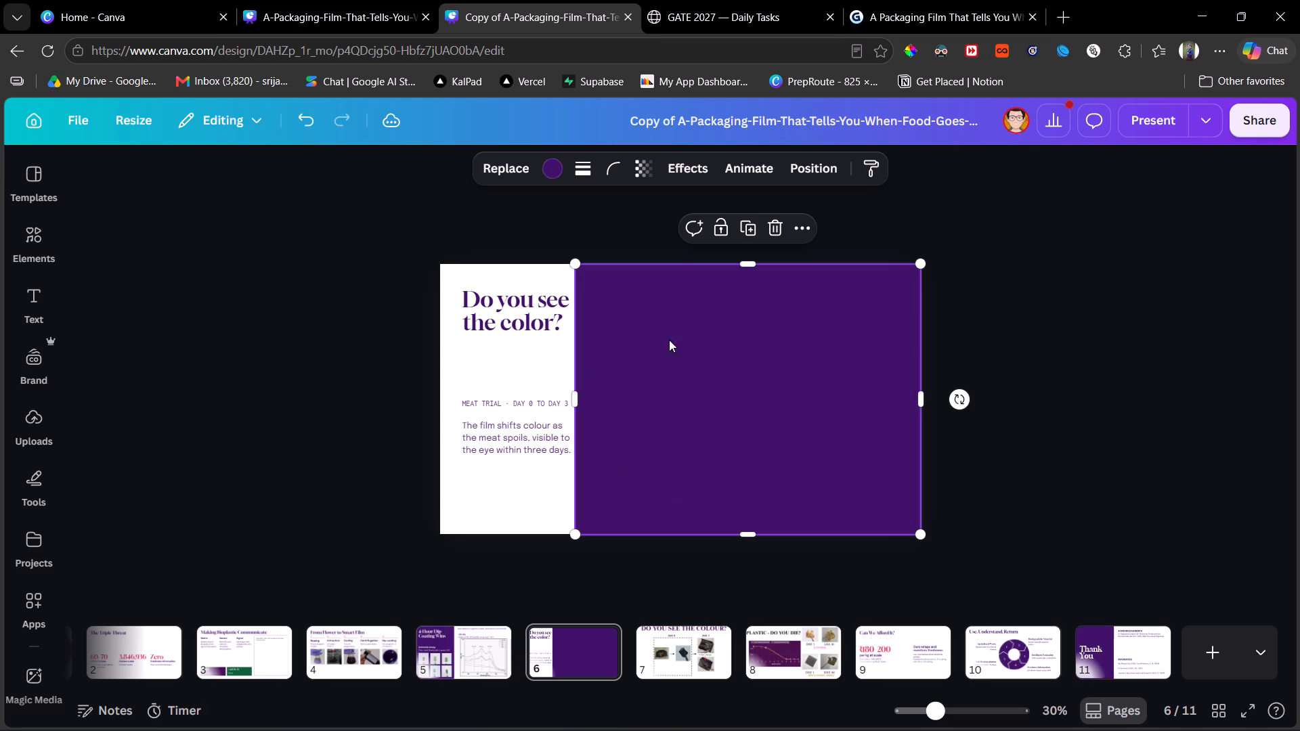
Send the purple panel to the back, behind the photo diagram.
left_click(817, 162)
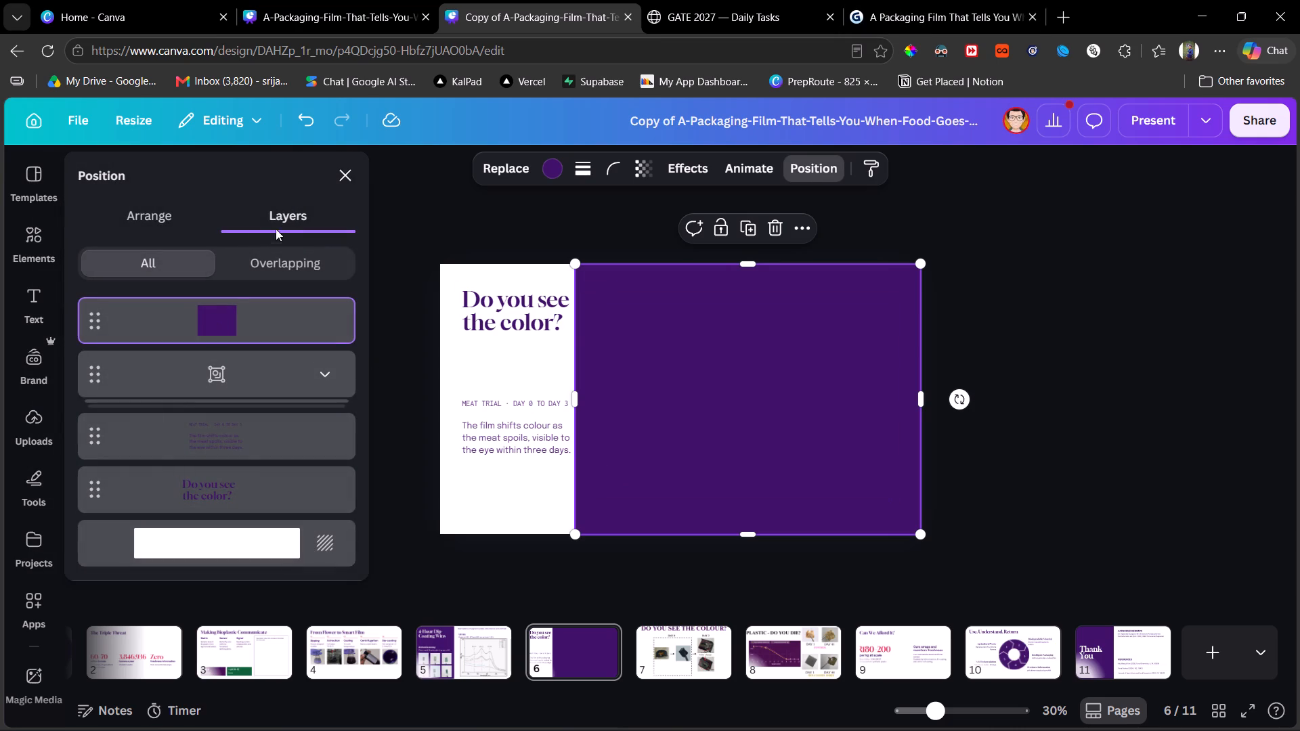
left_click(152, 212)
left_click(261, 302)
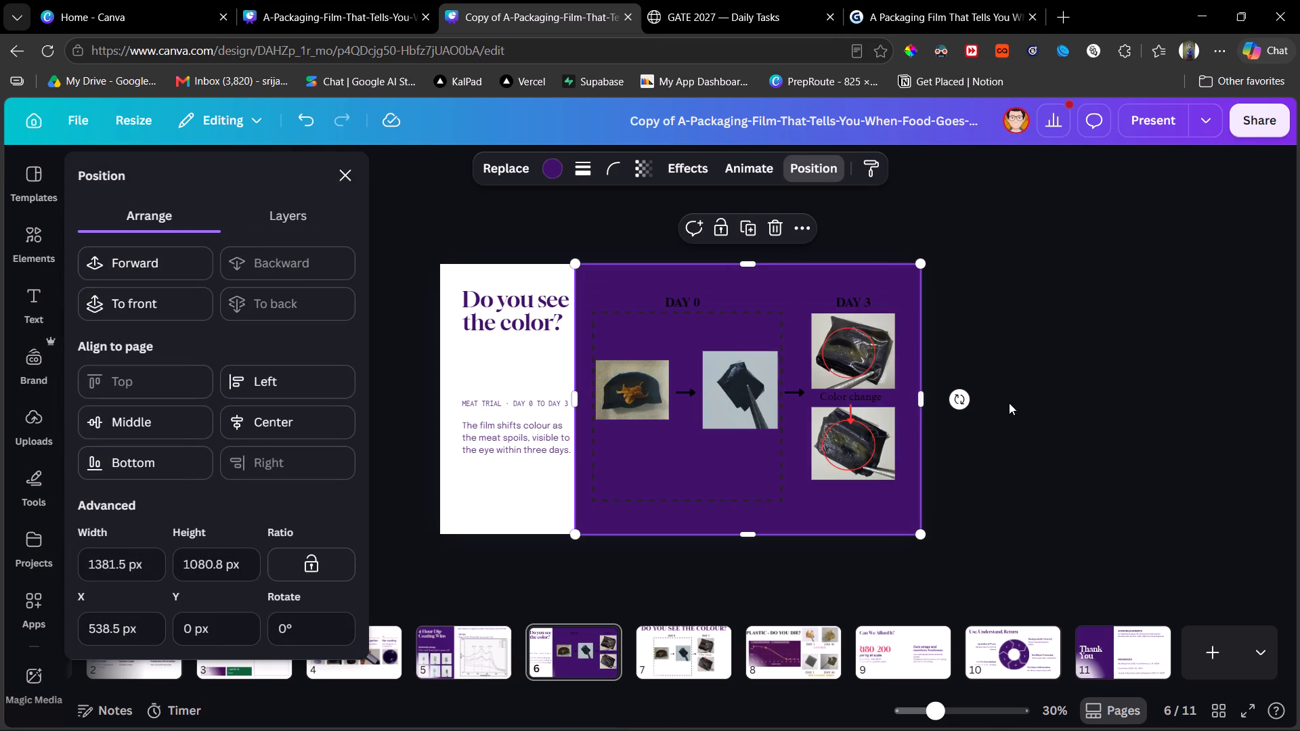
Narrow the purple panel slightly from its left edge so it starts between the text column and the diagram.
left_click_drag(577, 393, 591, 393)
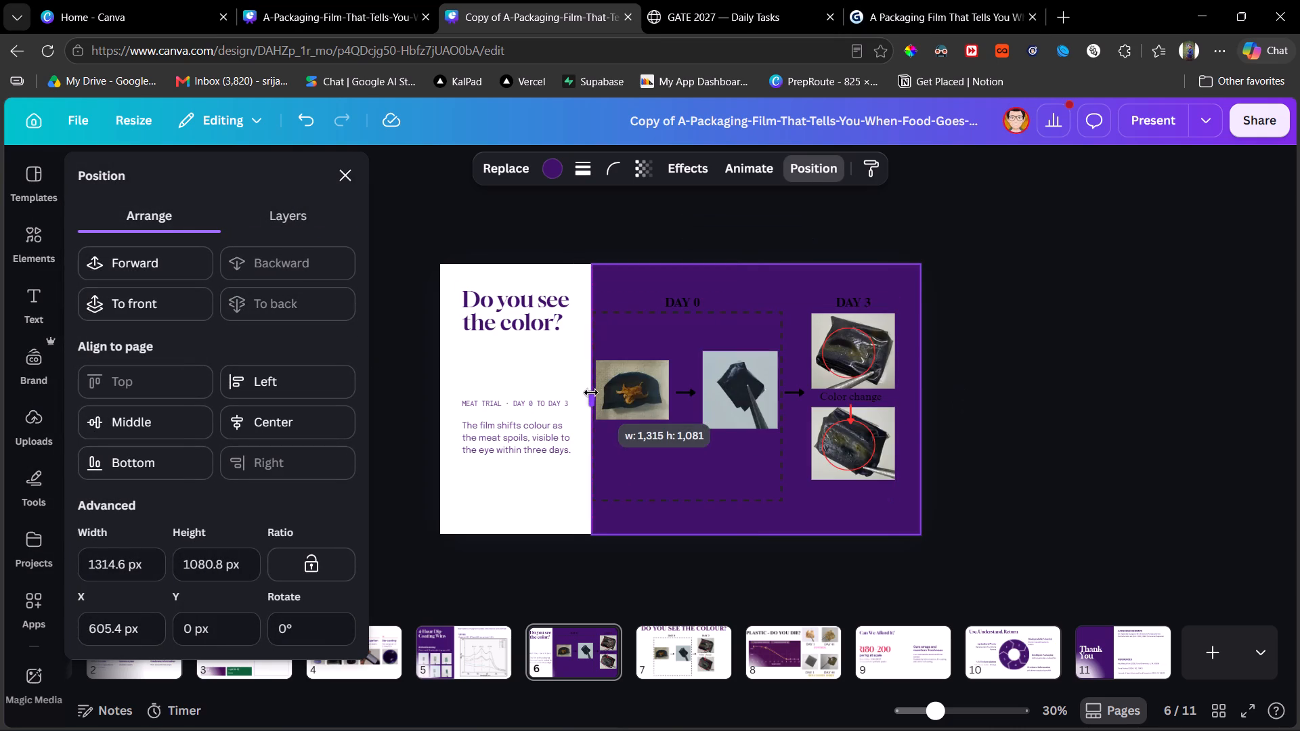
left_click_drag(591, 393, 584, 395)
left_click(1049, 346)
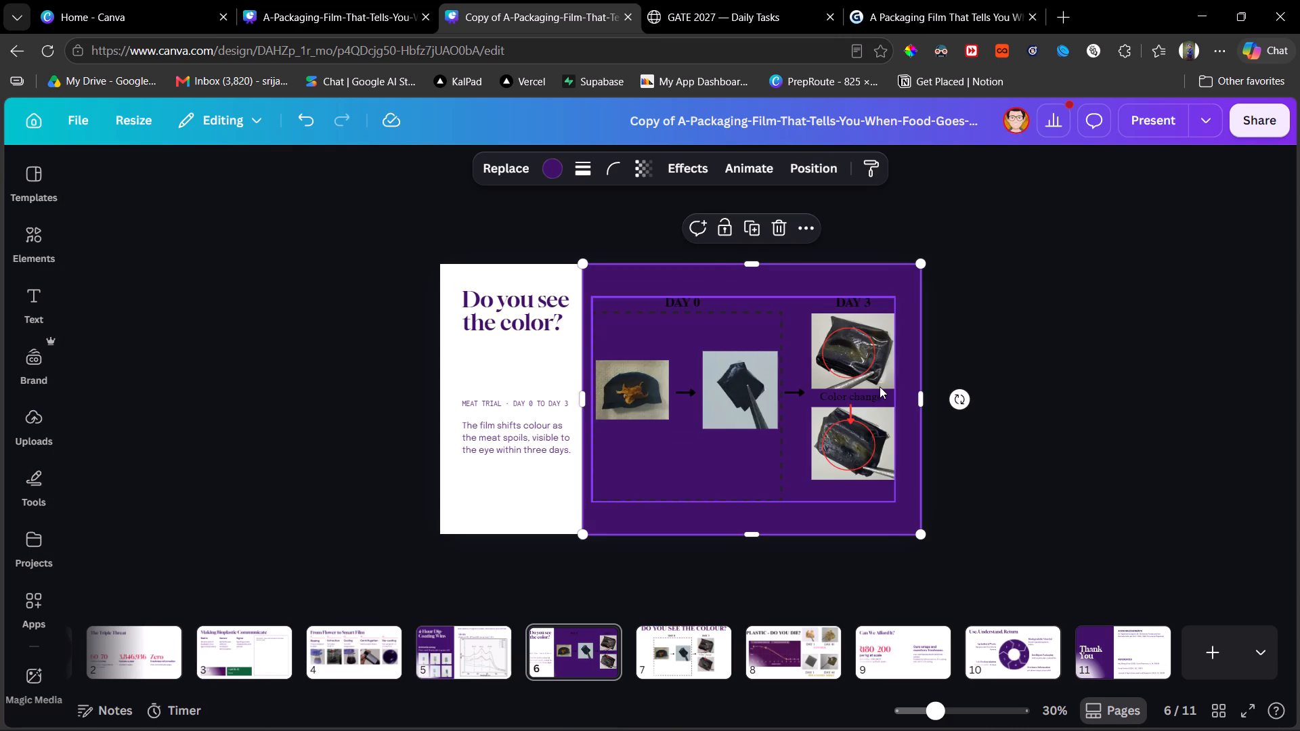
Nudge the grouped Day 0 to Day 3 diagram 28 small increments right and 4 down within the purple panel.
left_click(846, 428)
key("Right")
key("Right")
key("Right")
key("Right")
key("Right")
key("Right")
key("Right")
key("Right")
key("Right")
key("Right")
key("Right")
key("Right")
key("Right")
key("Right")
key("Right")
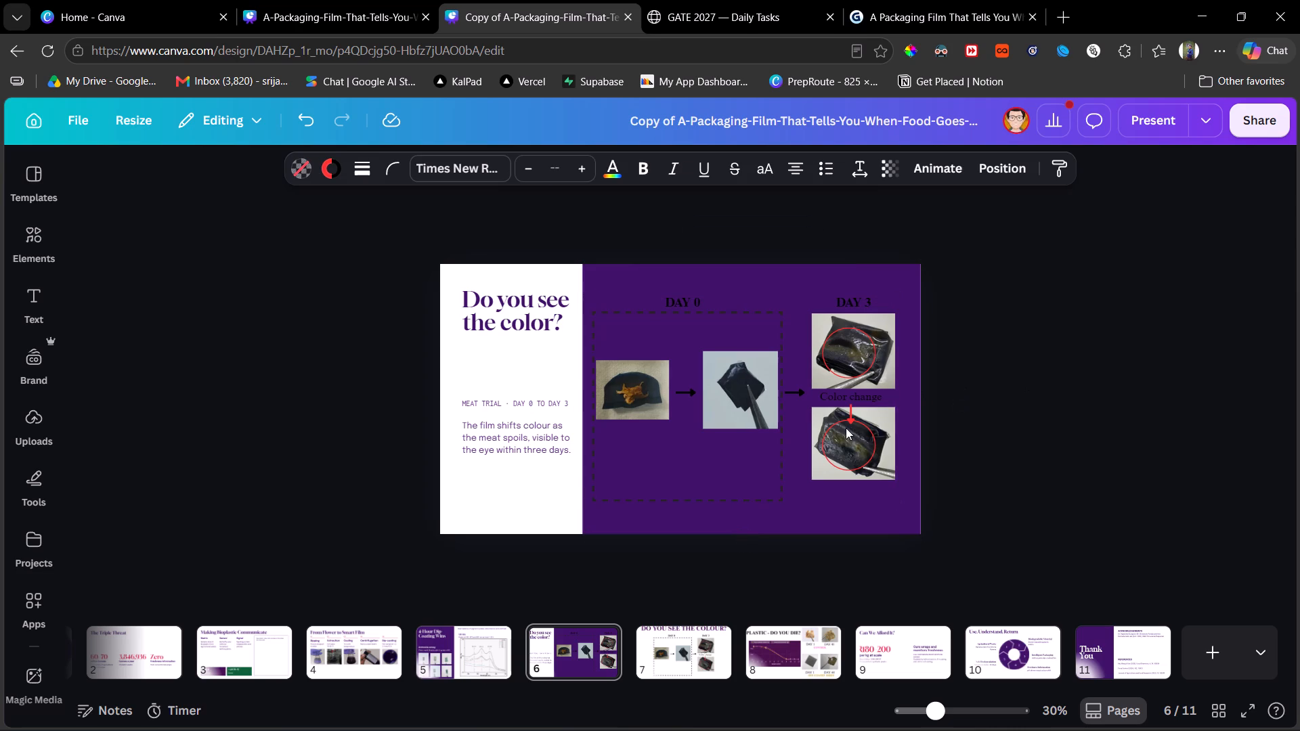
key("Right")
key("Right")
key("Right")
key("Right")
key("Right")
key("Right")
key("Right")
key("Right")
key("Right")
key("Right")
key("Right")
key("Right")
key("Right")
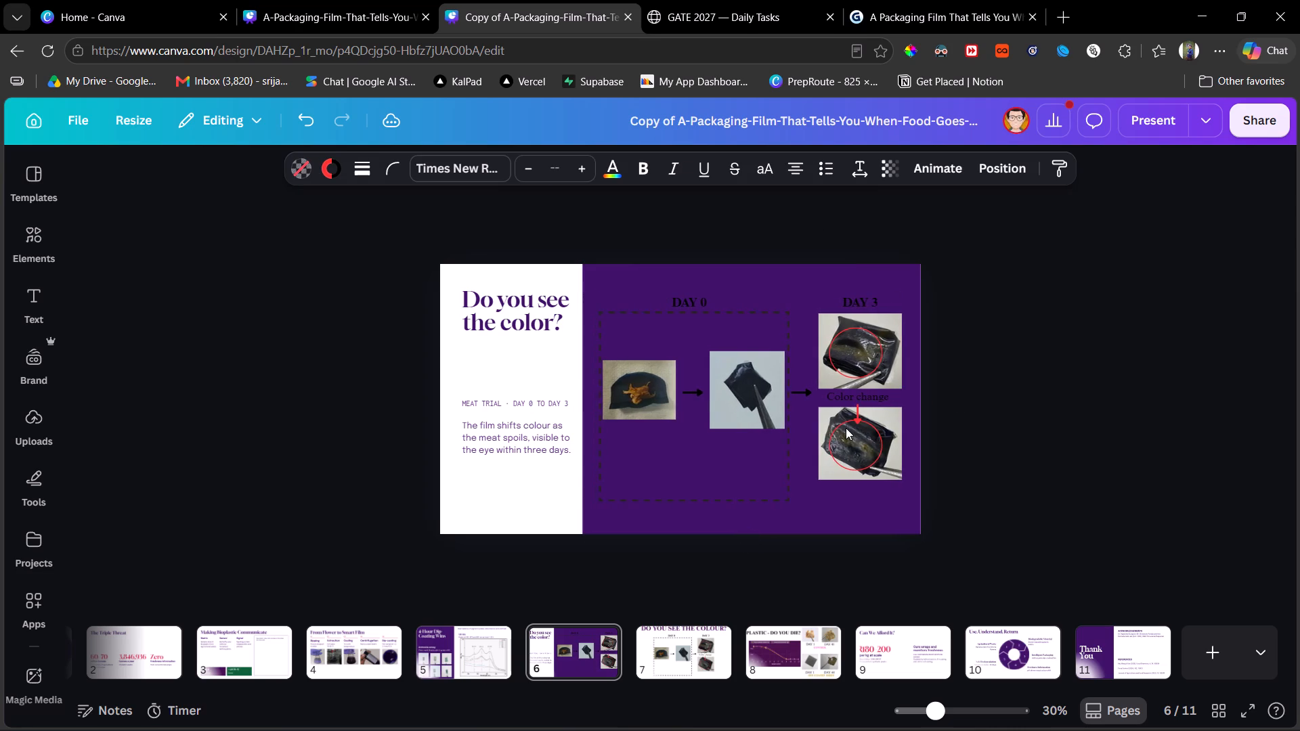
key("Down")
key("Down")
key("Down")
key("Down")
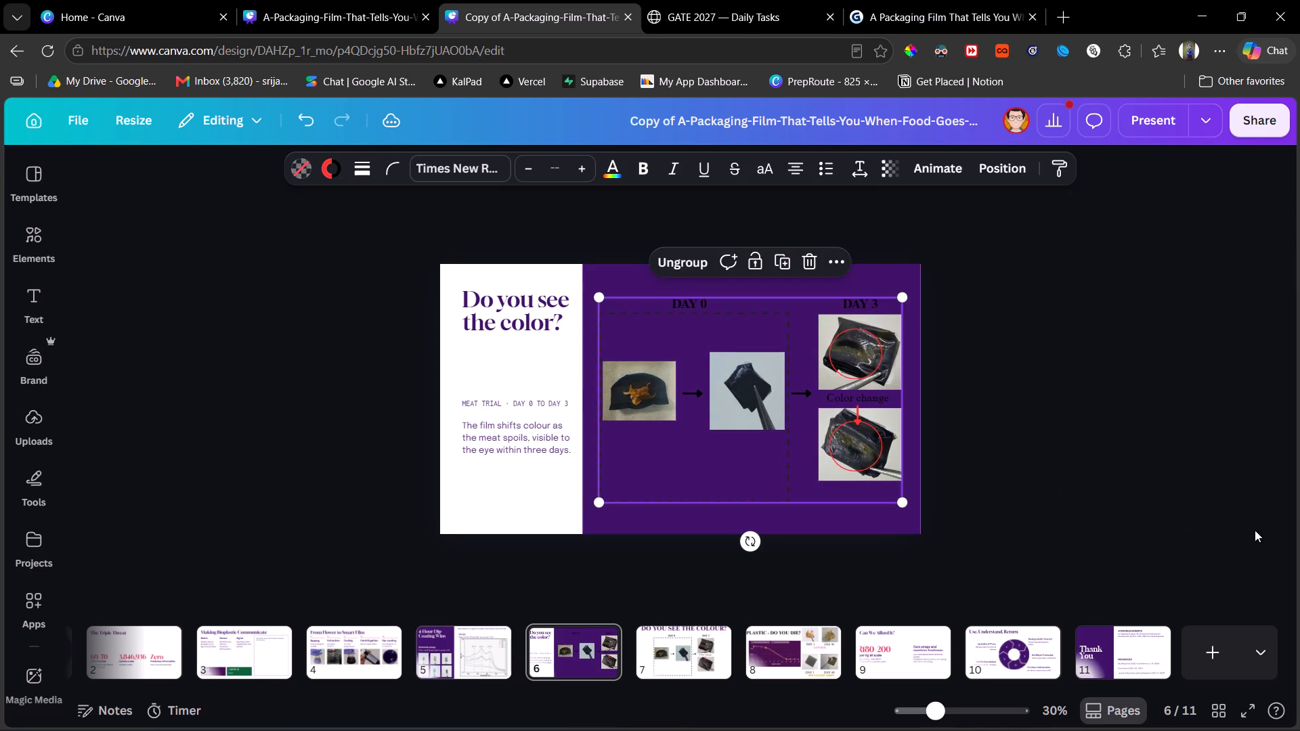
left_click(1248, 524)
Set the text colour of the diagram's DAY 0, DAY 3 and Color change labels to white.
left_click(846, 284)
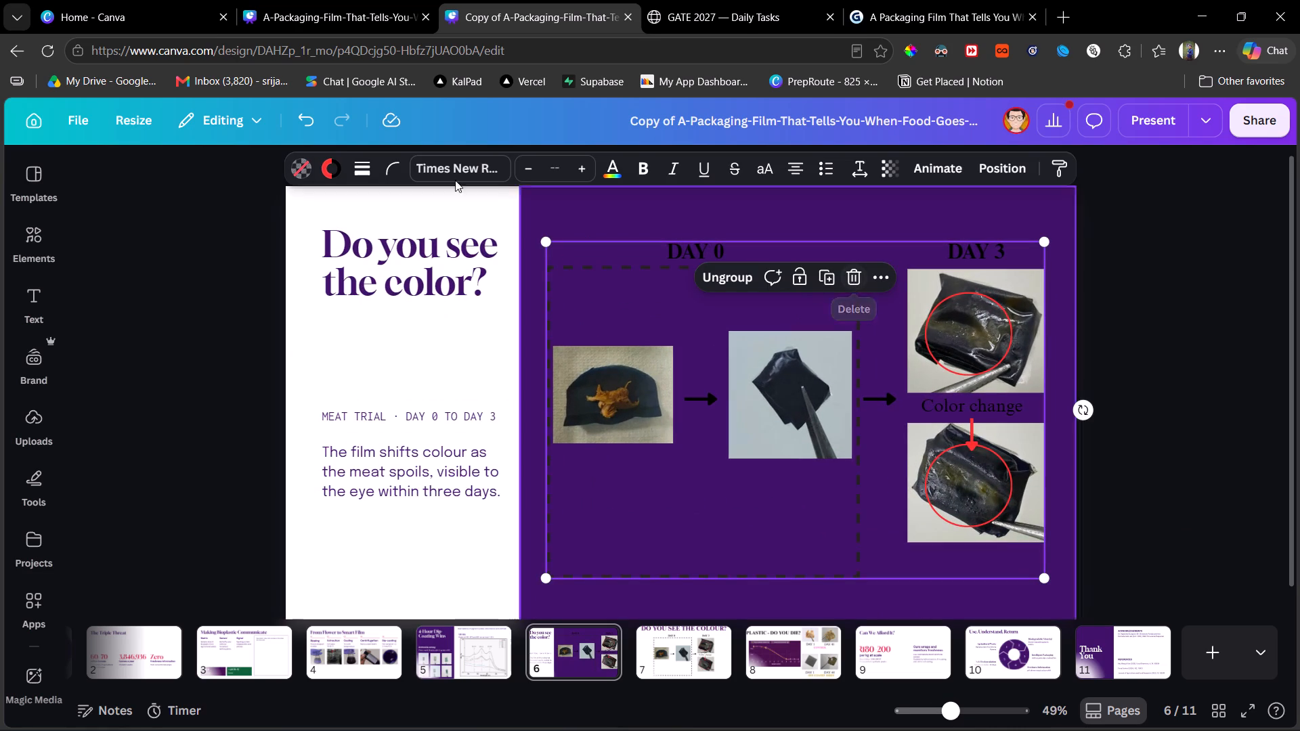
left_click(609, 169)
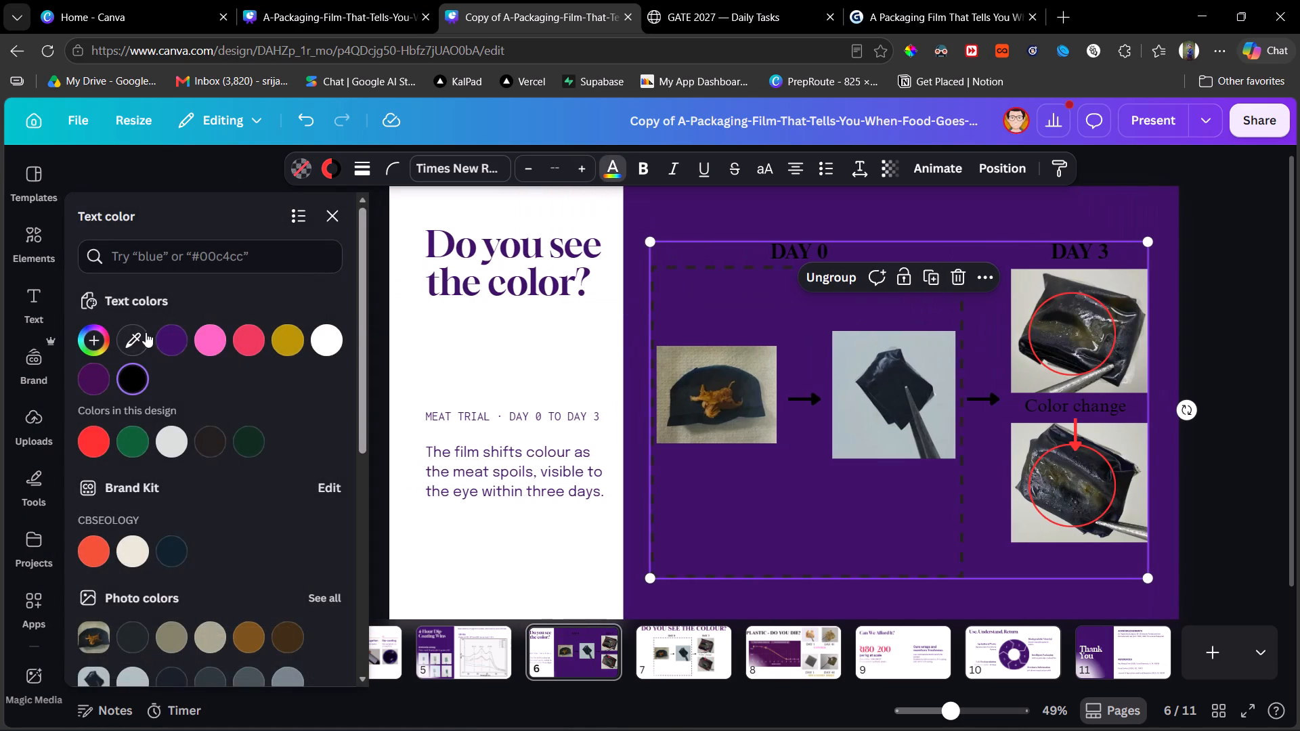
left_click(326, 332)
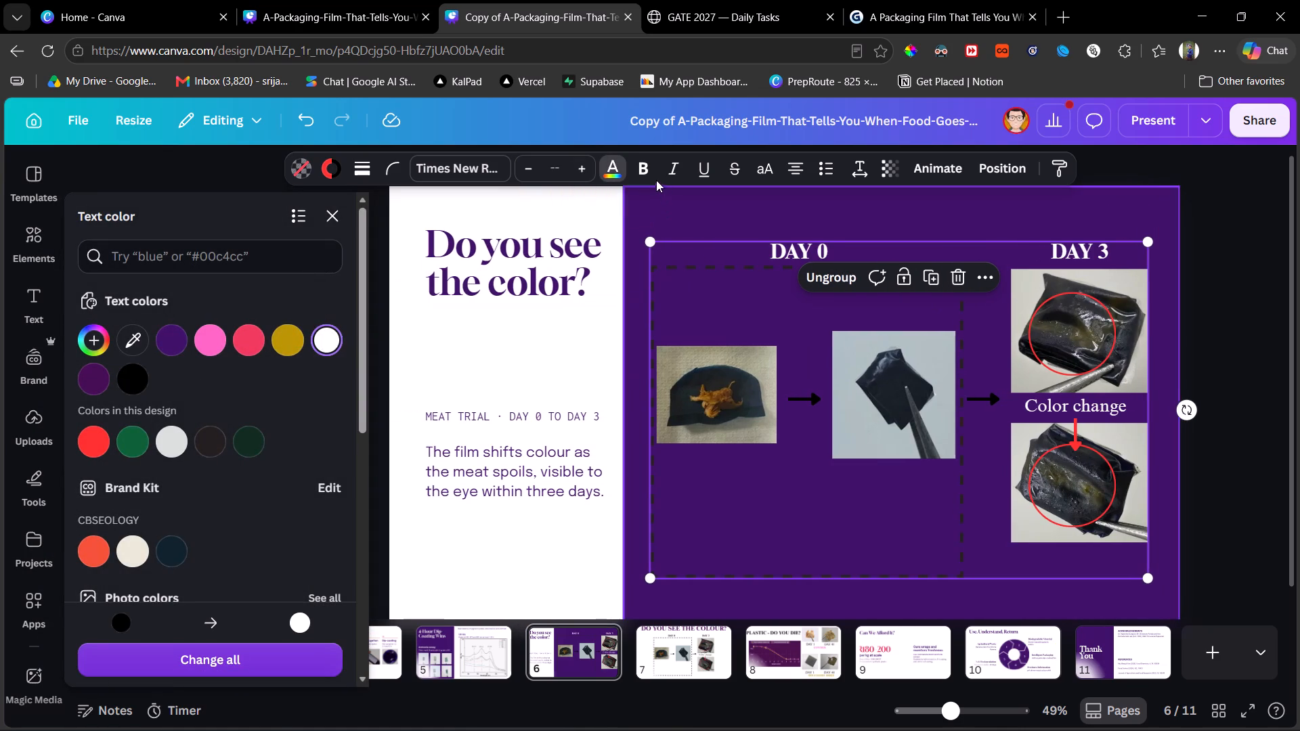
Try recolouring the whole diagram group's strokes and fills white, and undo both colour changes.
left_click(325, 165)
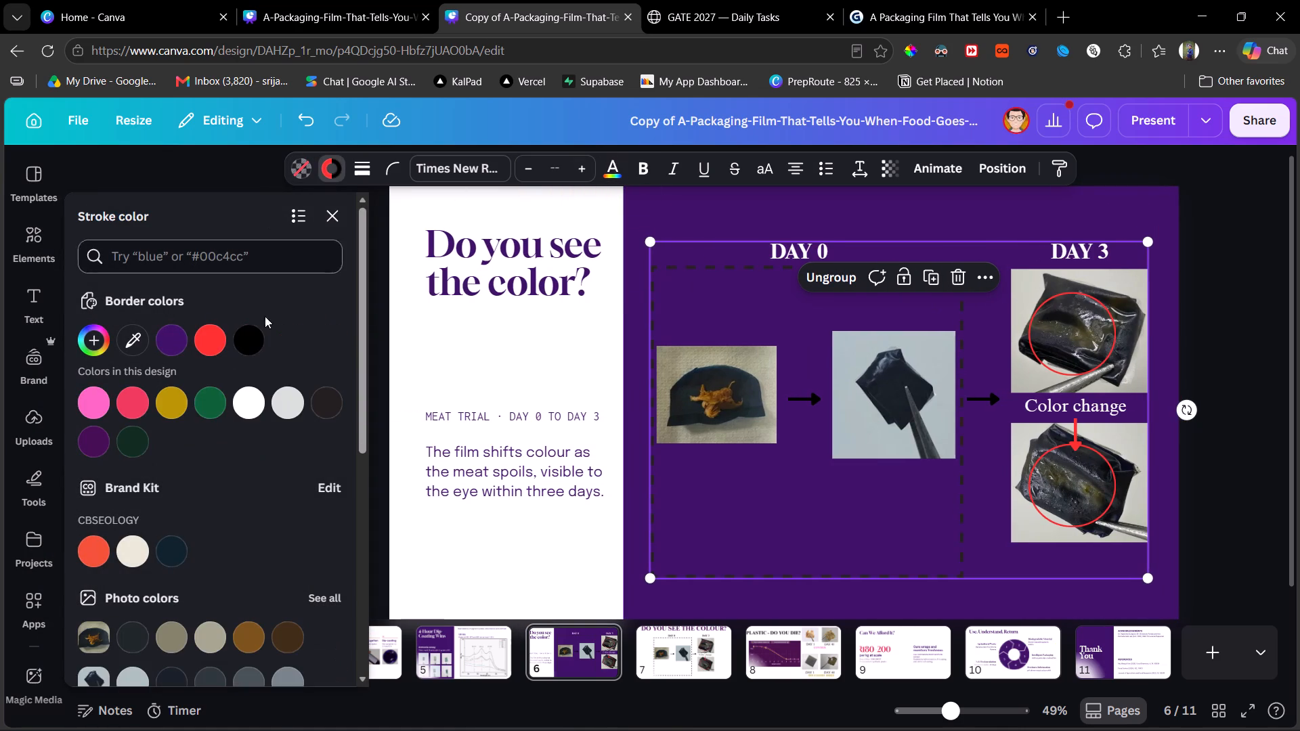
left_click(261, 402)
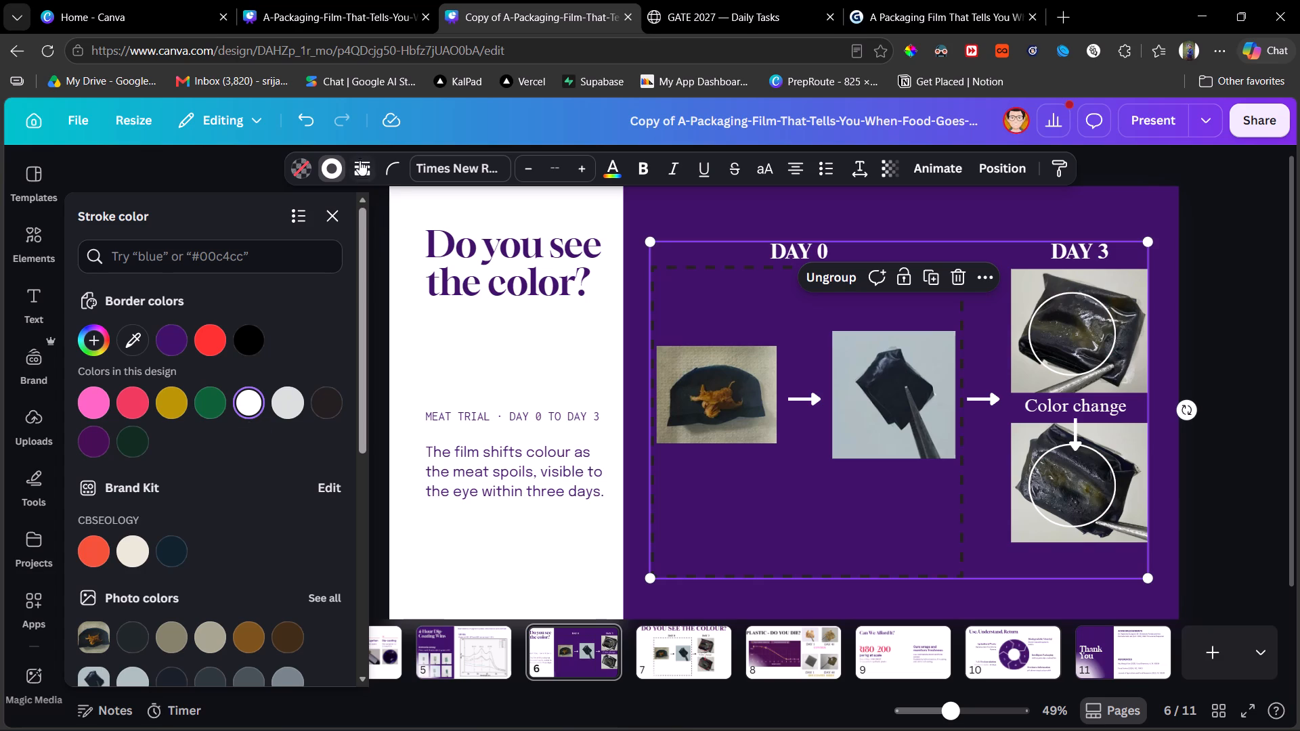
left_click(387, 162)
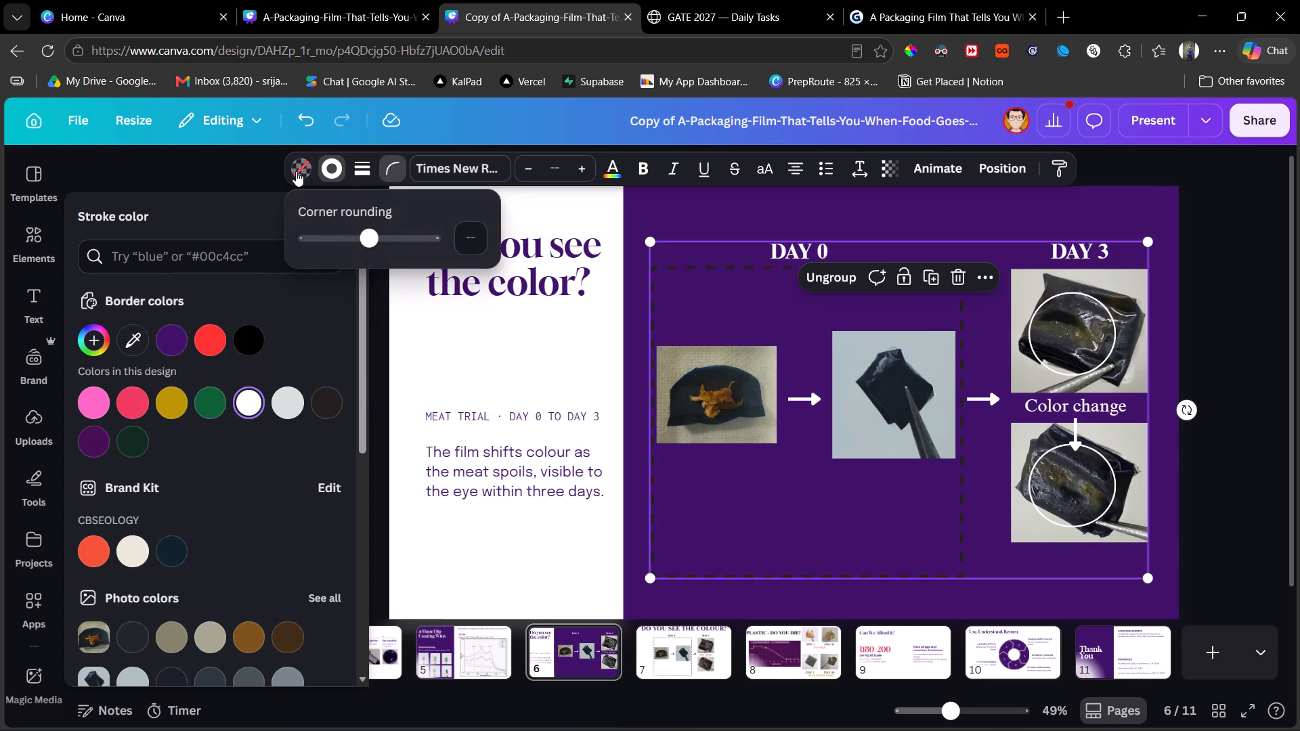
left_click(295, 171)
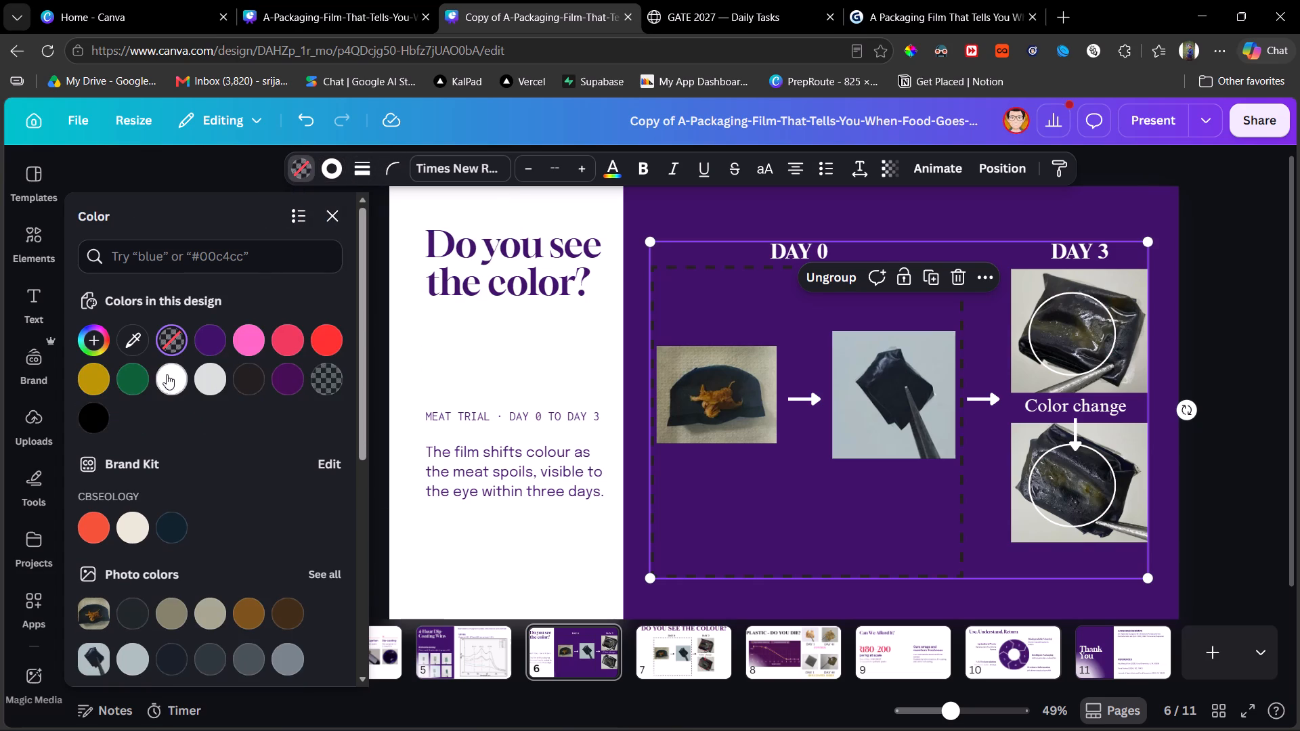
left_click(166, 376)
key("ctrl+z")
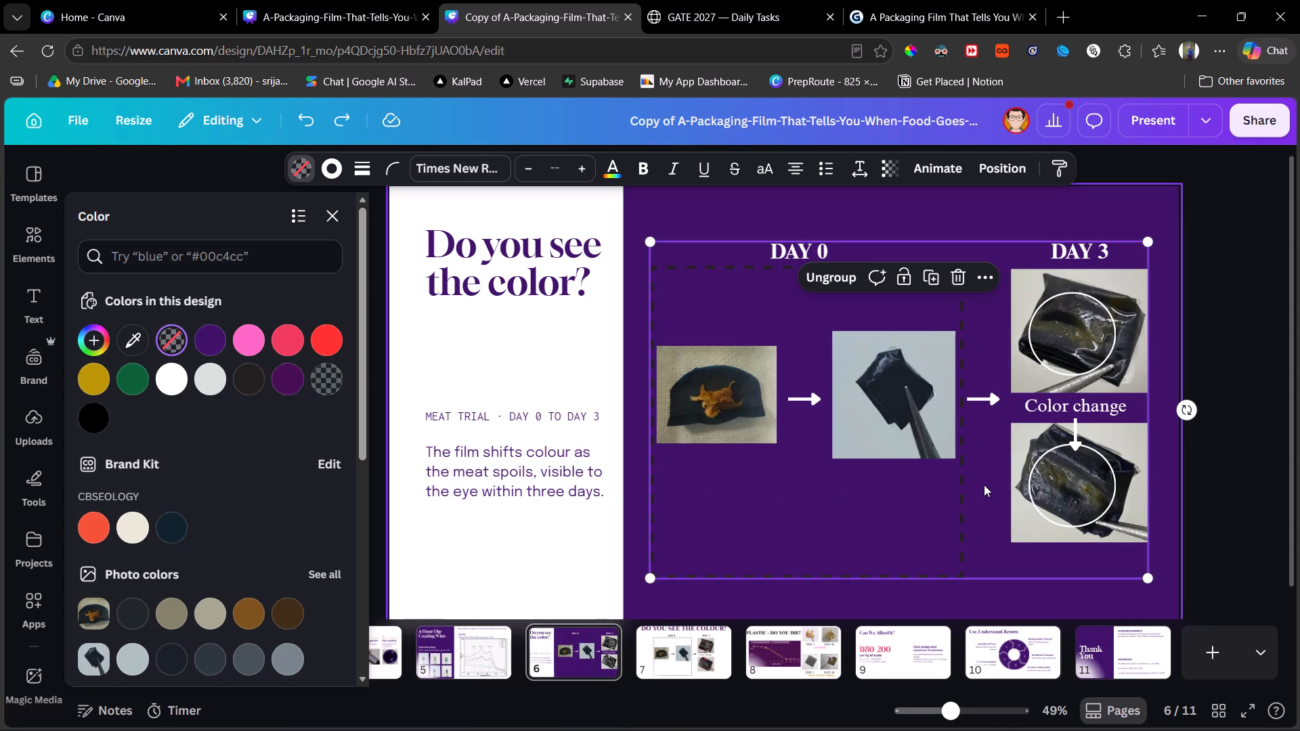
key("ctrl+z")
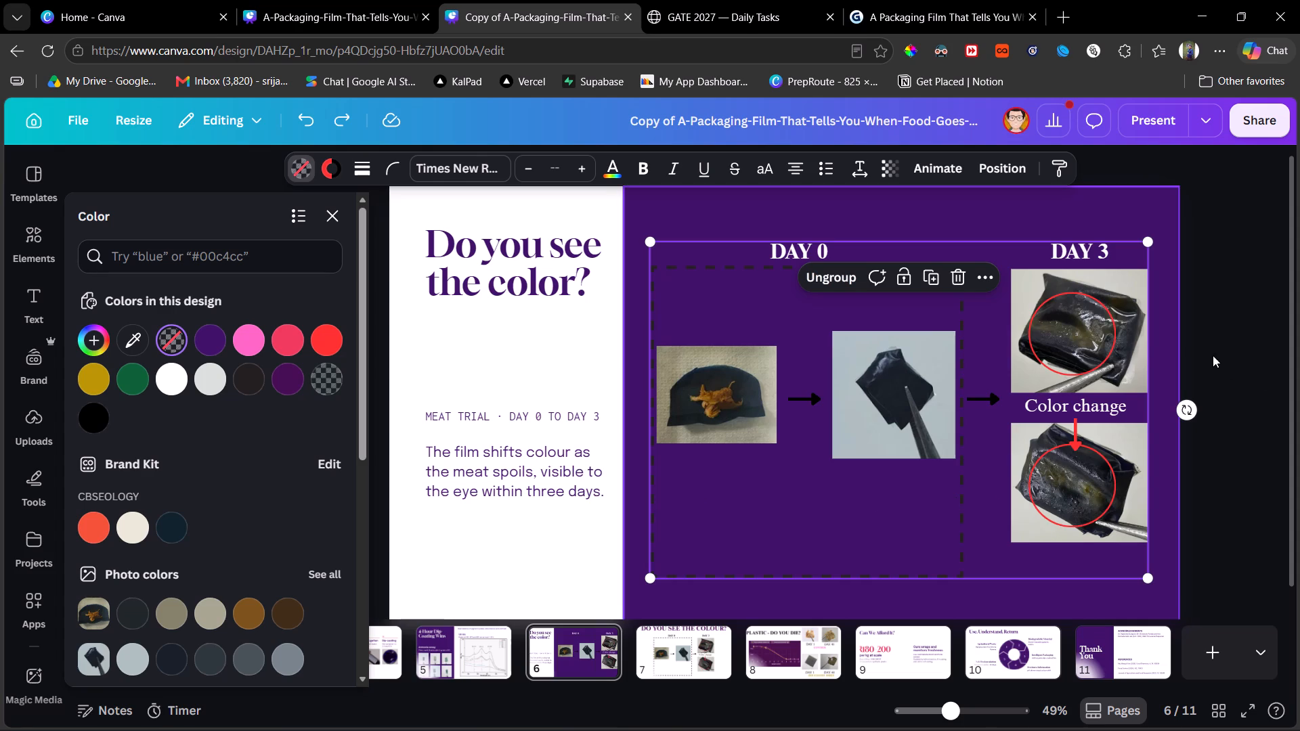
Ungroup the diagram and recolour the dashed frame around the Day 0 photos white.
left_click(831, 274)
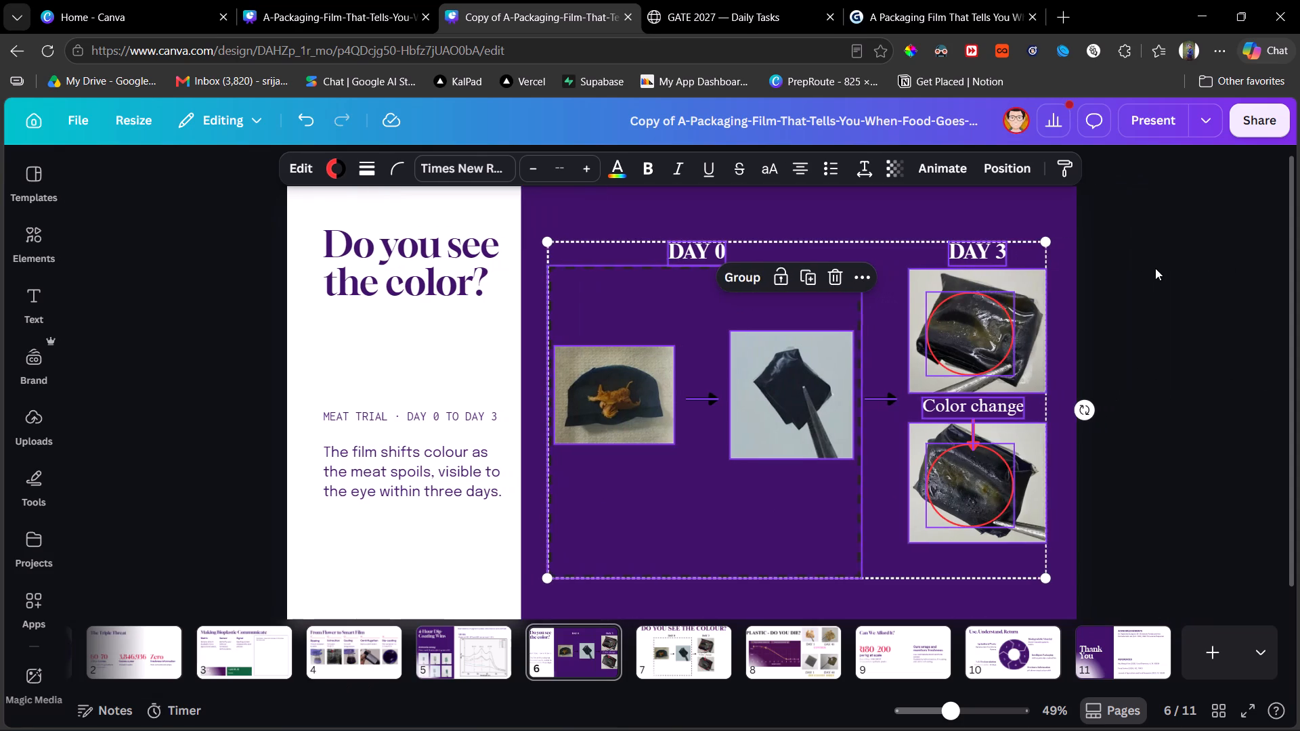
left_click(1152, 268)
left_click(800, 277)
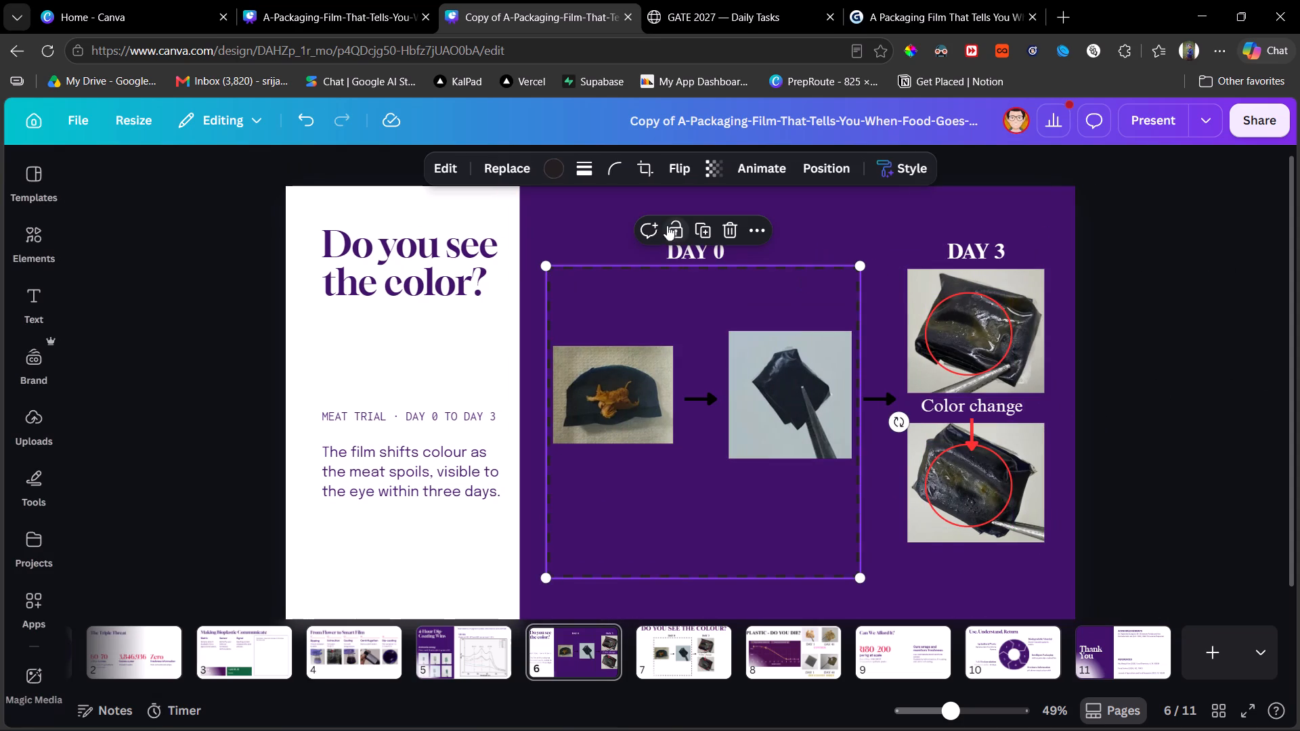
left_click(553, 170)
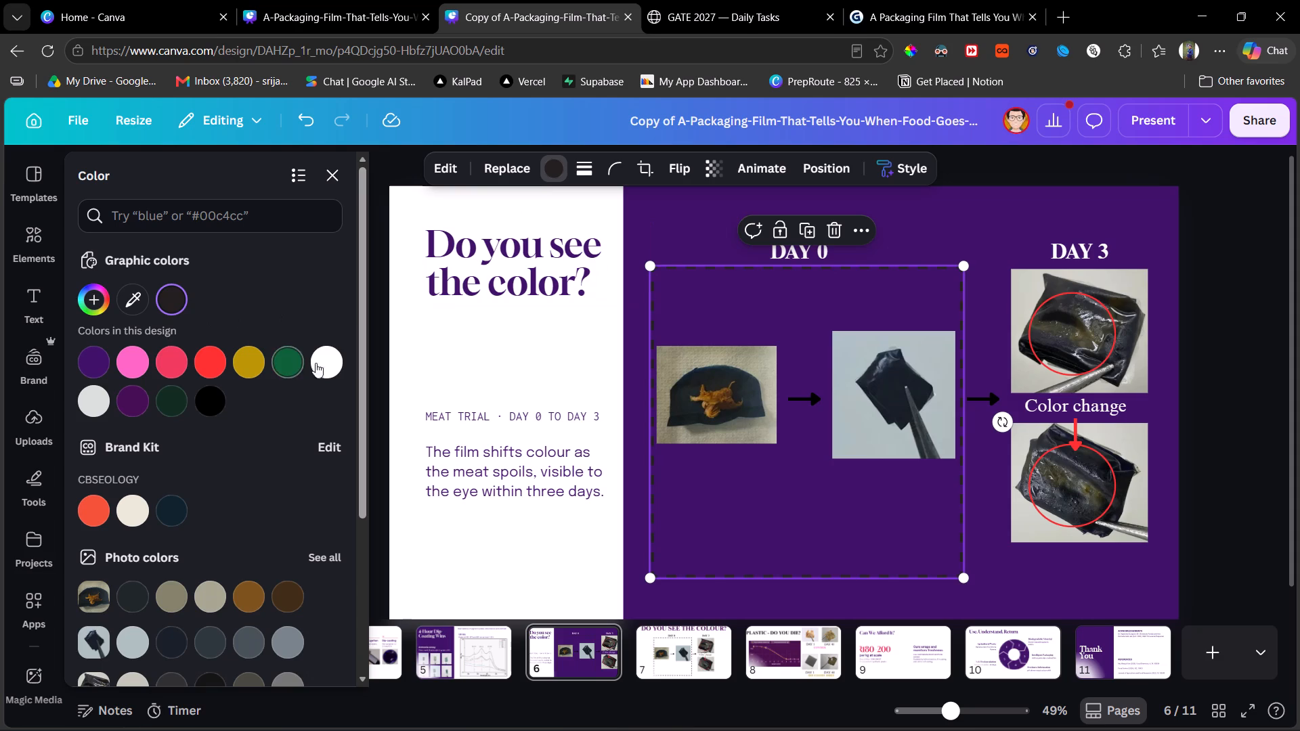
left_click(329, 363)
scroll(454, 373, "left", 2)
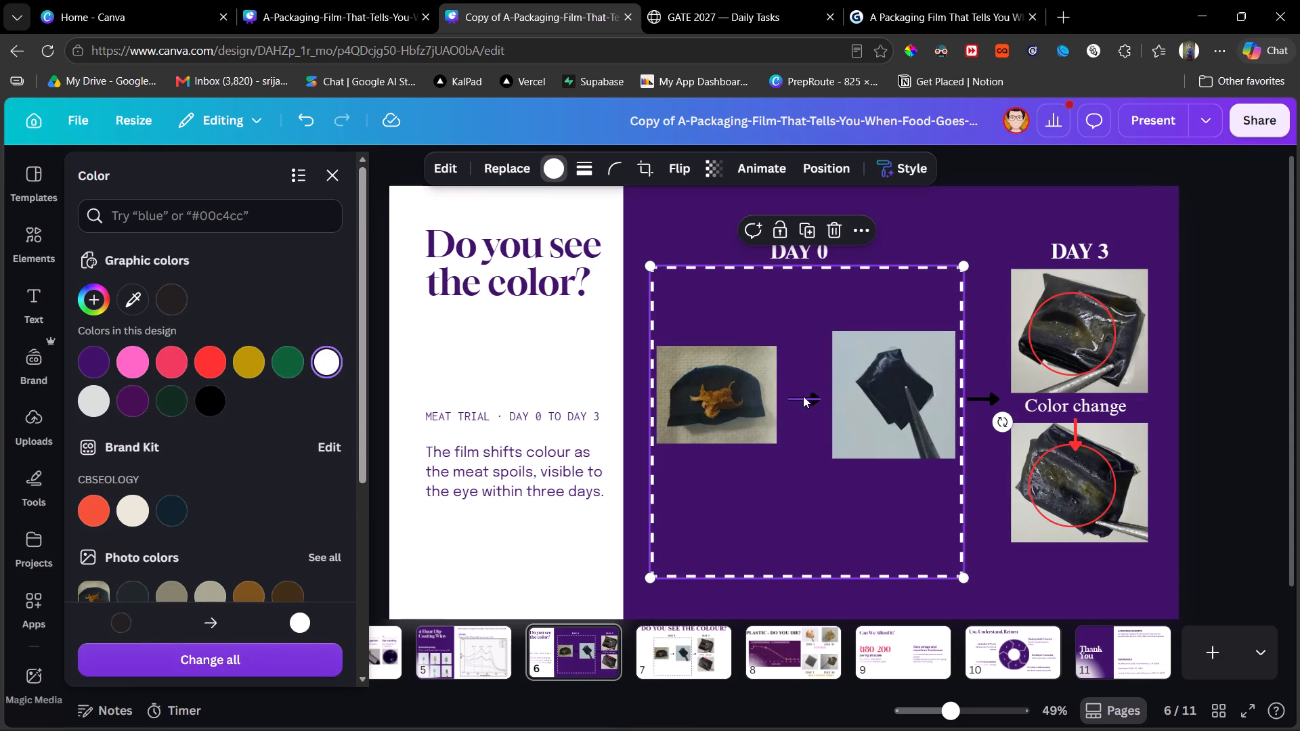
Recolour the two horizontal black arrows of the diagram white.
left_click(801, 396)
left_click(887, 399, "shift")
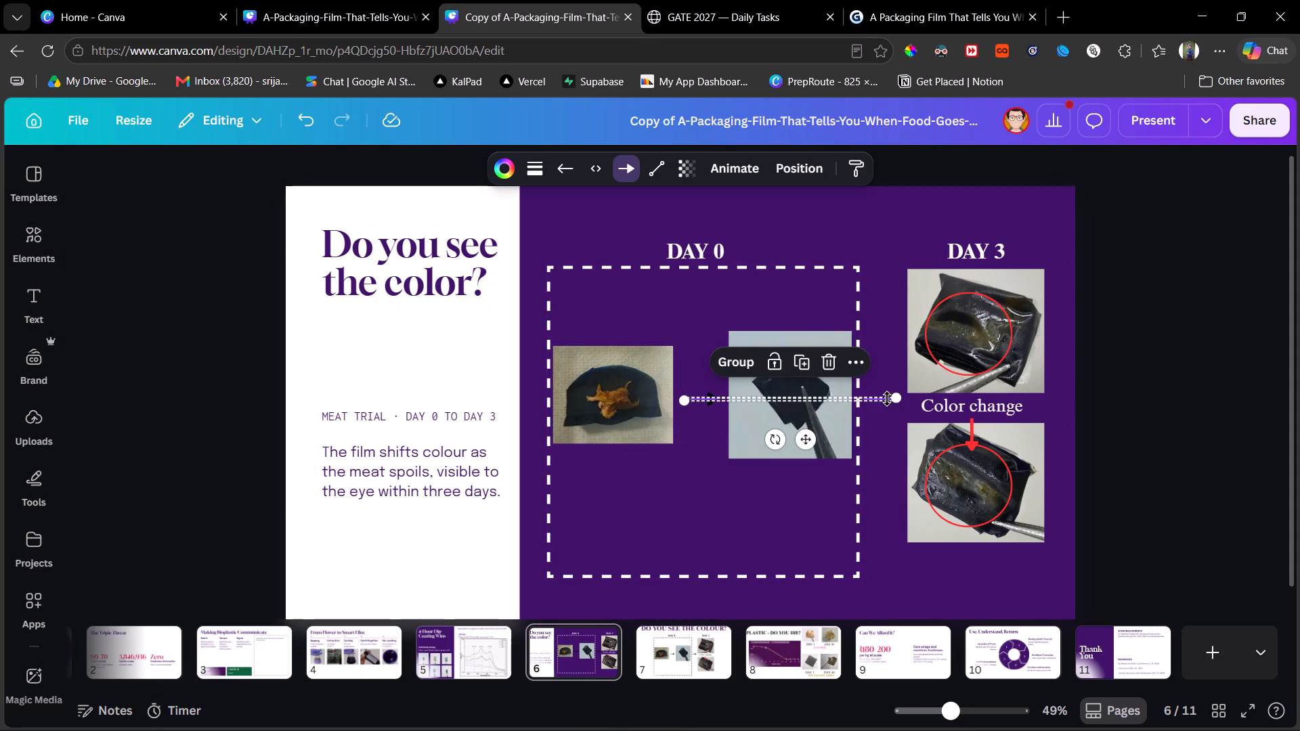
left_click(506, 169)
left_click(251, 359)
scroll(450, 361, "left", 2)
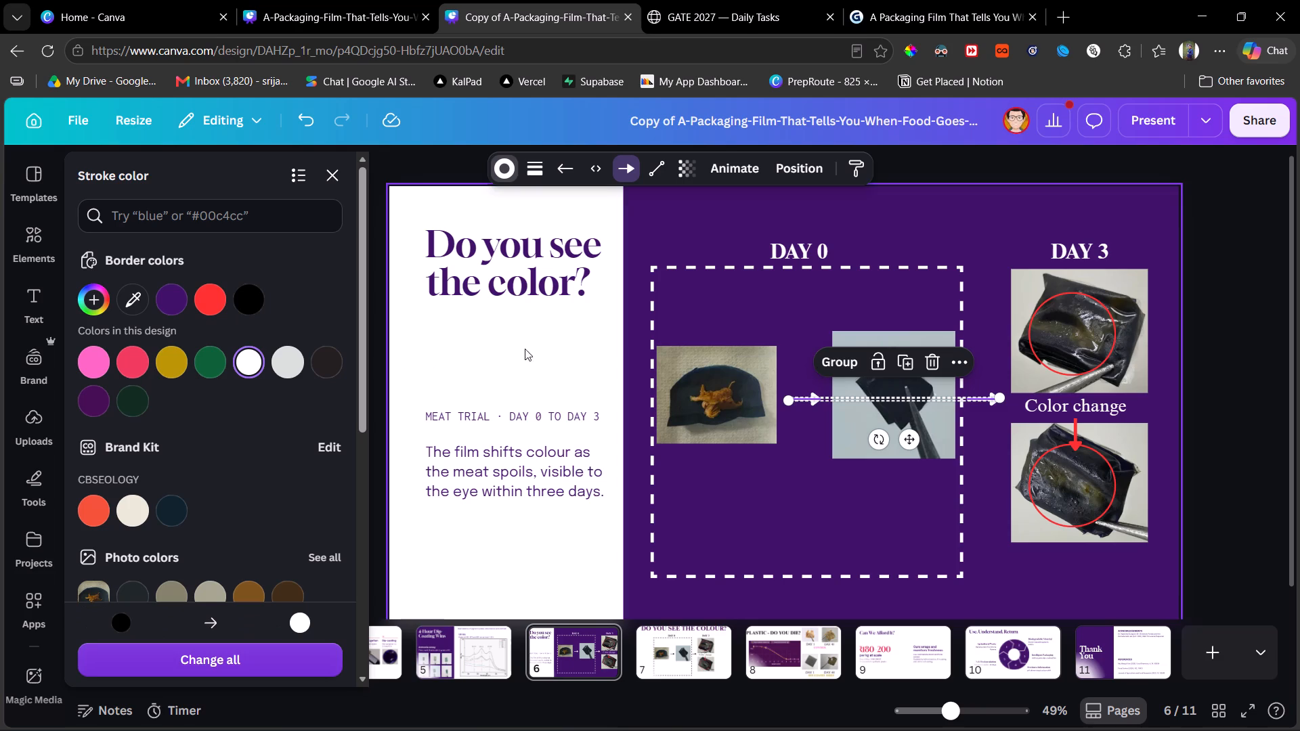
left_click(1243, 328)
left_click(1242, 330)
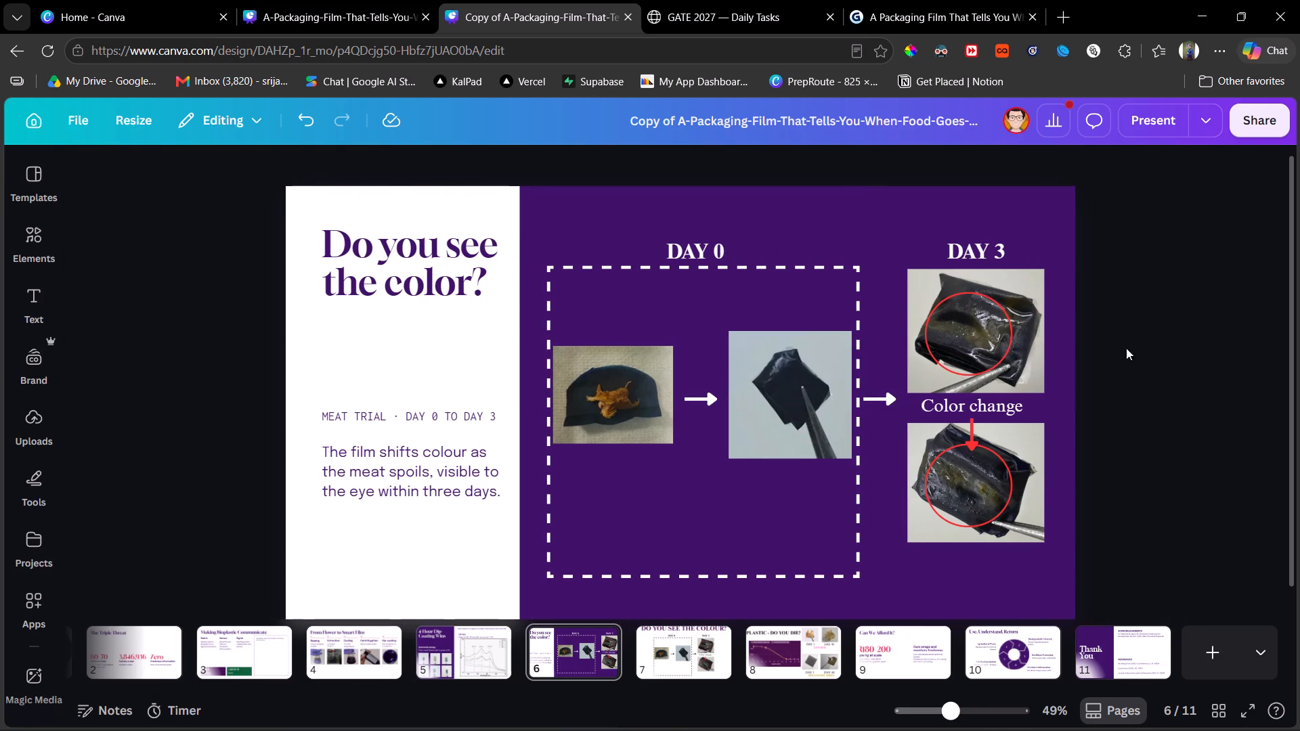
Set the stroke weight of the two red circles and the red arrow on the Day 3 photos to 16.
left_click(1004, 346)
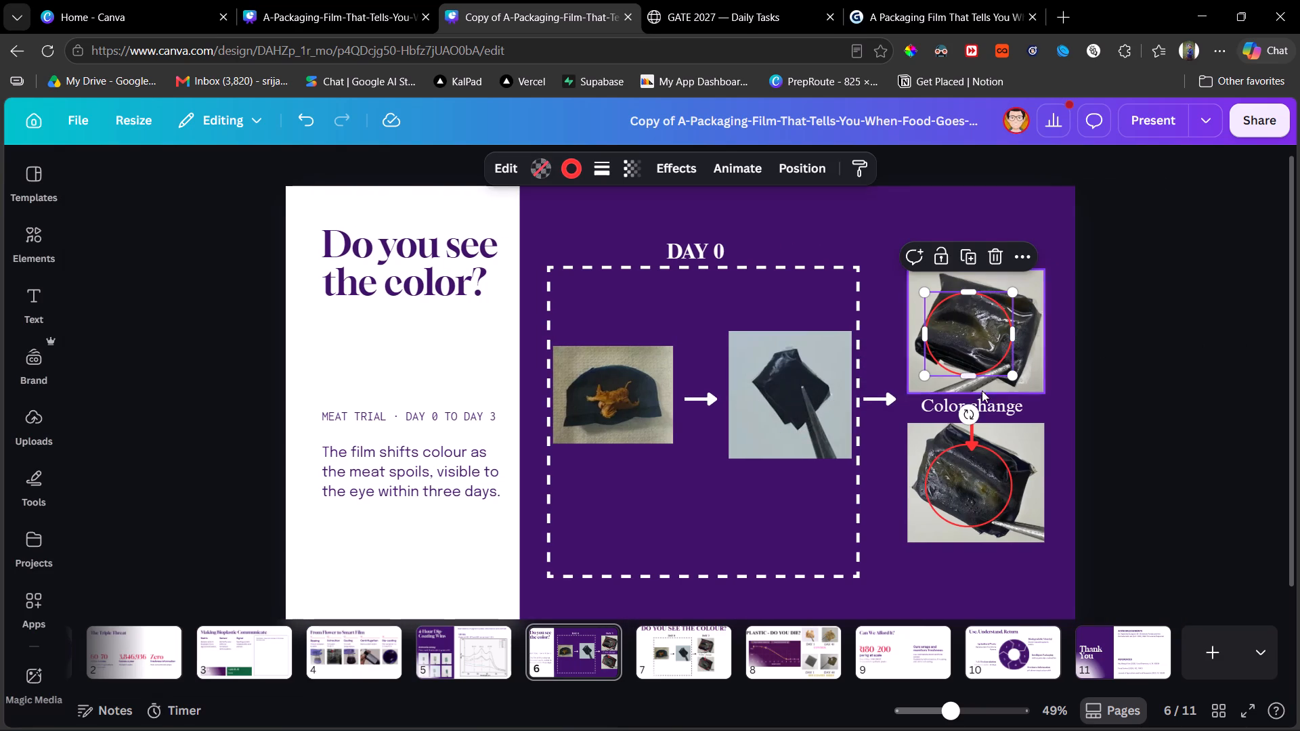
left_click(973, 428, "shift")
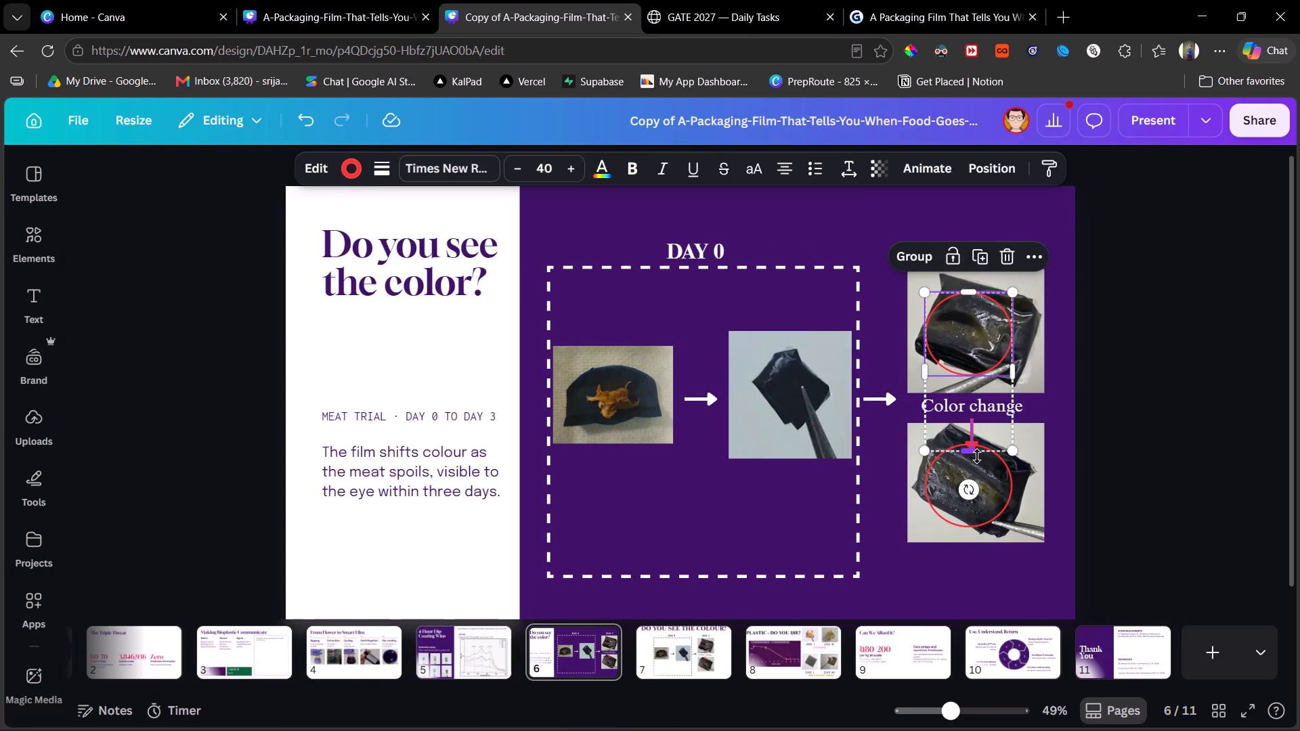
left_click(1005, 460, "shift")
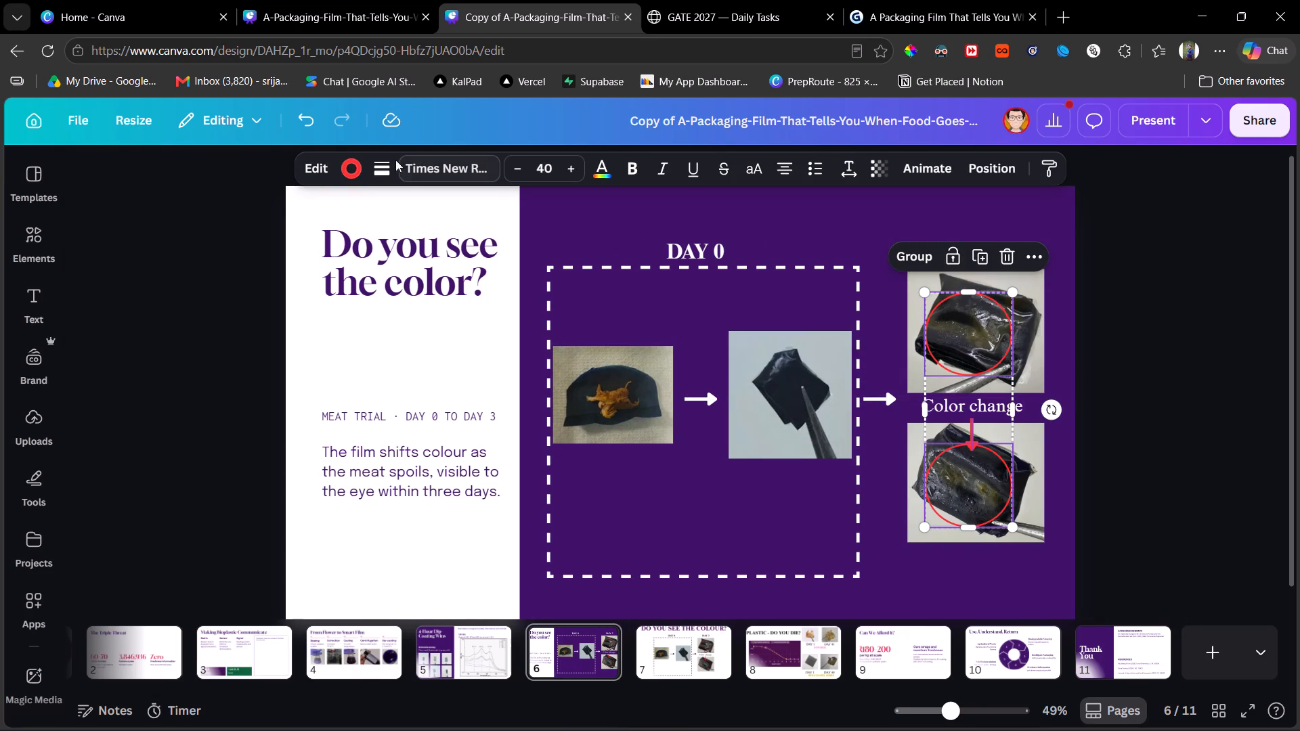
left_click(381, 165)
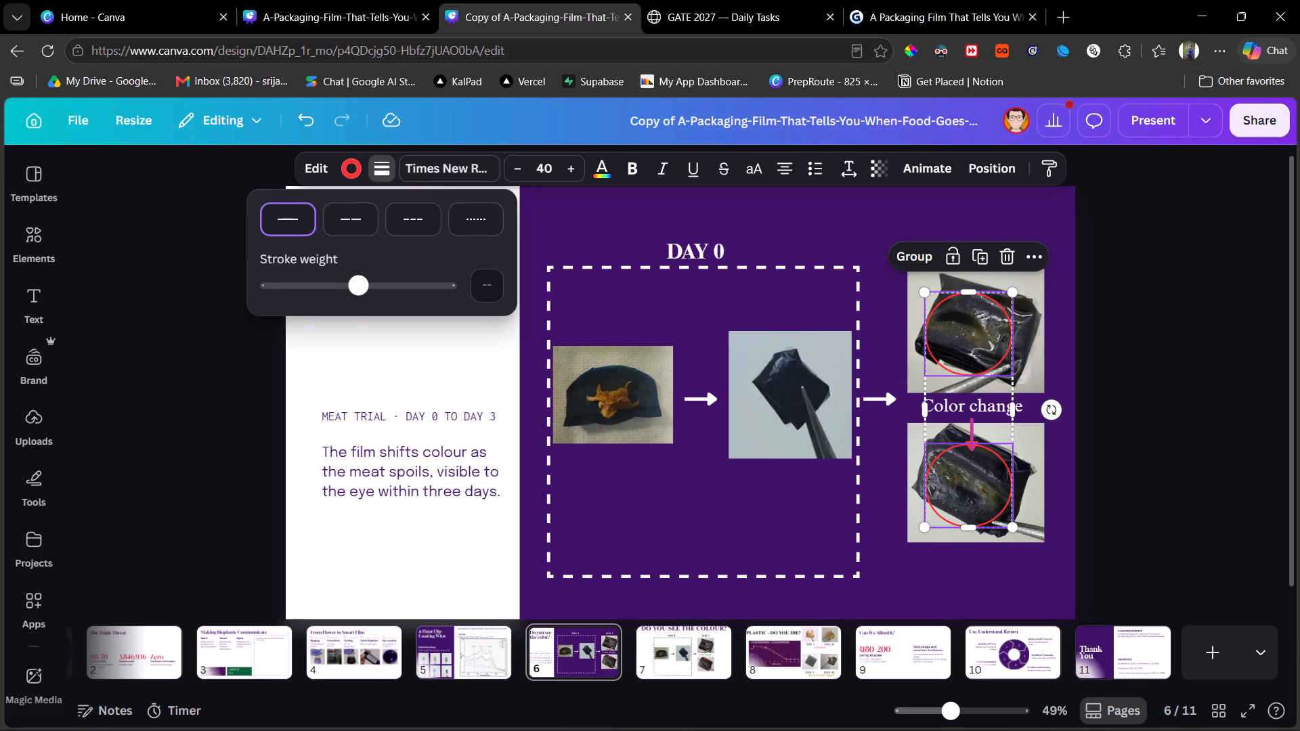
left_click_drag(359, 283, 314, 286)
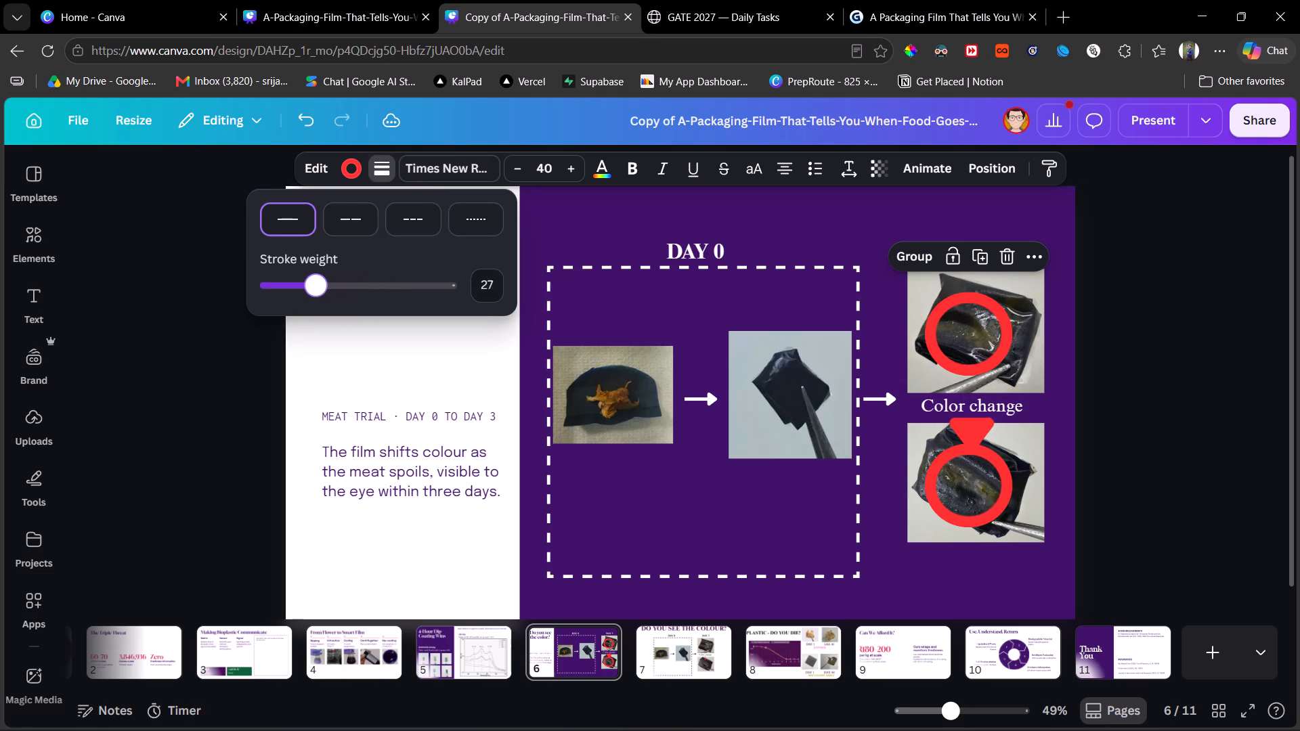
left_click_drag(314, 286, 295, 282)
scroll(990, 368, "left", 1)
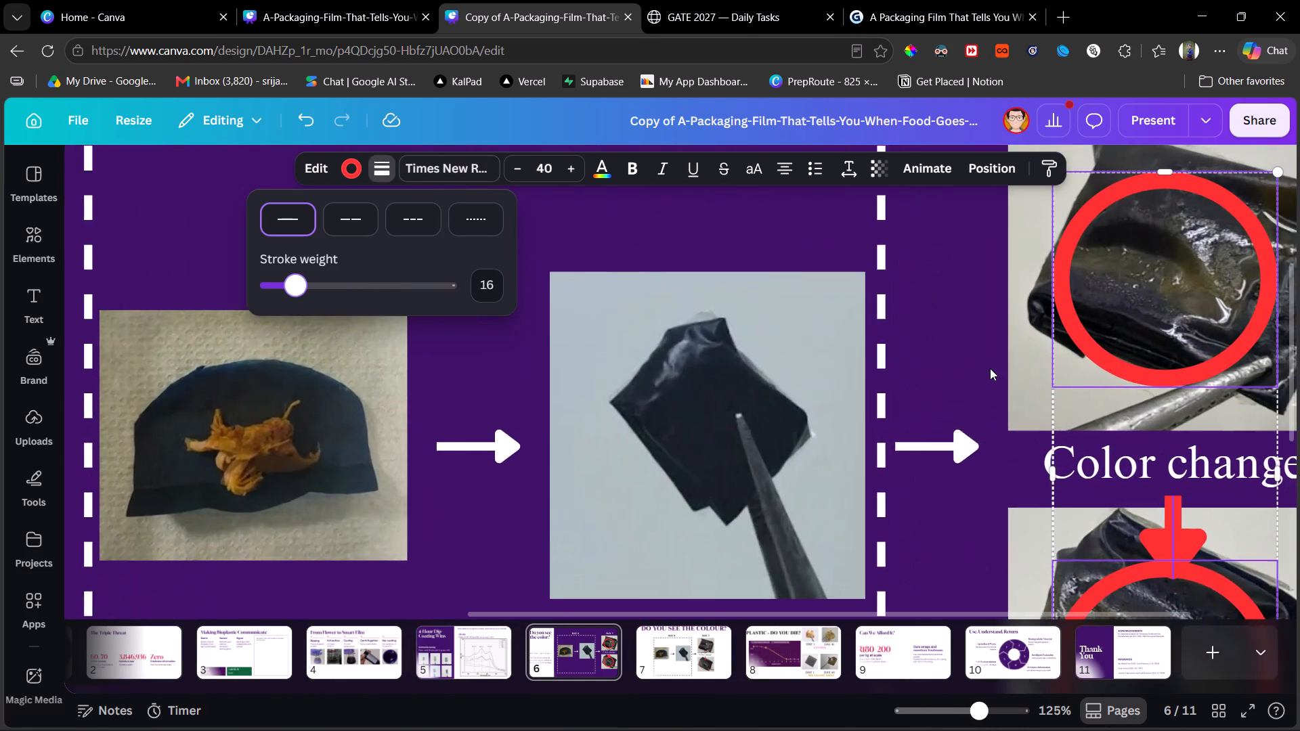
scroll(990, 368, "left", 3)
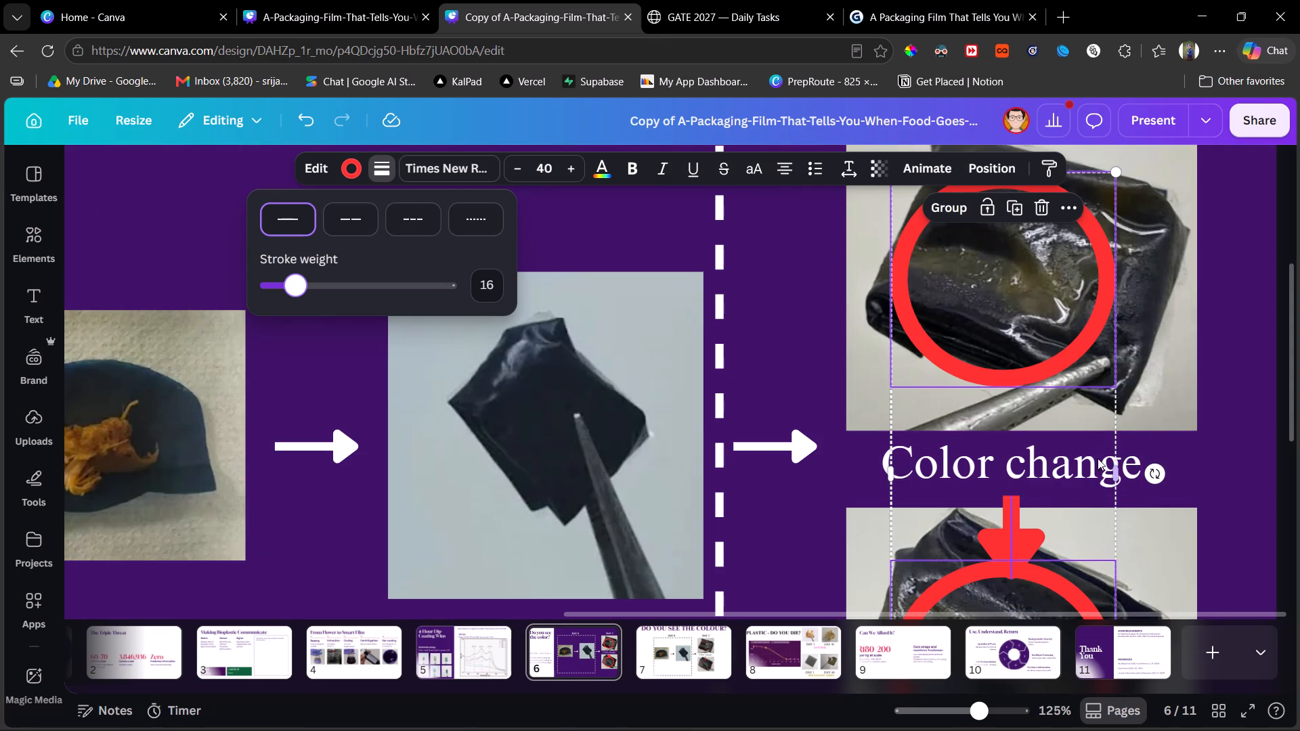
Move the Color change label aside and extend the red arrow's start up to the bottom edge of the upper red circle.
left_click(1012, 530)
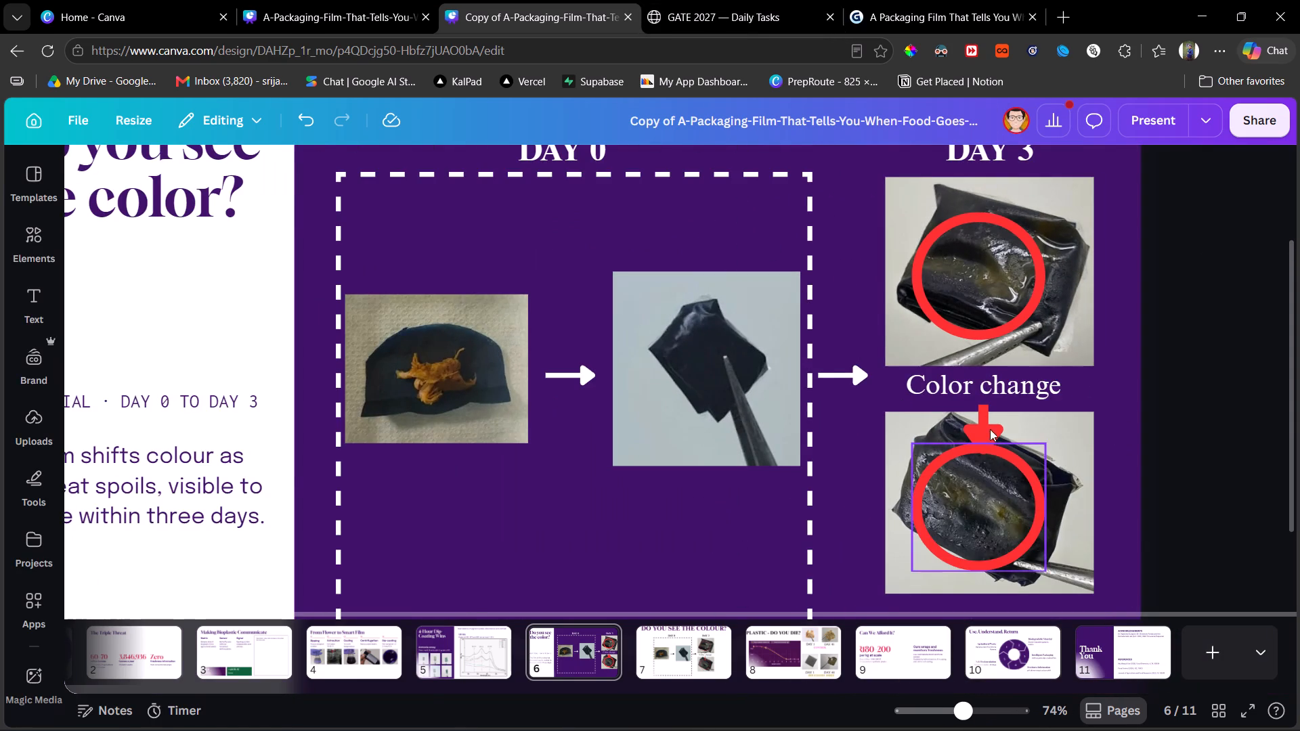
left_click(987, 428)
left_click(814, 167)
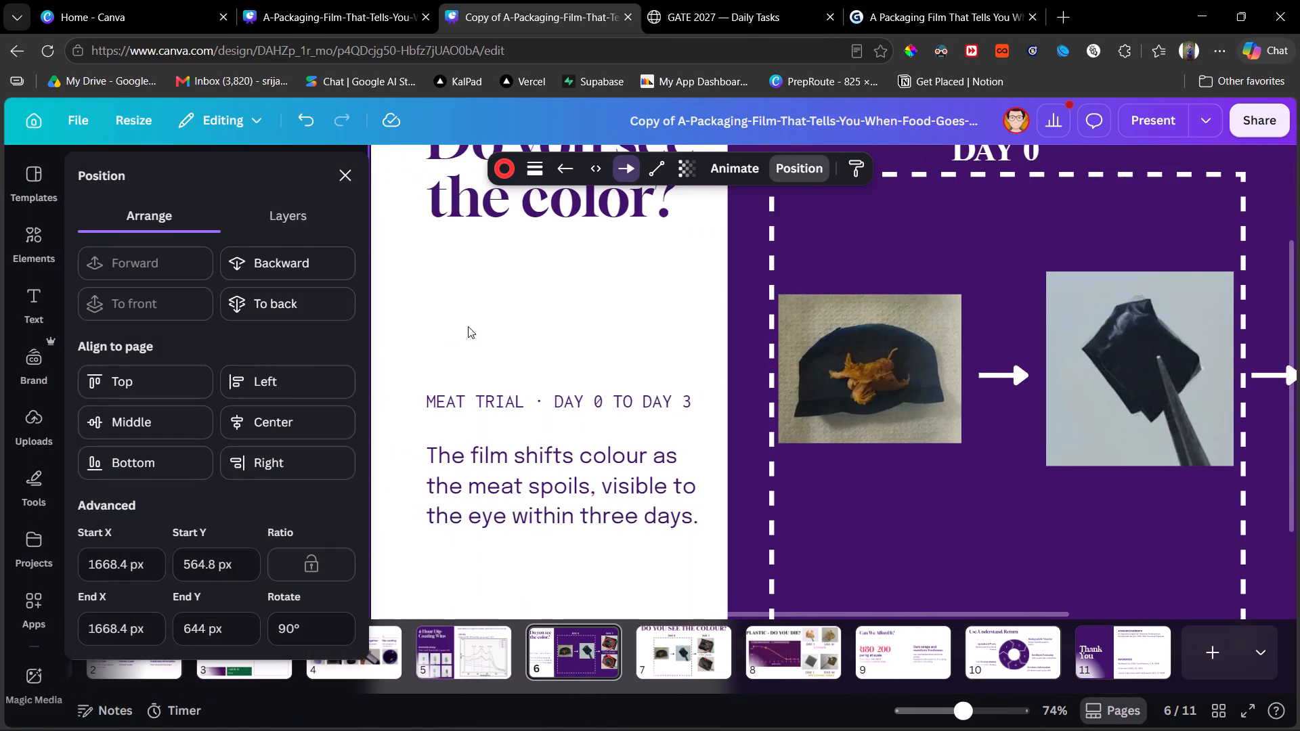
scroll(669, 460, "left", 5)
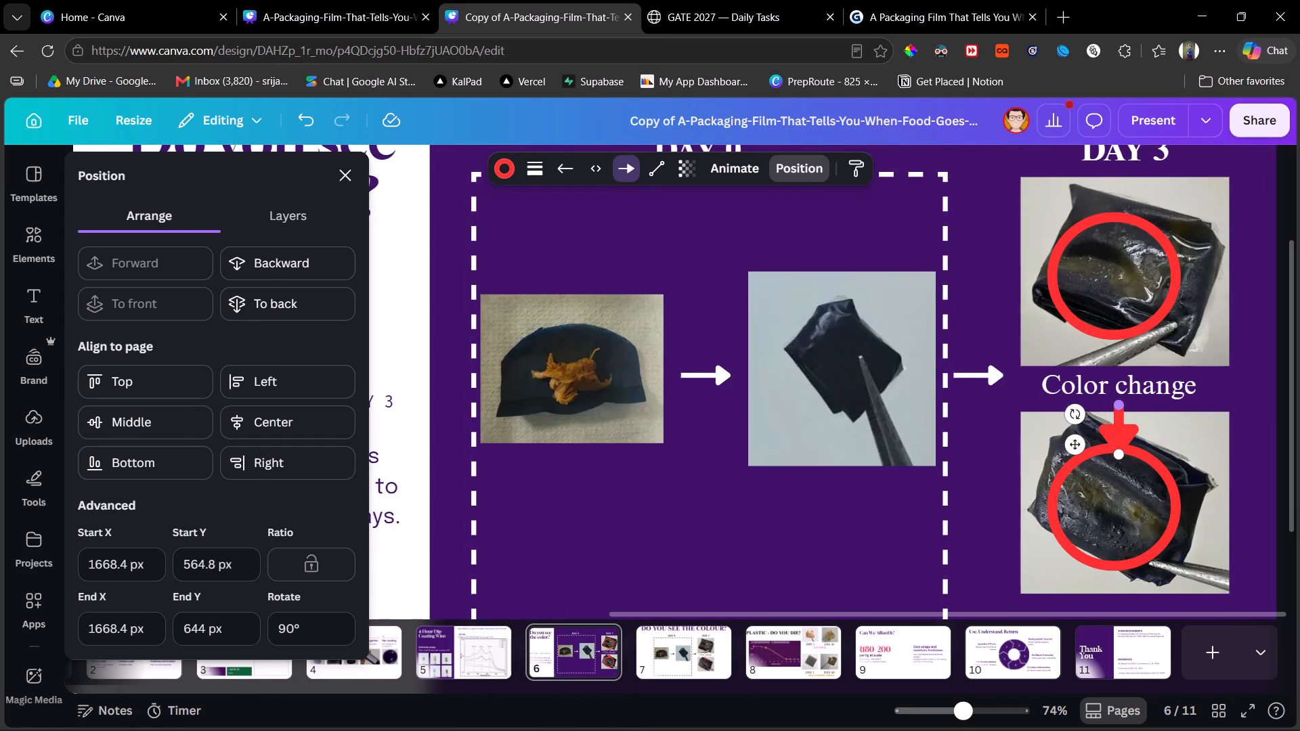
left_click(1140, 384)
left_click_drag(1140, 384, 937, 355)
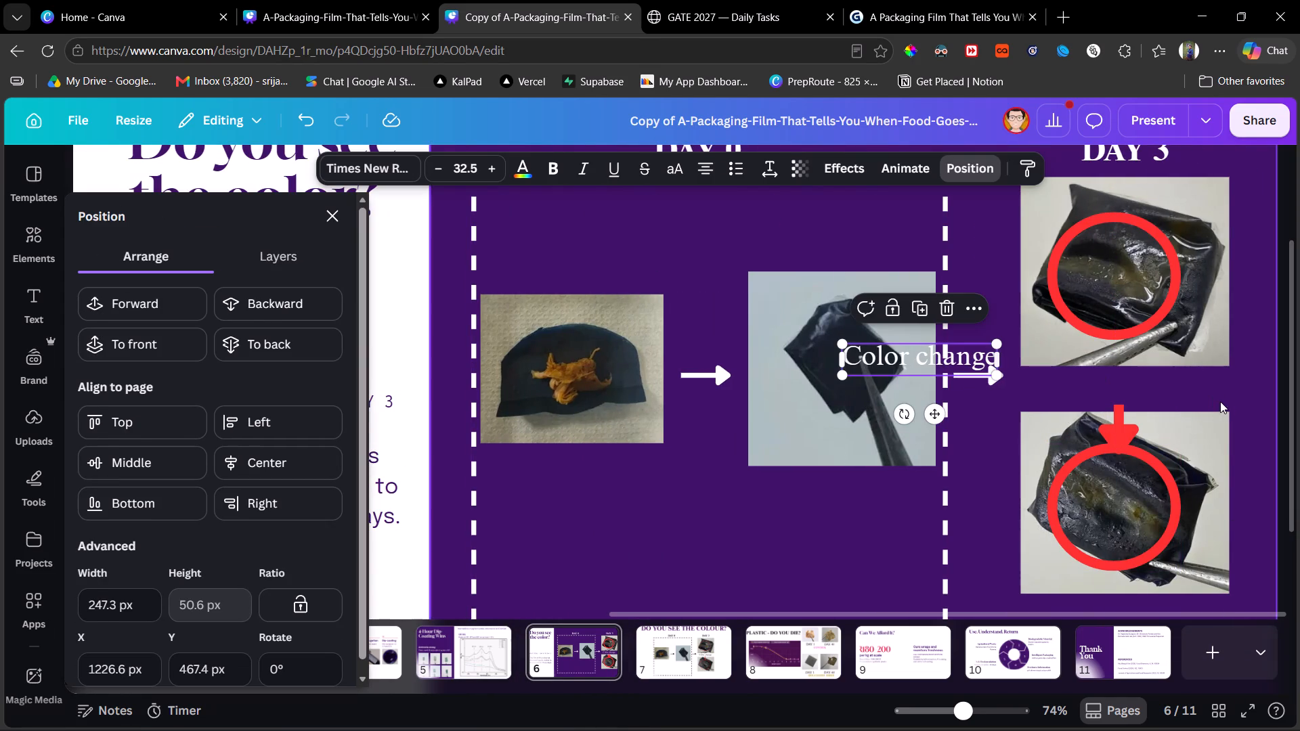
left_click(1121, 414)
left_click_drag(1119, 403, 1117, 382)
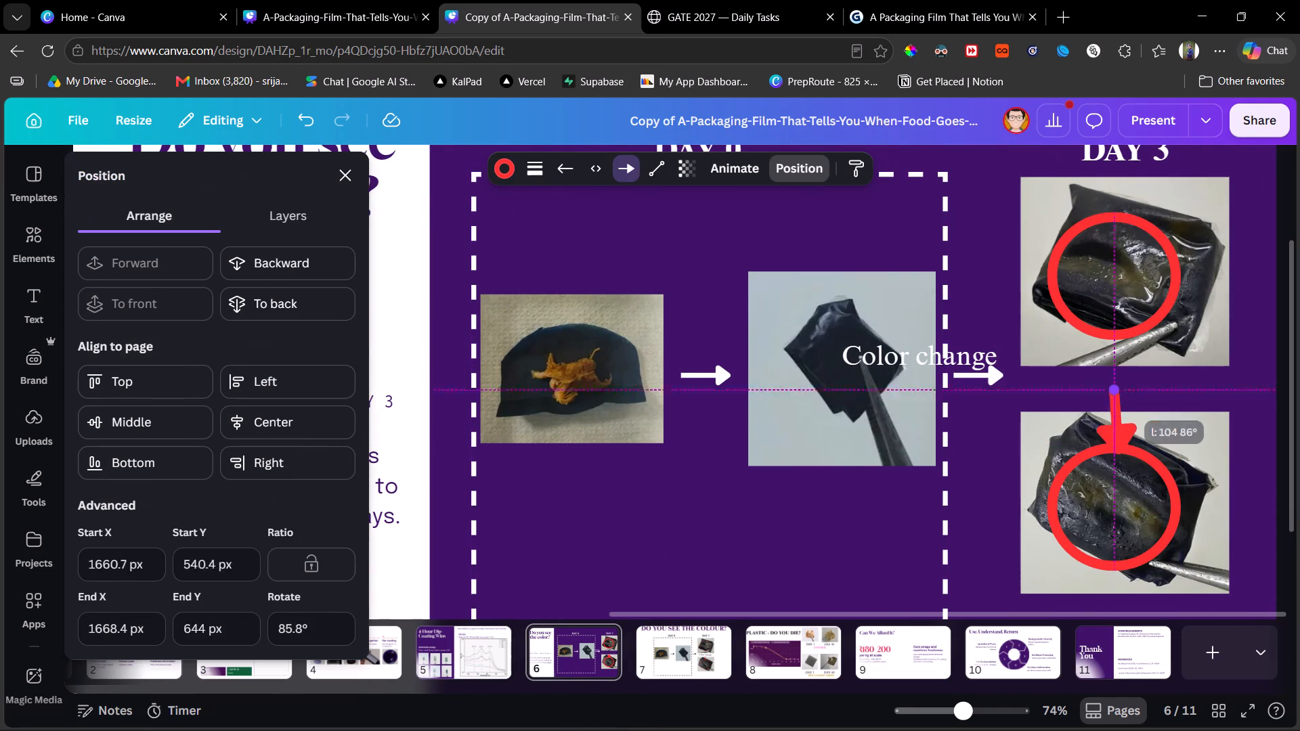
left_click_drag(1117, 382, 1123, 332)
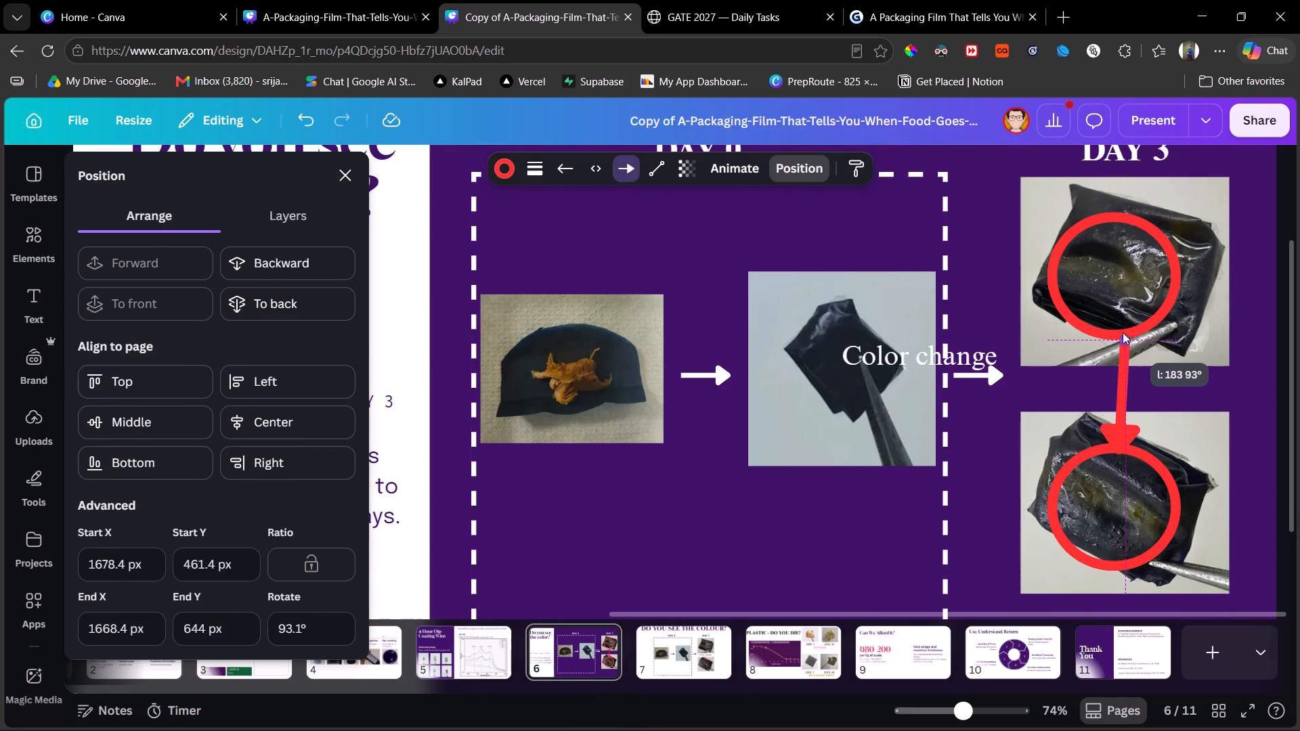
left_click_drag(1123, 332, 1118, 335)
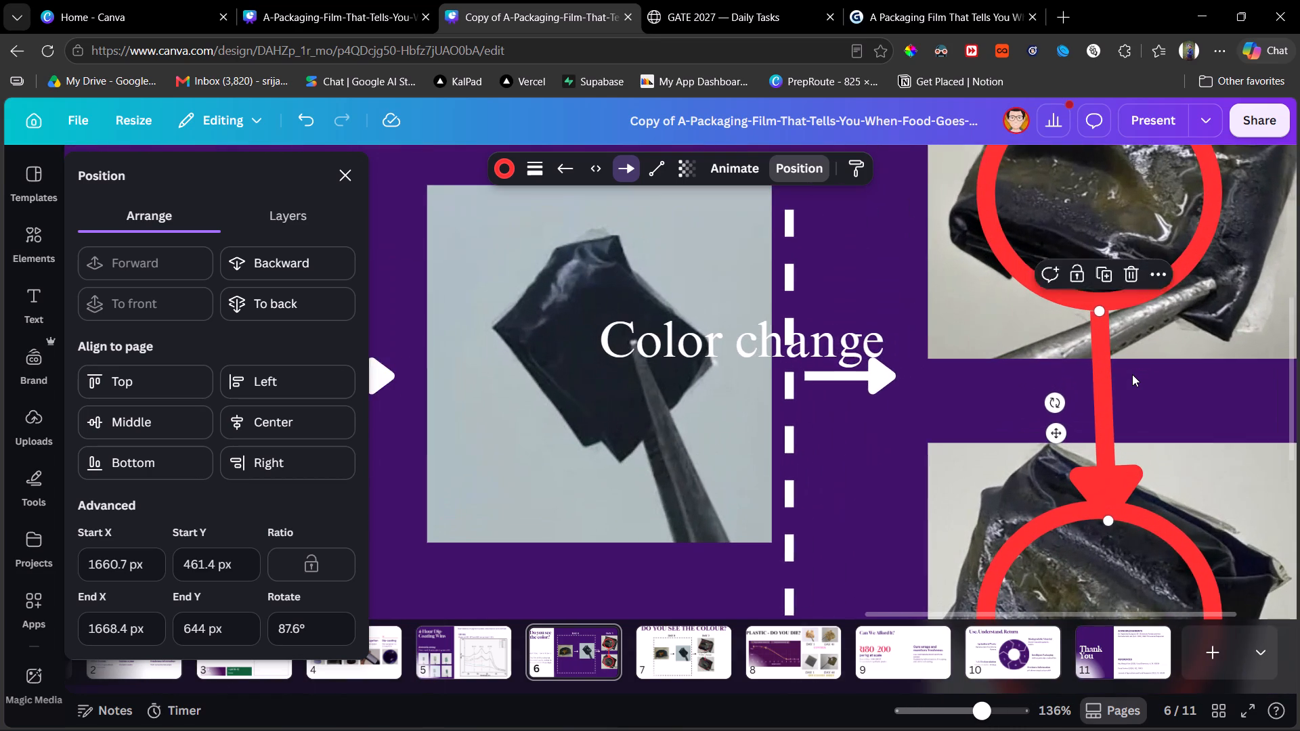
scroll(1132, 374, "left", 1)
left_click(974, 308)
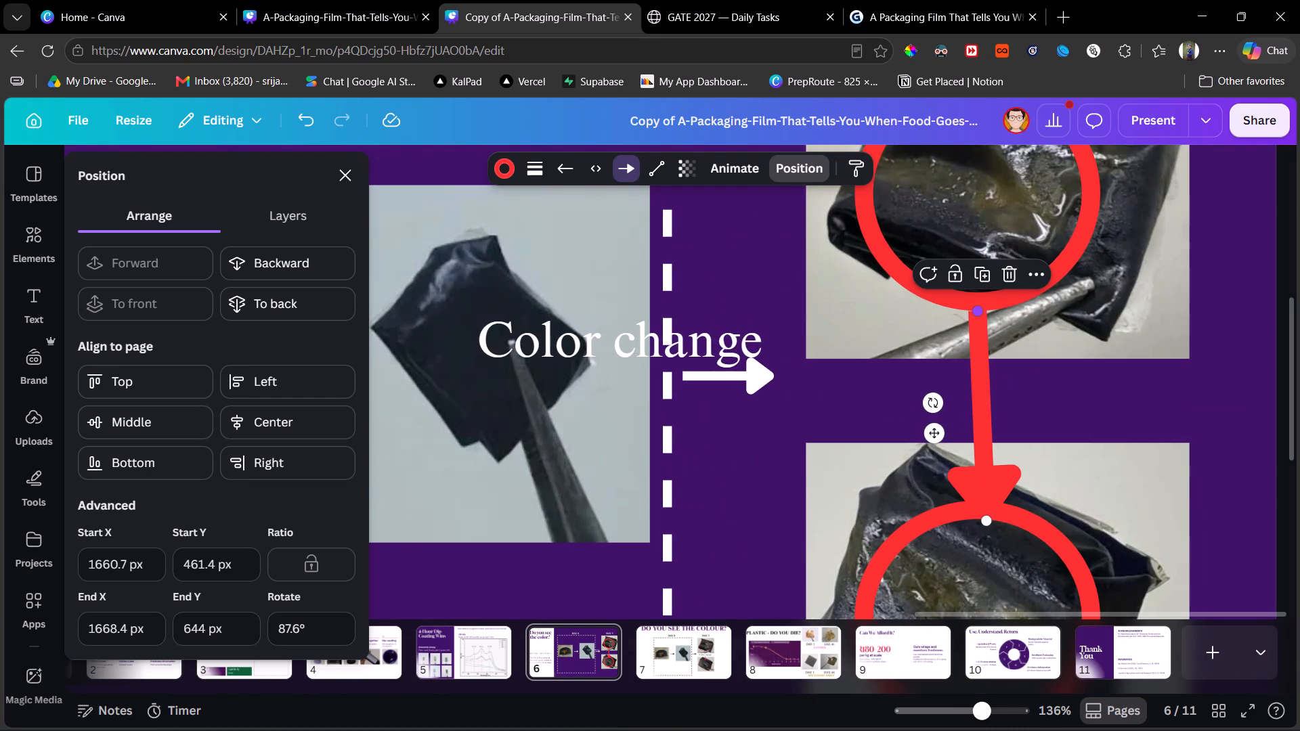
Shift the lower red circle slightly sideways and pull the arrow's tip up so it ends at the circle's top edge.
left_click(1038, 538)
left_click_drag(1038, 538, 1046, 537)
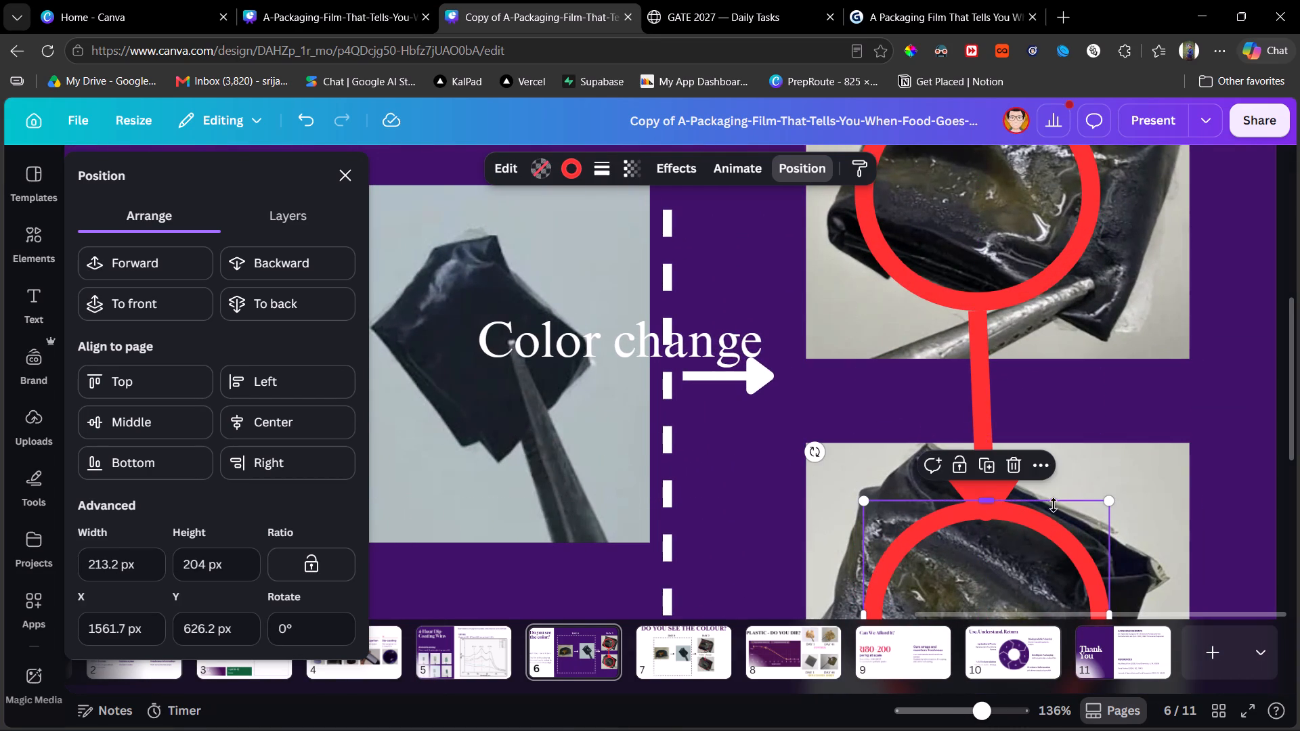
left_click(1207, 481)
left_click(978, 479)
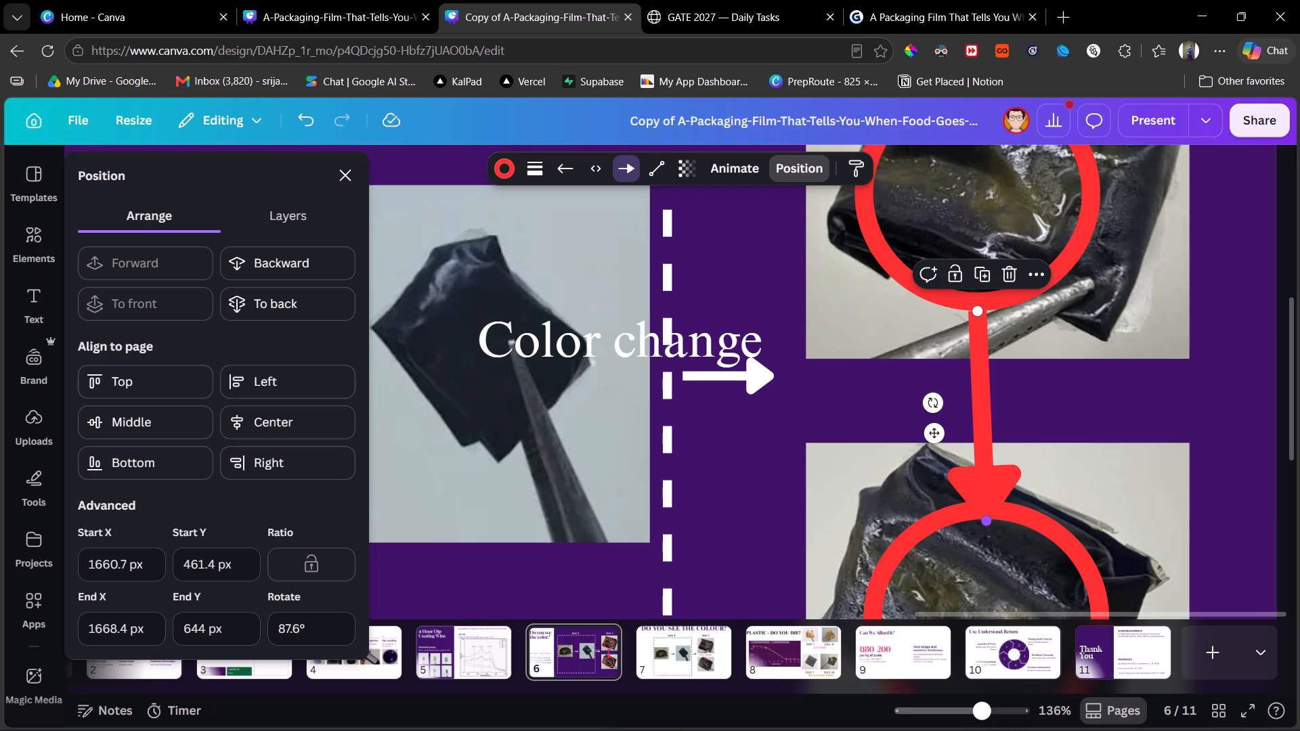
left_click_drag(986, 516, 987, 504)
left_click(1079, 491)
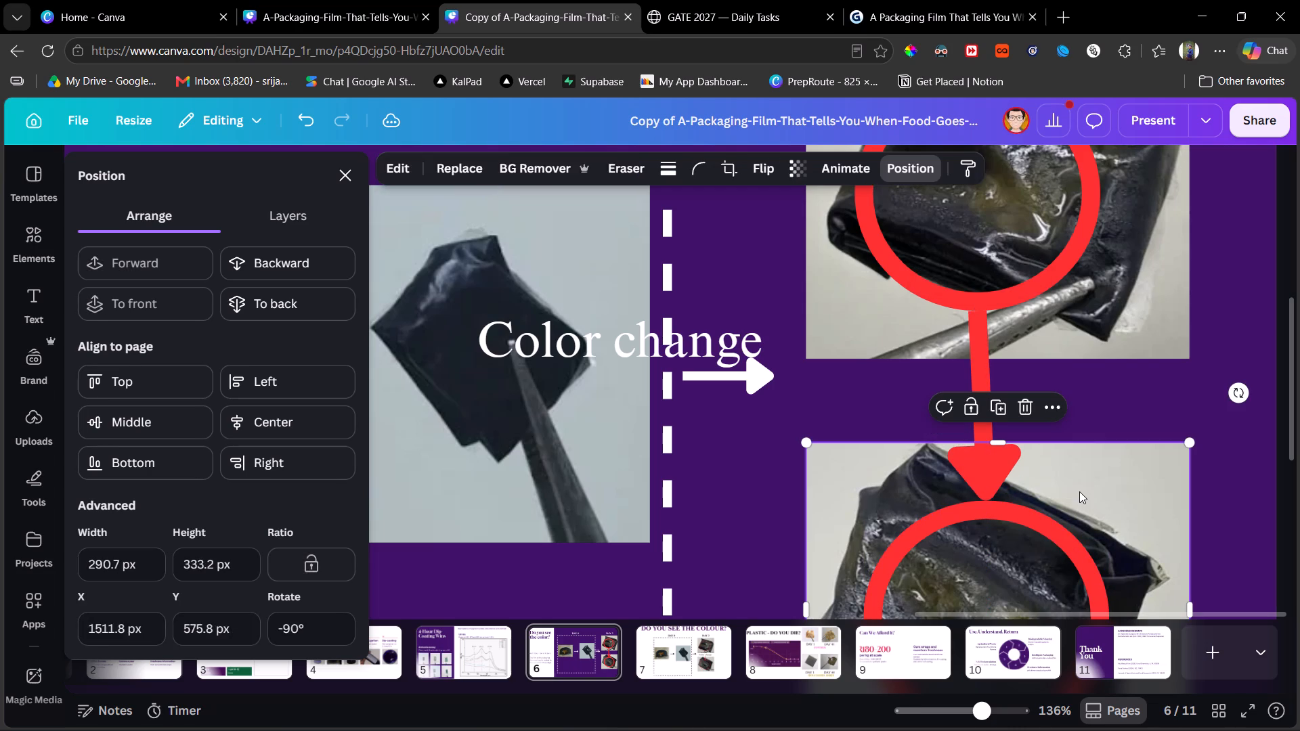
Place the Color change label over the arrow between the two Day 3 photos and give it a dark purple Background effect.
left_click_drag(640, 340, 1005, 390)
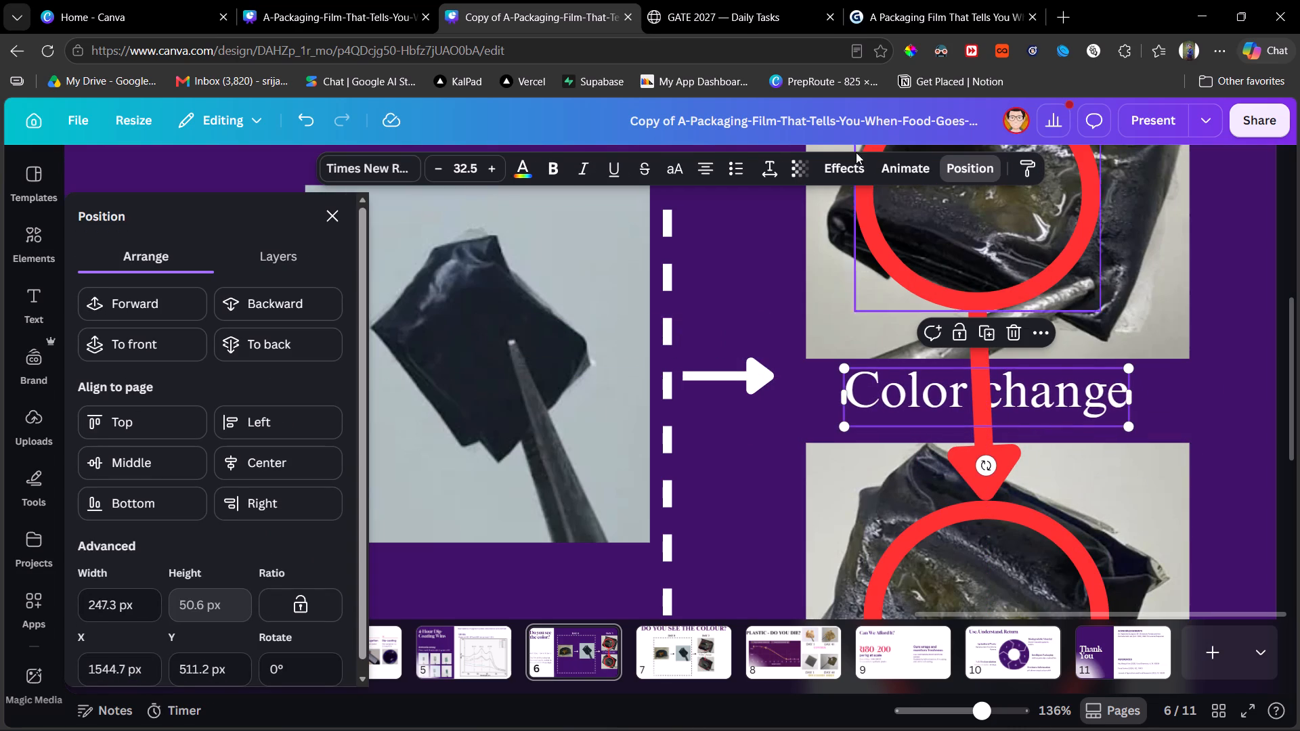
left_click(844, 169)
left_click(191, 402)
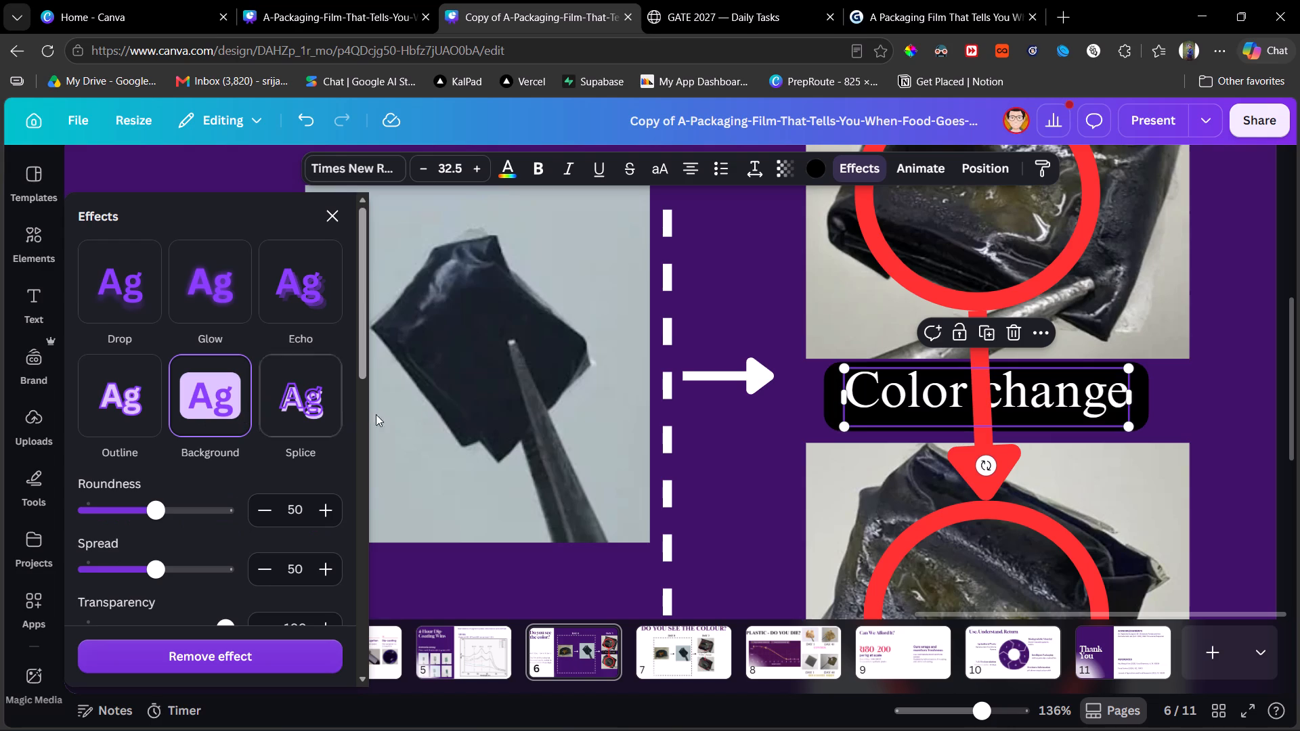
scroll(202, 571, "down", 1)
left_click(330, 574)
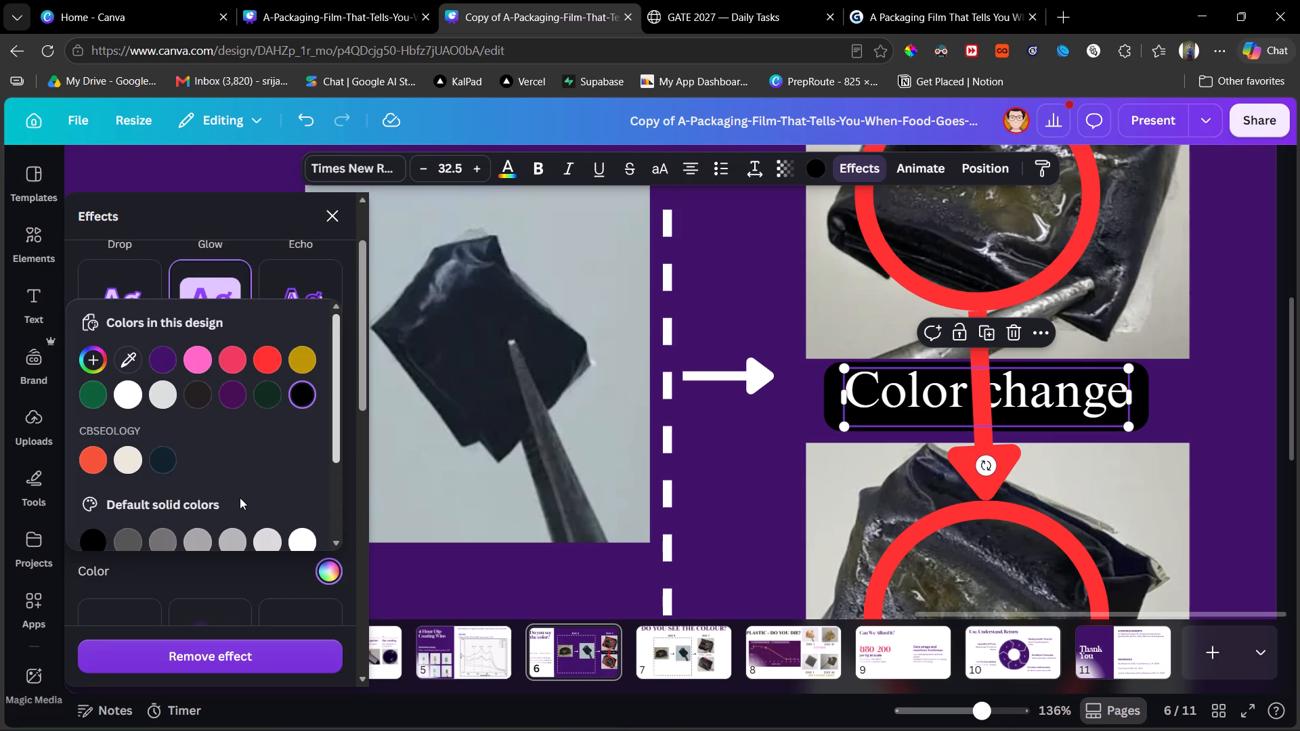
left_click(240, 497)
scroll(240, 497, "down", 1)
scroll(240, 497, "up", 3)
left_click(156, 354)
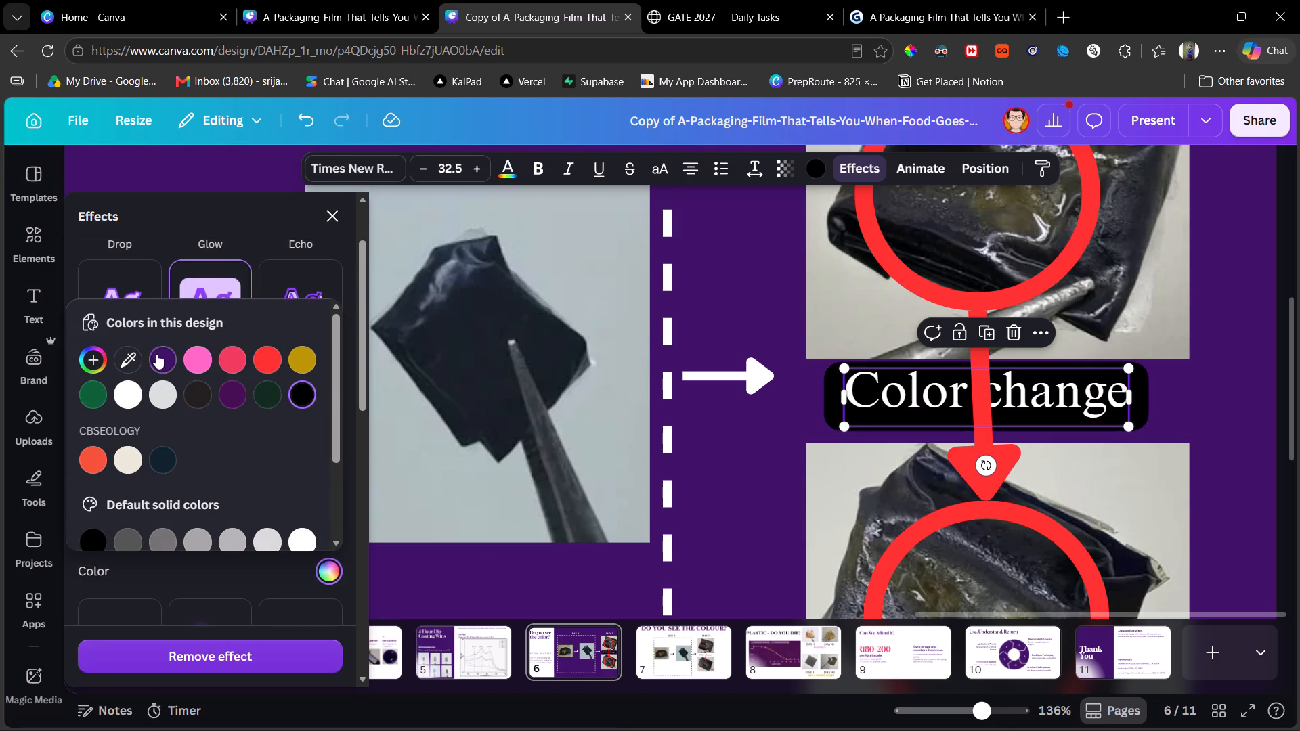
Bring the Color change label in front of the red arrow and nudge it slightly down between the photos.
left_click(984, 163)
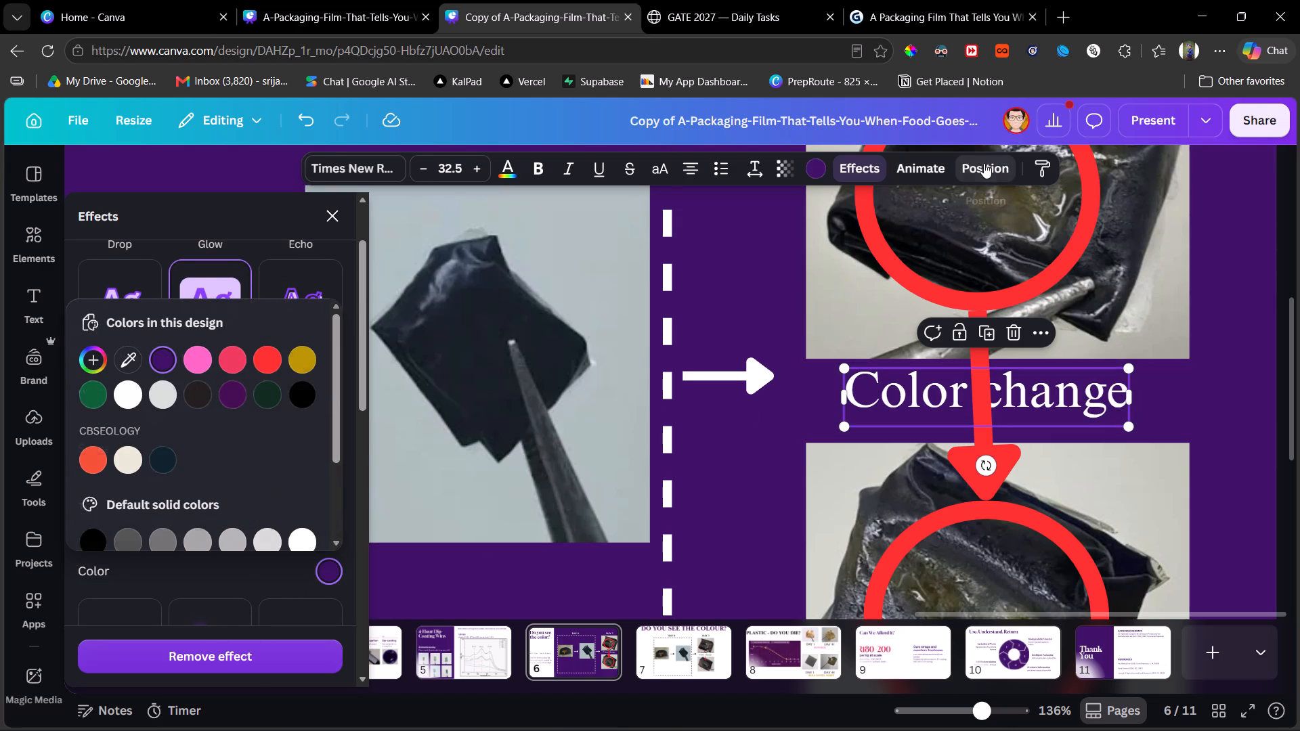
left_click(121, 354)
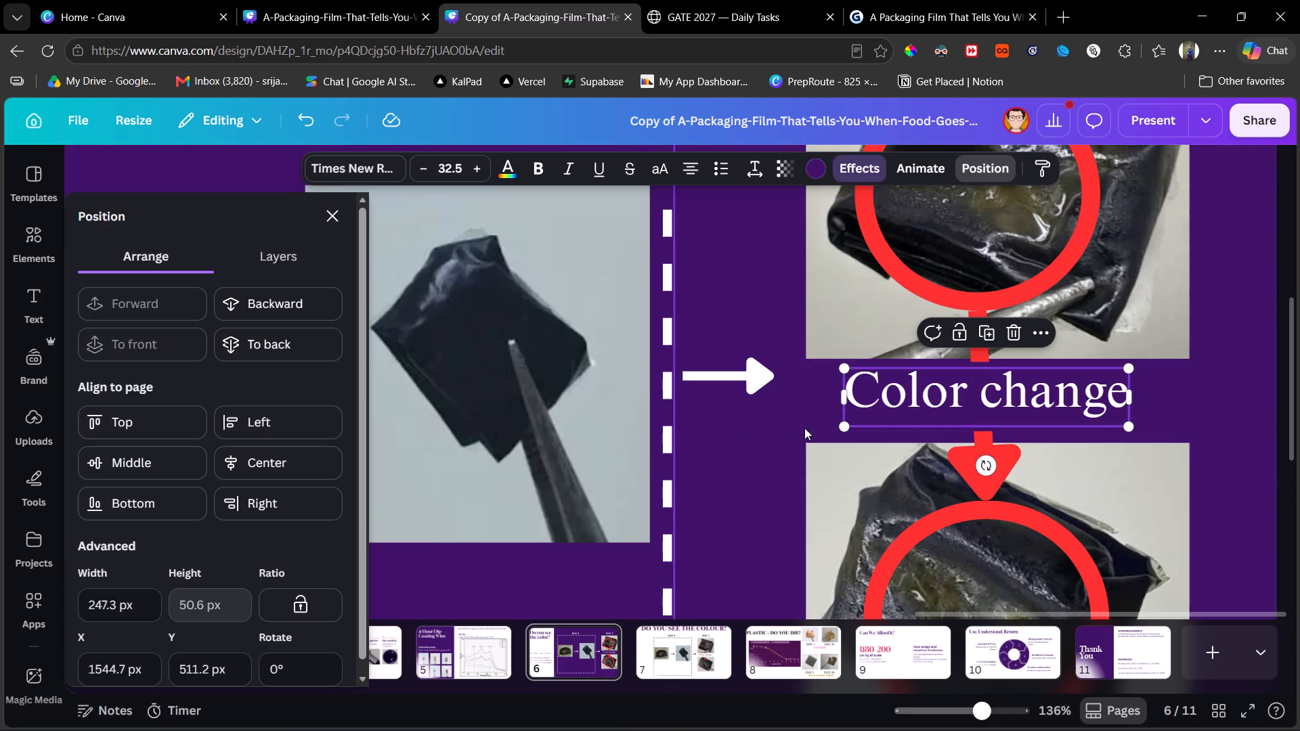
left_click(951, 401)
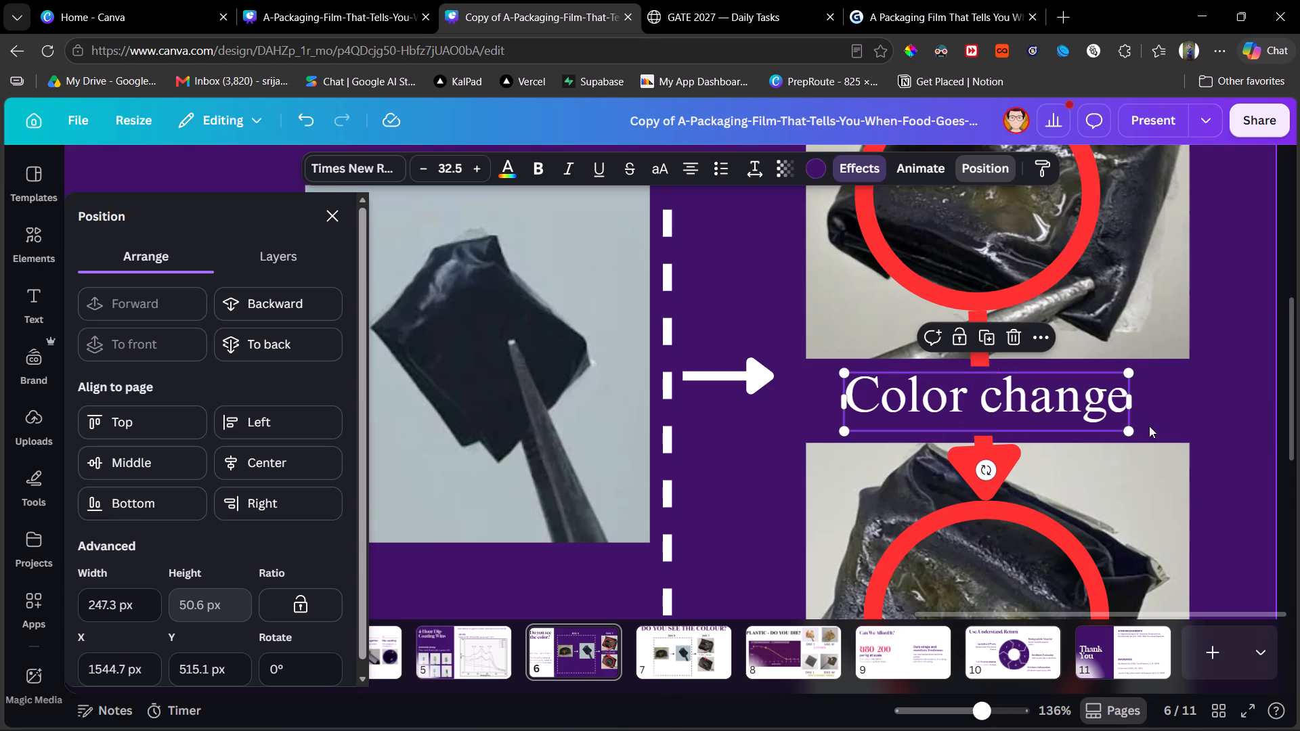
Lower the transparency value of the Color change label's background effect to about 66 so the arrow shows through.
left_click(878, 162)
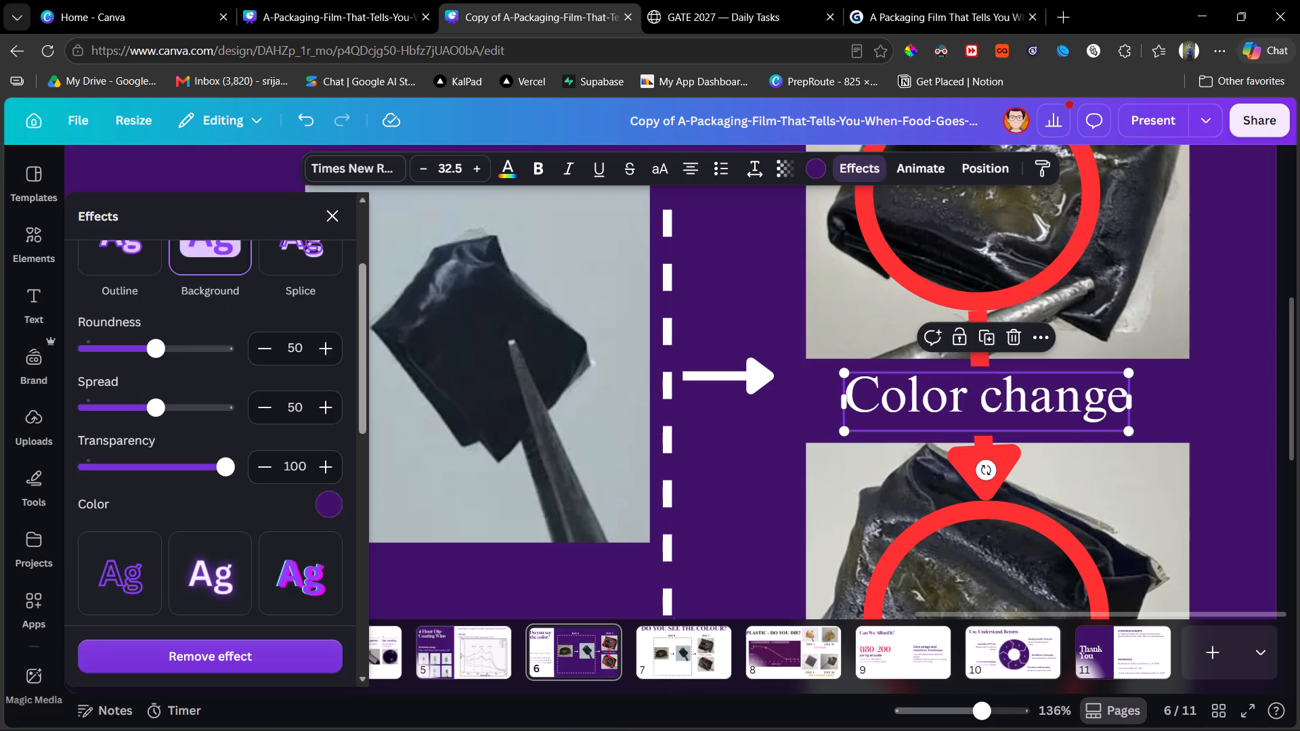
left_click_drag(216, 464, 179, 466)
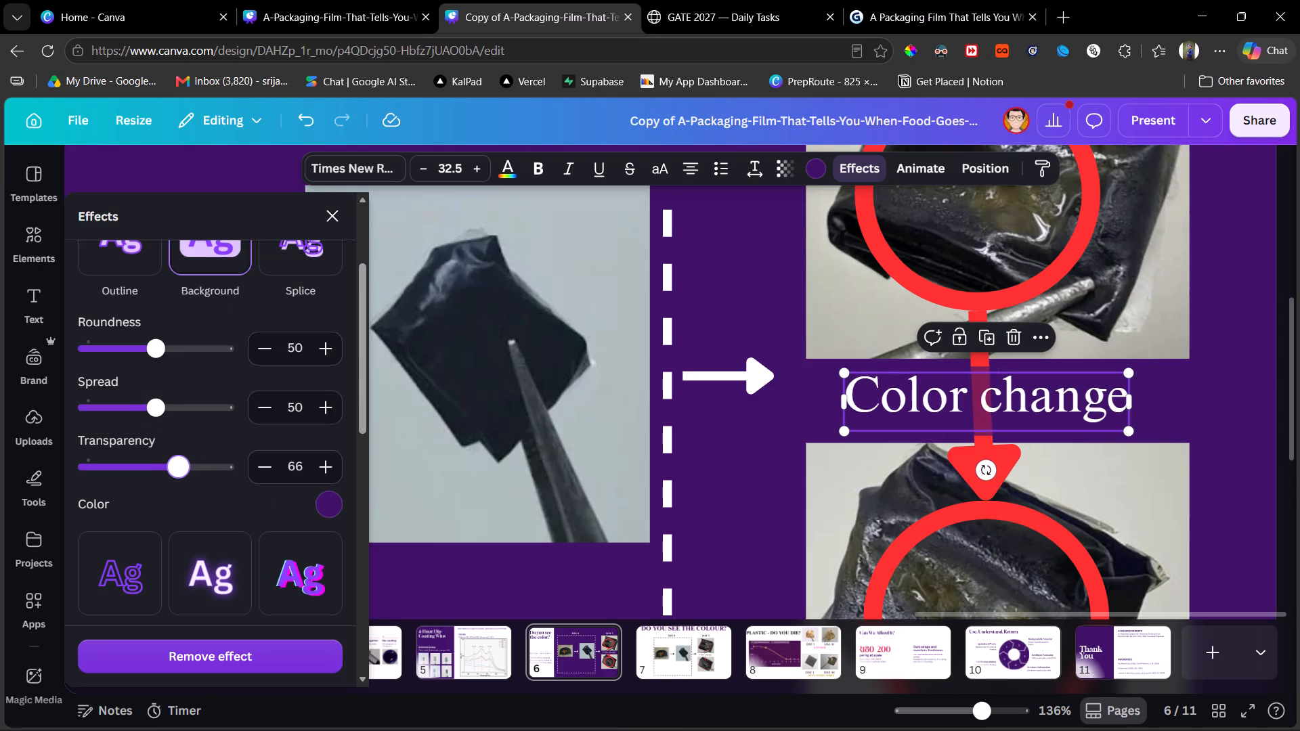
left_click_drag(179, 466, 181, 466)
left_click(671, 491)
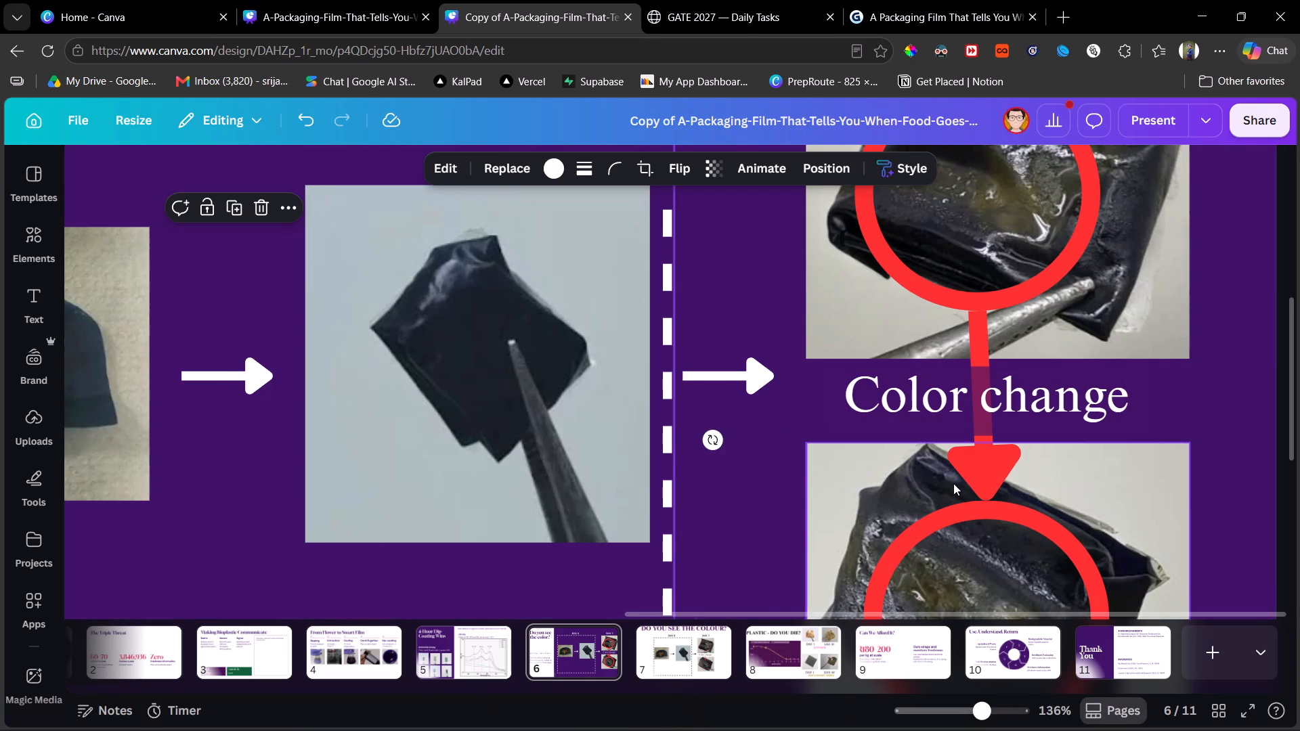
scroll(1108, 450, "up", 1)
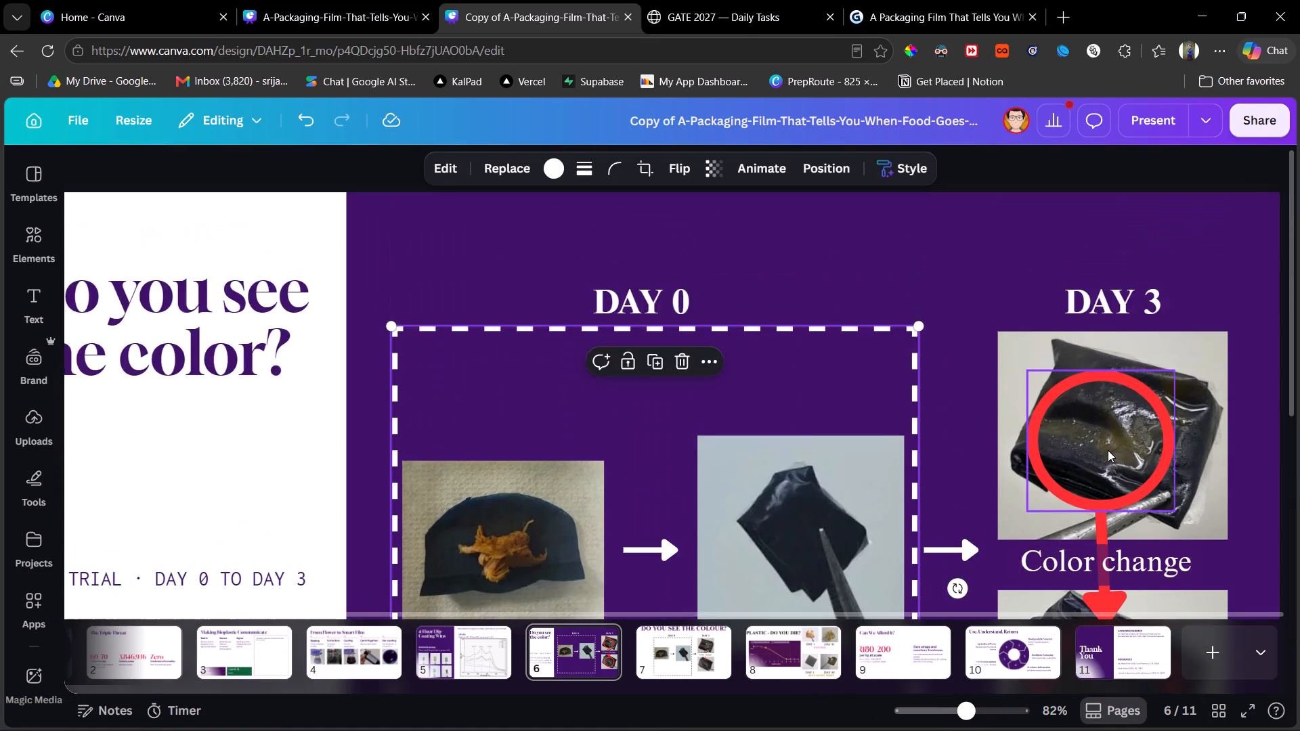
scroll(1108, 450, "down", 1)
left_click(1148, 478)
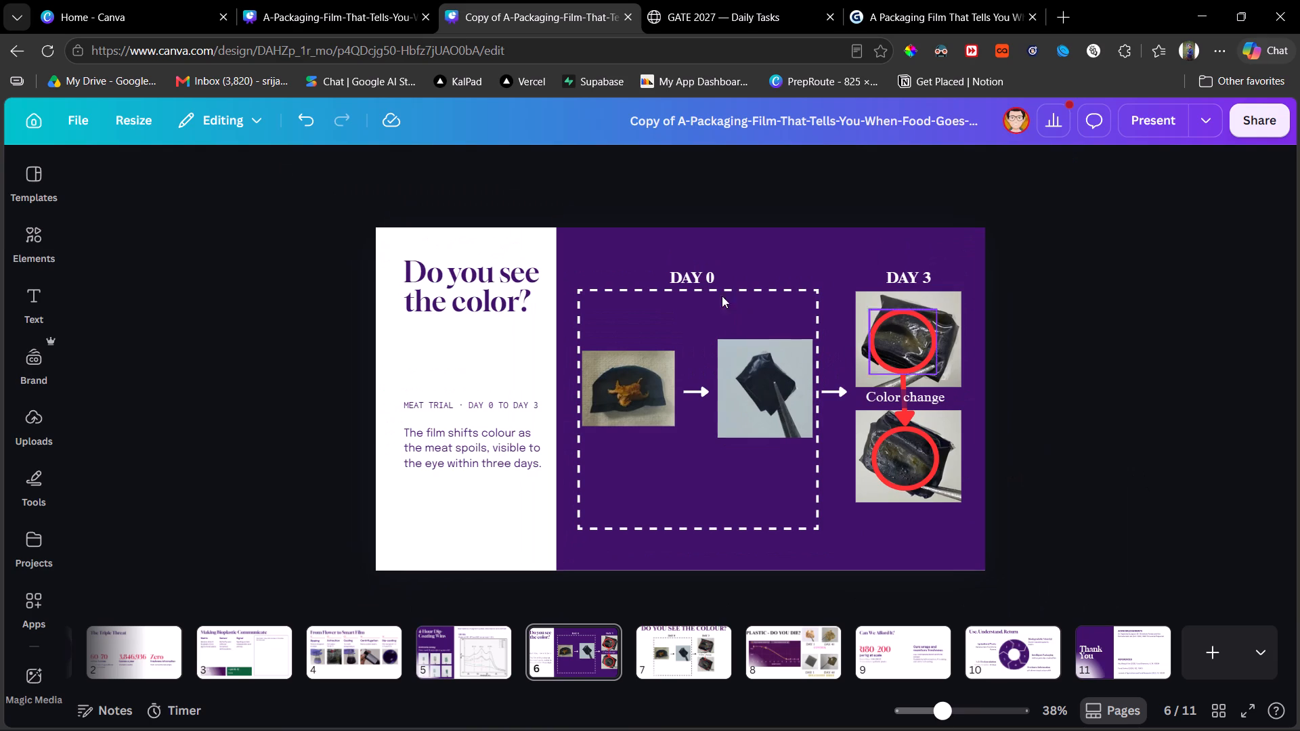
Change the DAY 0 label's font to Gloock Regular and replace Times New Roman with it across the current page.
left_click(683, 270)
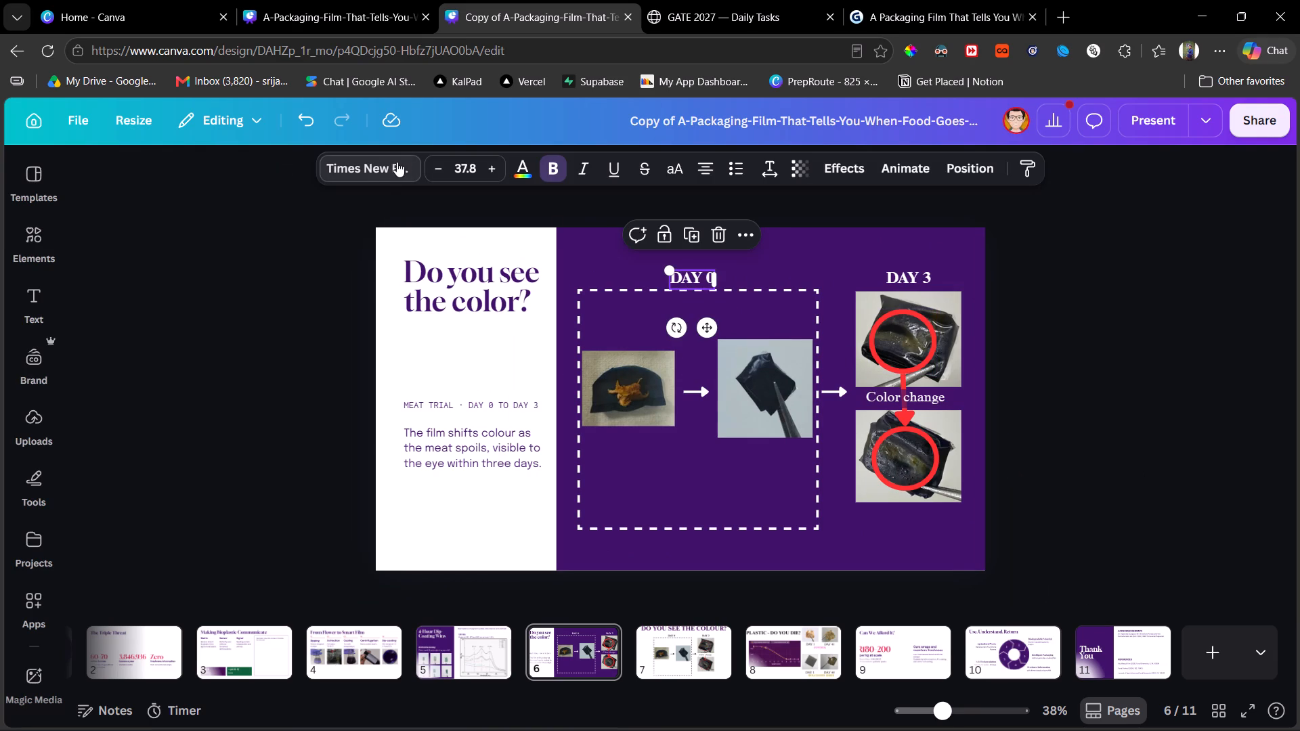
left_click(399, 164)
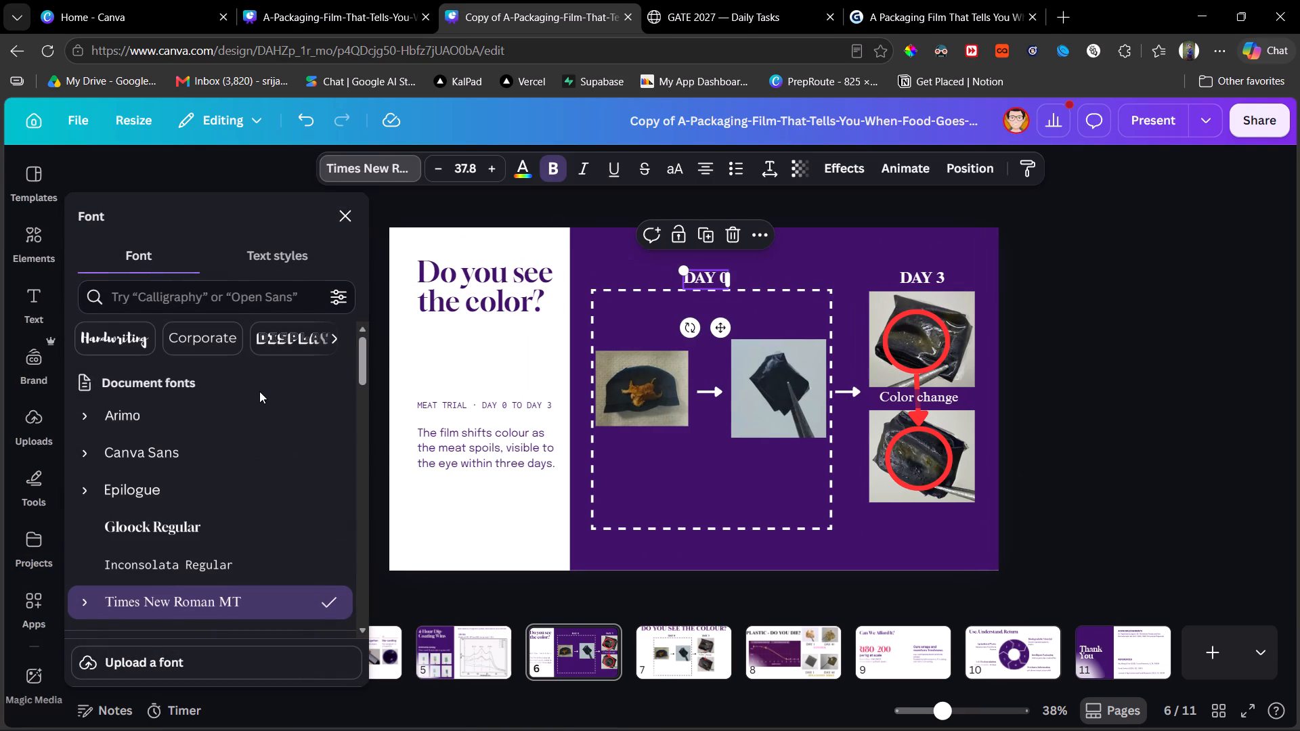
left_click(209, 521)
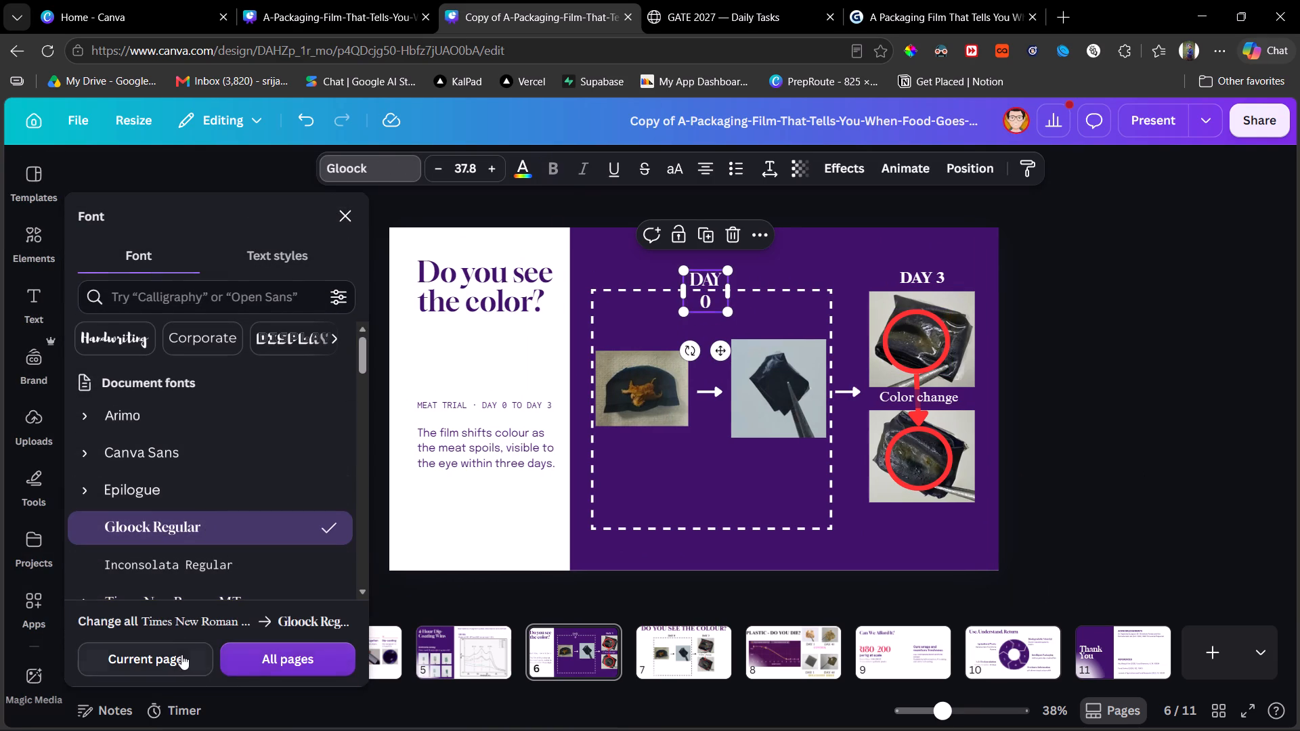
left_click(177, 654)
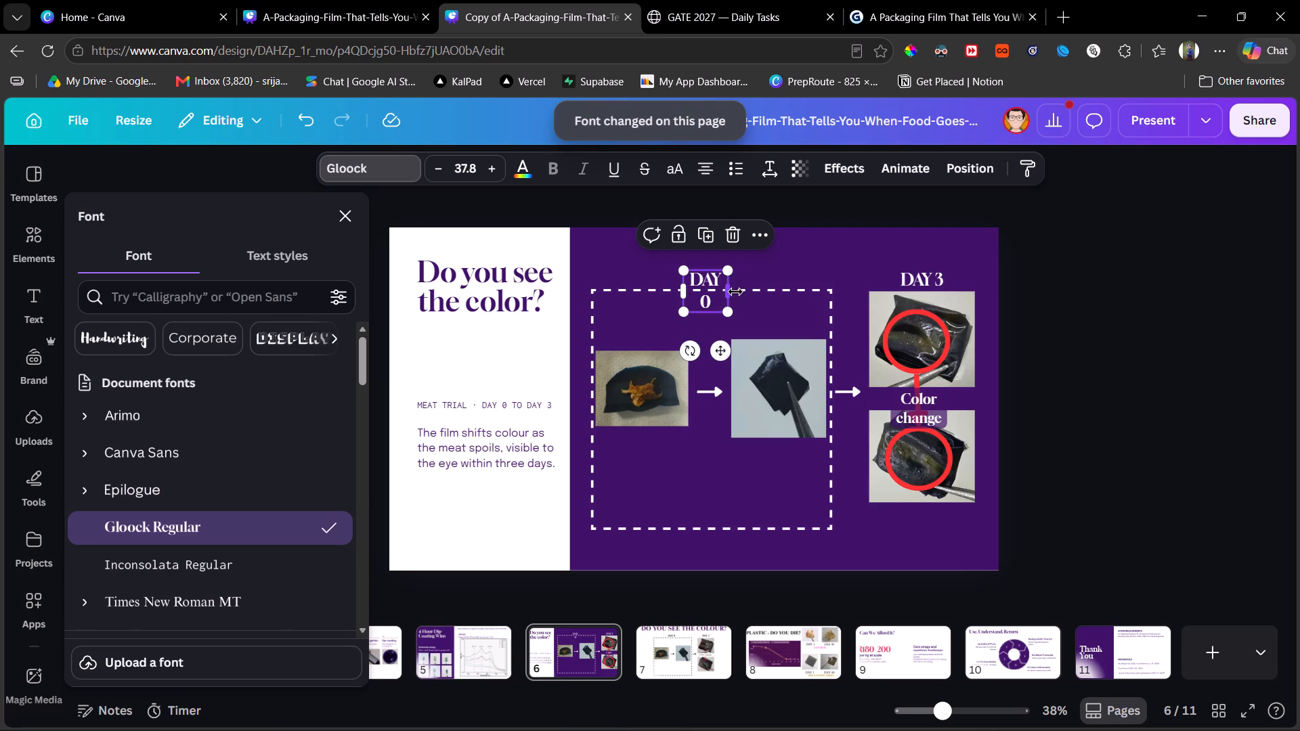
Widen the DAY 0 text box so the label fits on one line.
left_click_drag(733, 292, 743, 294)
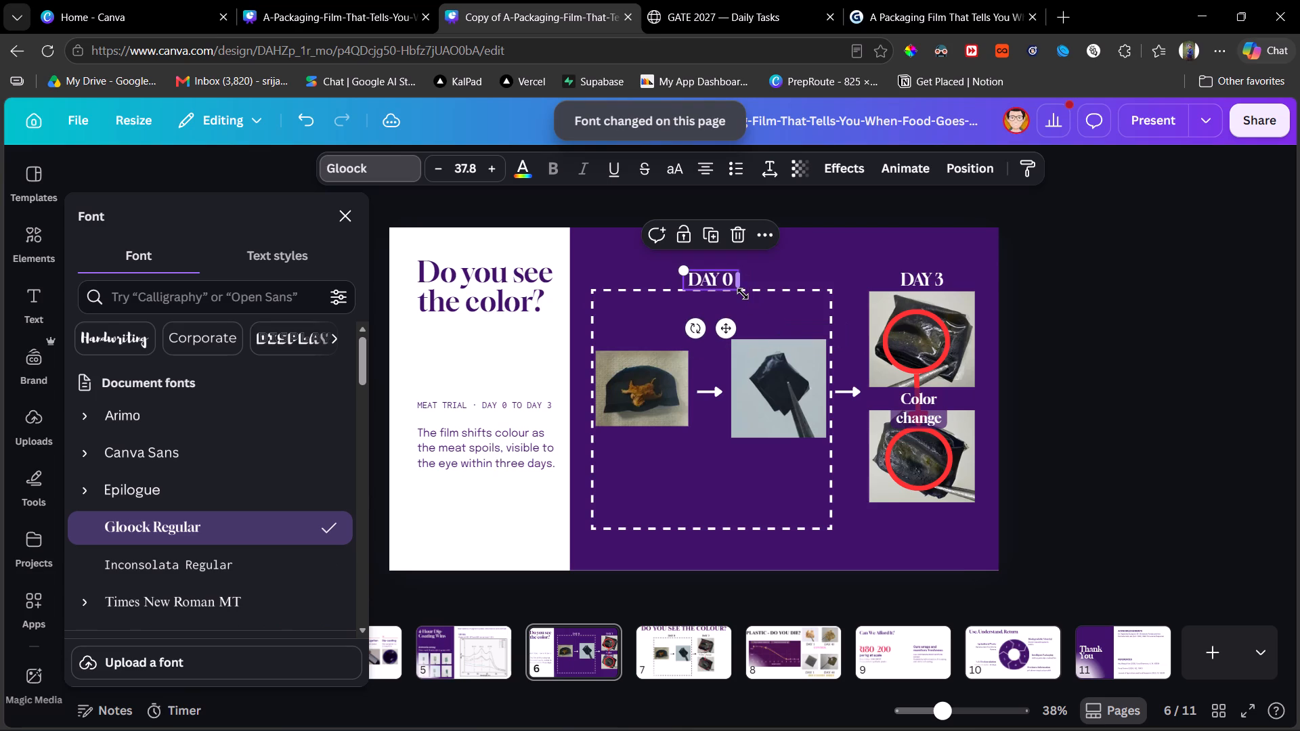
Widen the Color change label's text box so the text fits on one line between the DAY 3 photos.
left_click(1057, 372)
left_click(917, 396)
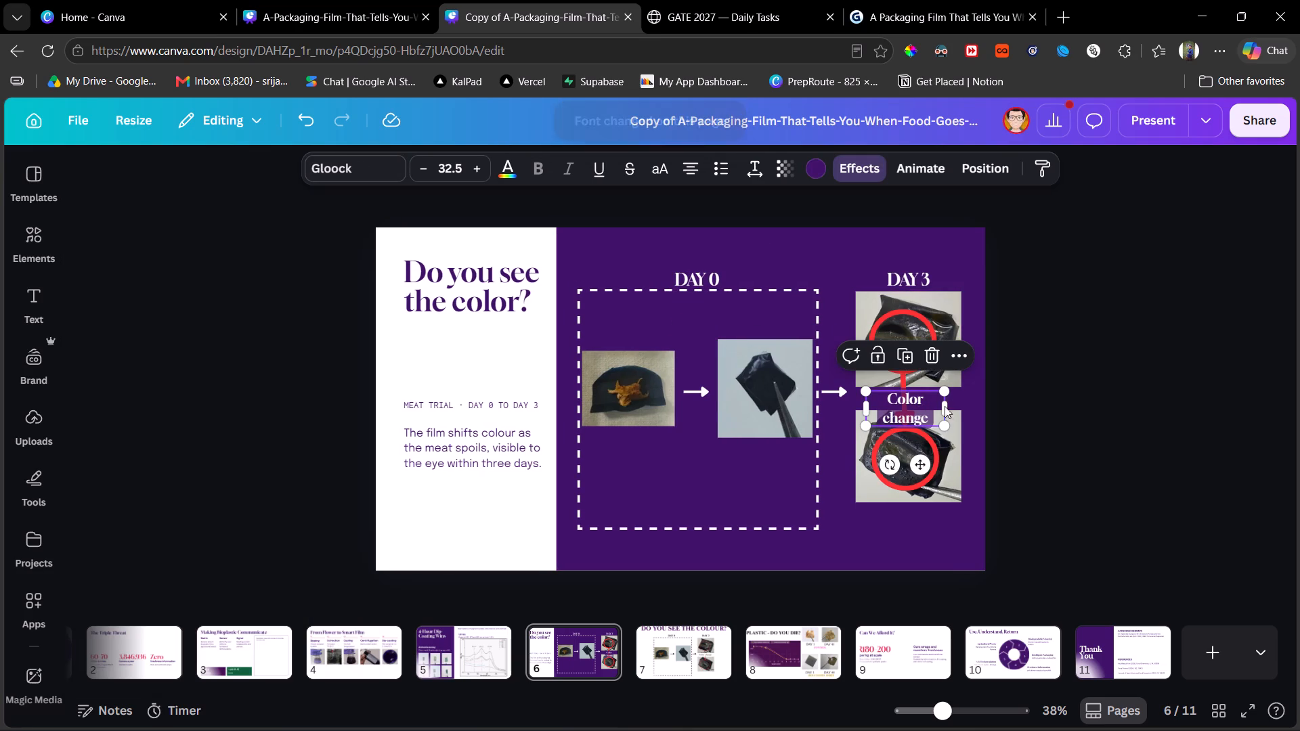
left_click_drag(948, 407, 967, 407, "alt")
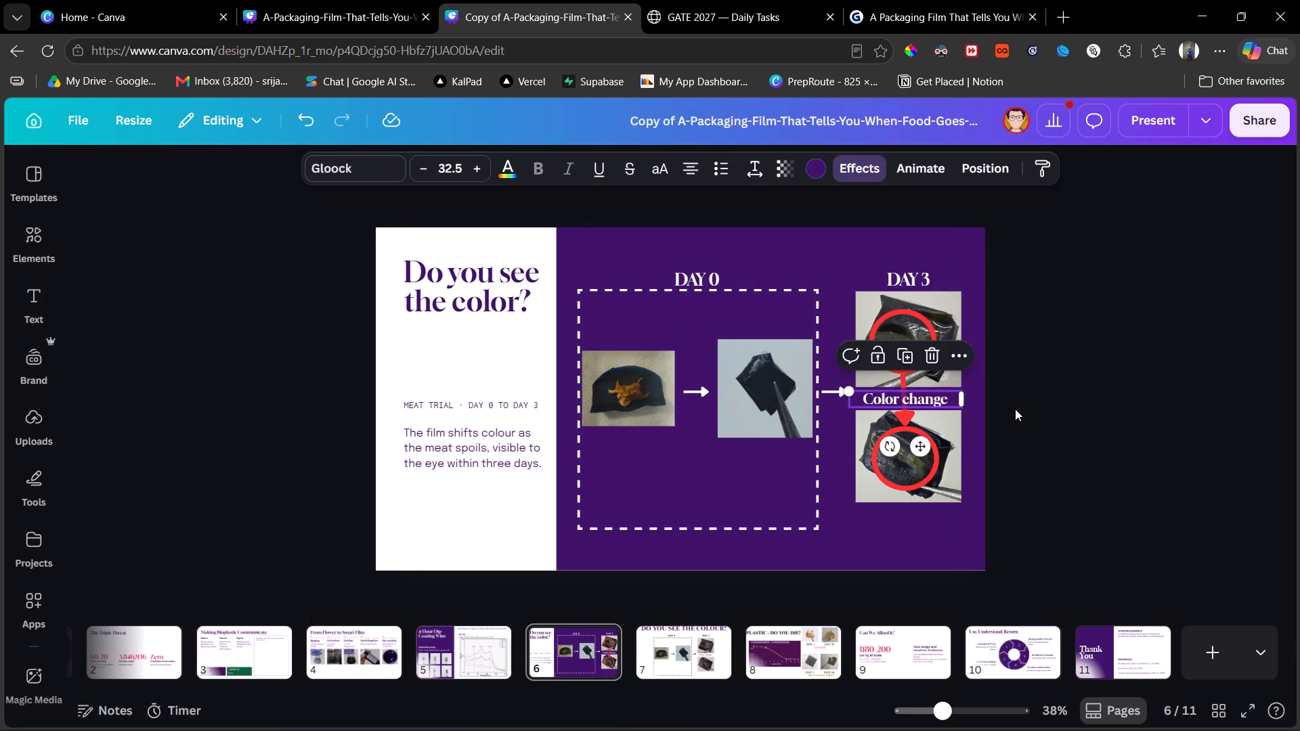
left_click(1016, 409)
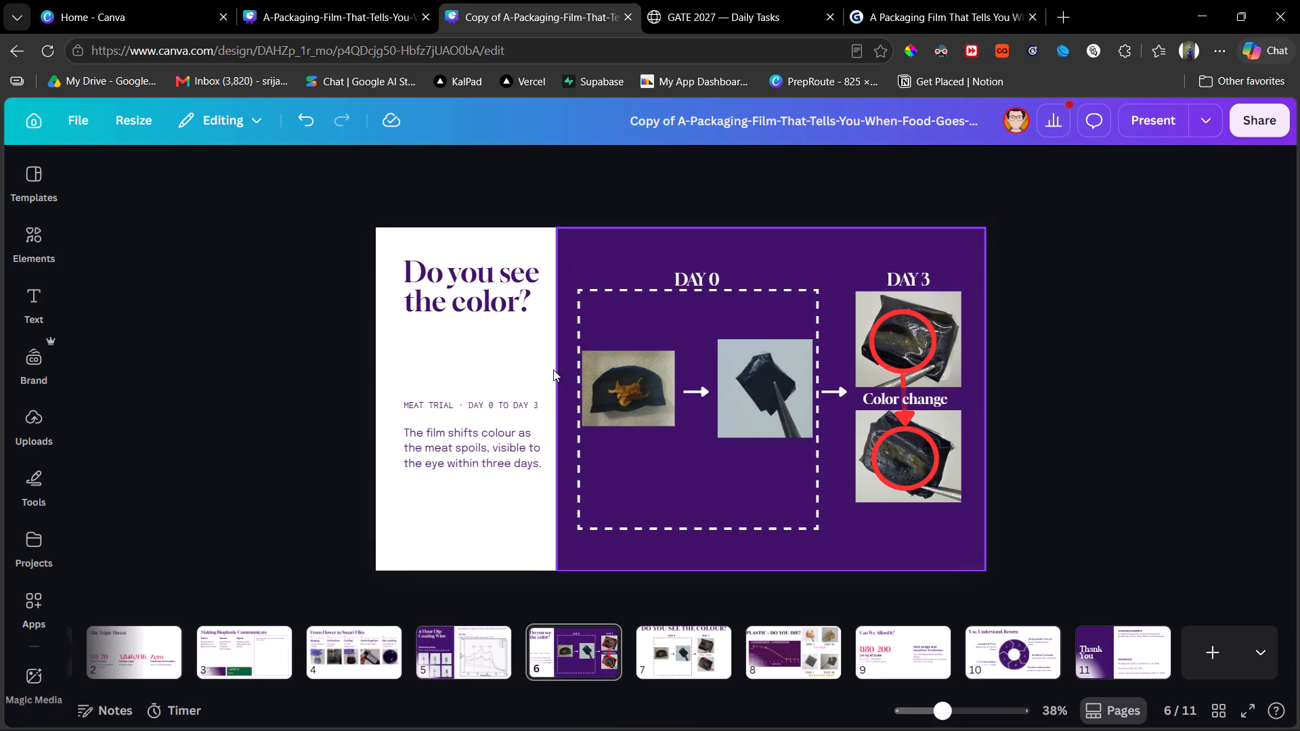
Narrow the purple panel slightly from its inner edge, leaving more white space beside the heading and body text.
left_click(563, 414)
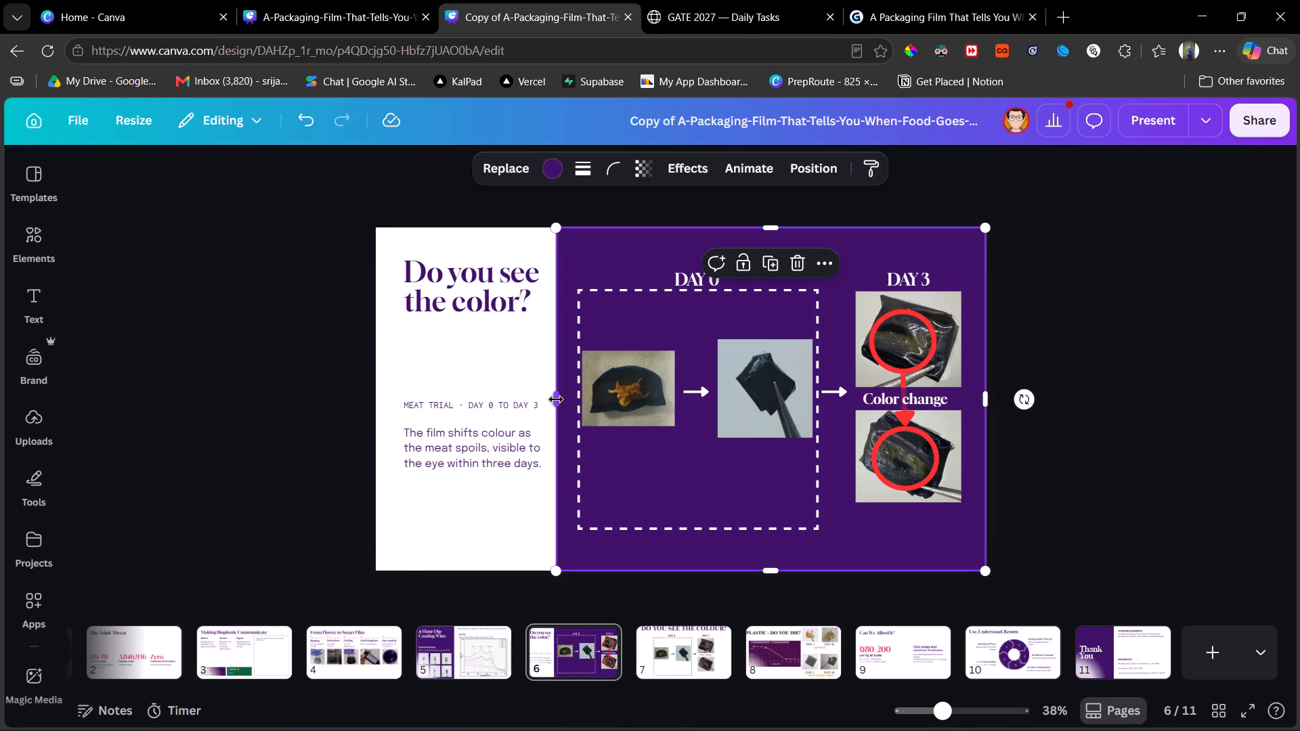
left_click_drag(556, 399, 567, 397)
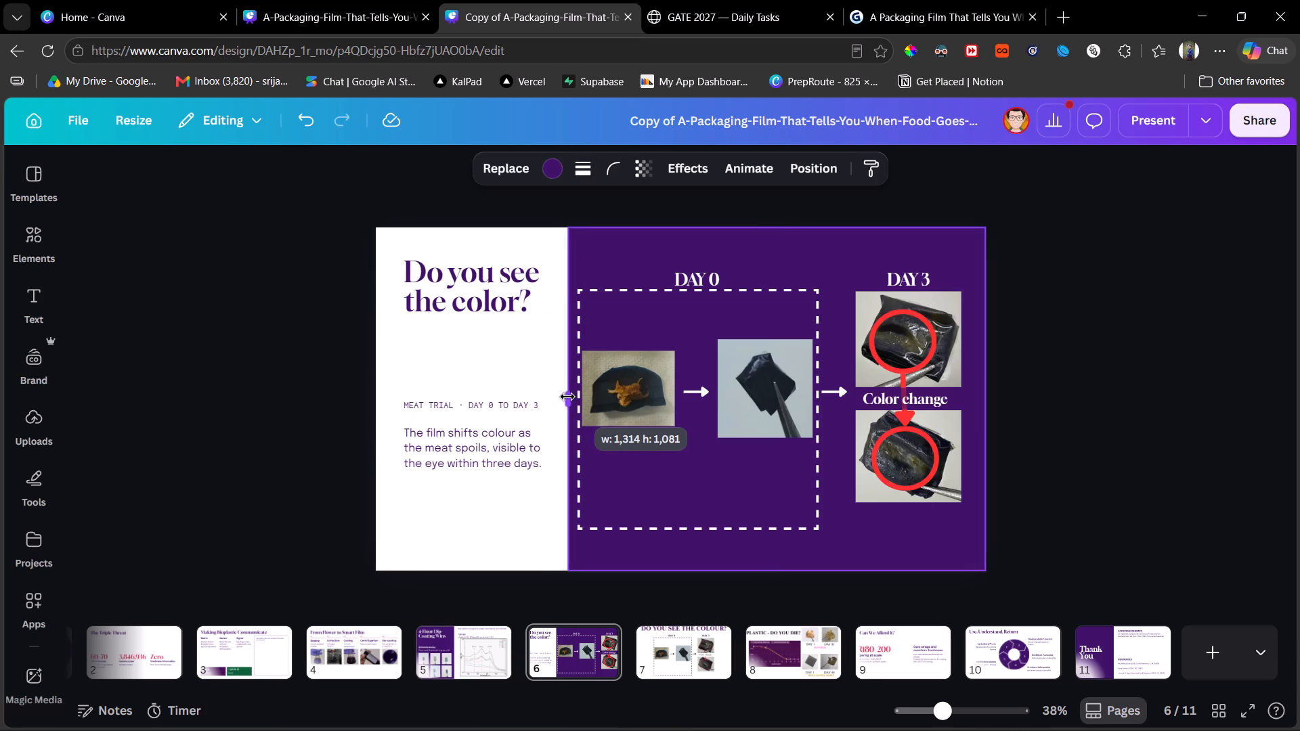
left_click_drag(567, 397, 565, 397)
left_click(1100, 527)
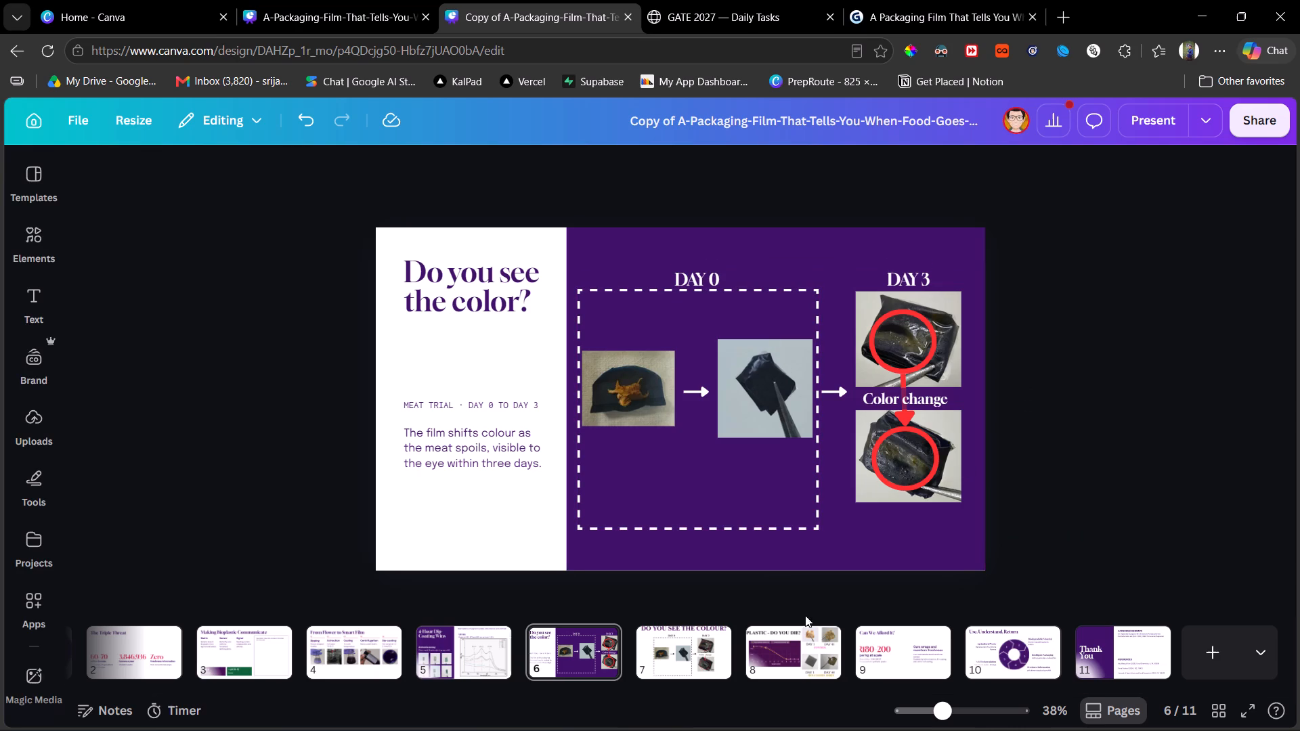
Delete the old "DO YOU SEE THE COLOUR?" slide, page 7.
left_click(693, 653)
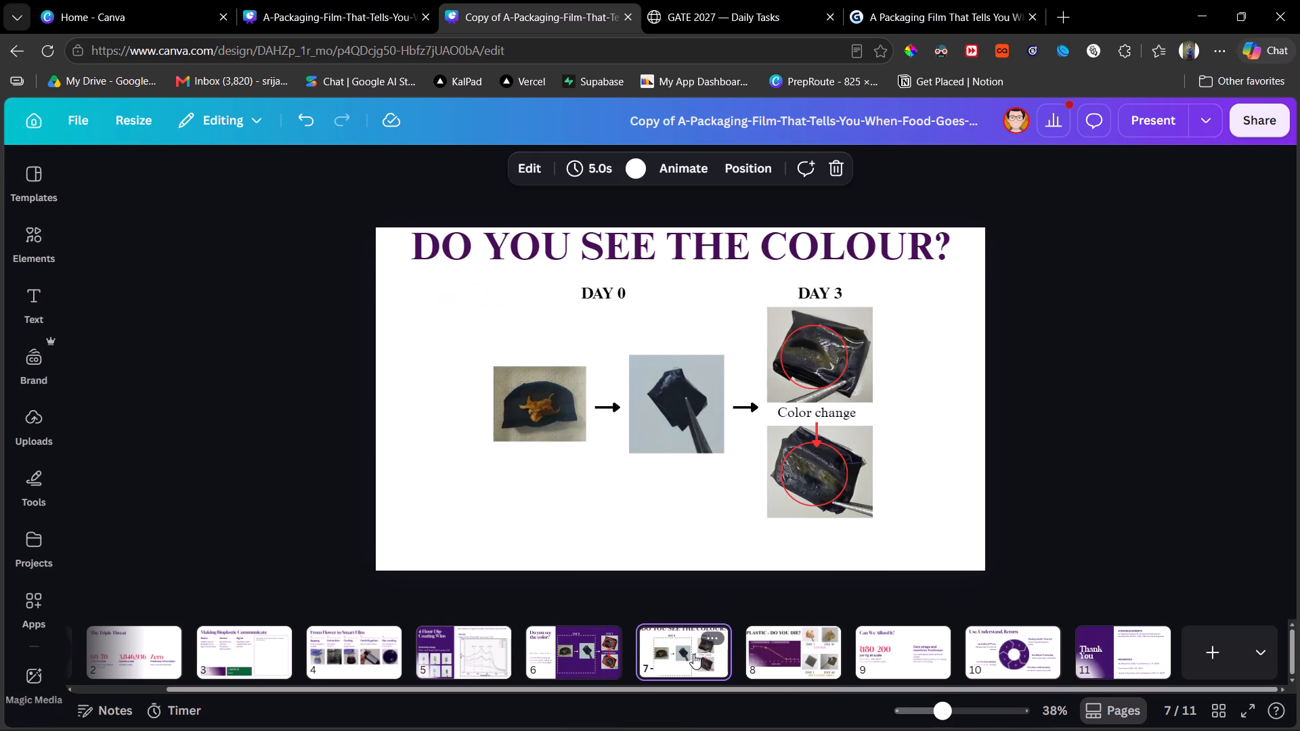
key("Delete")
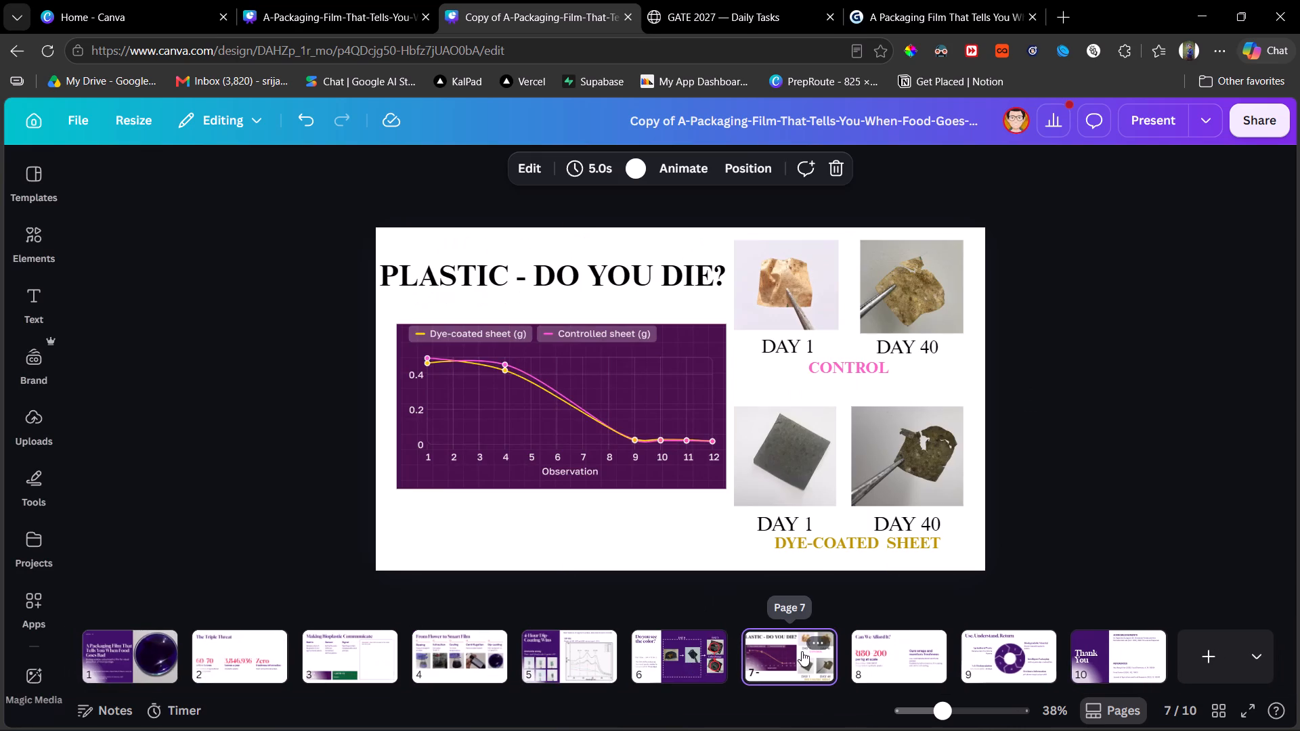
Duplicate the rebuilt "Do you see the color?" slide, page 6.
left_click(783, 655)
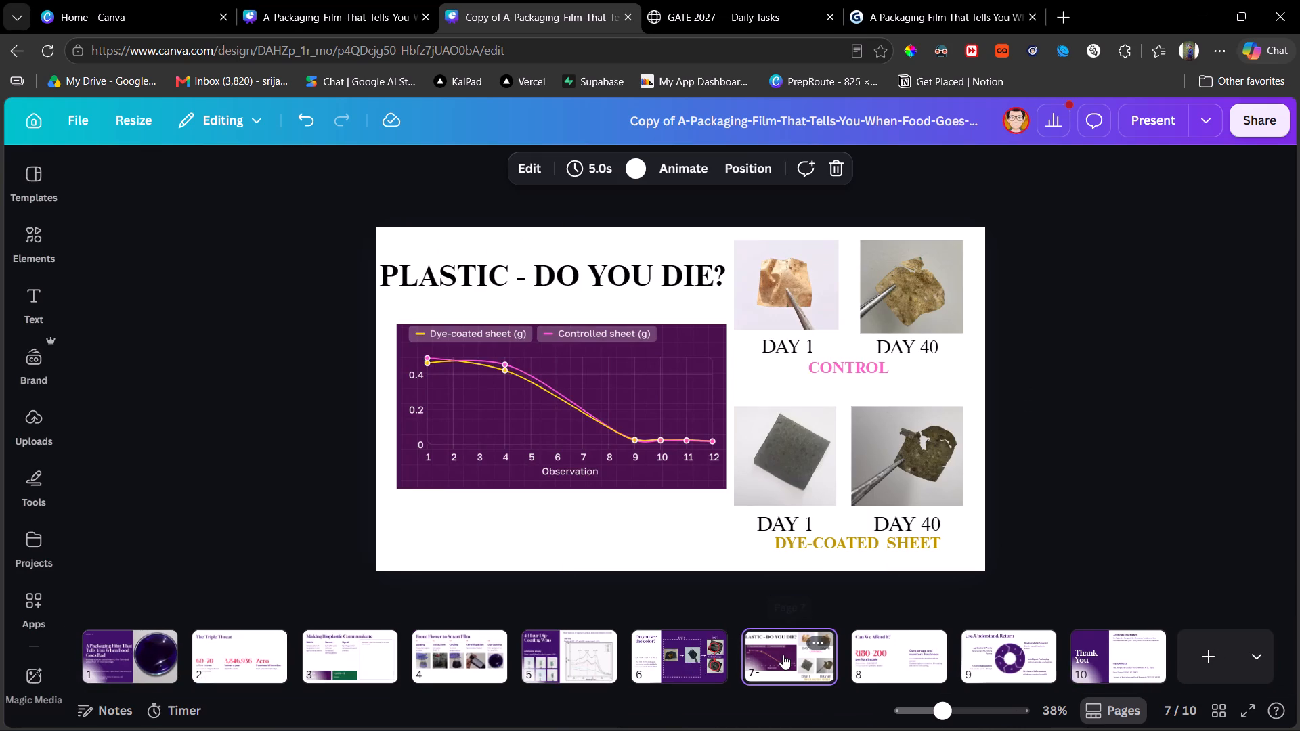
left_click(689, 654)
key("ctrl+d")
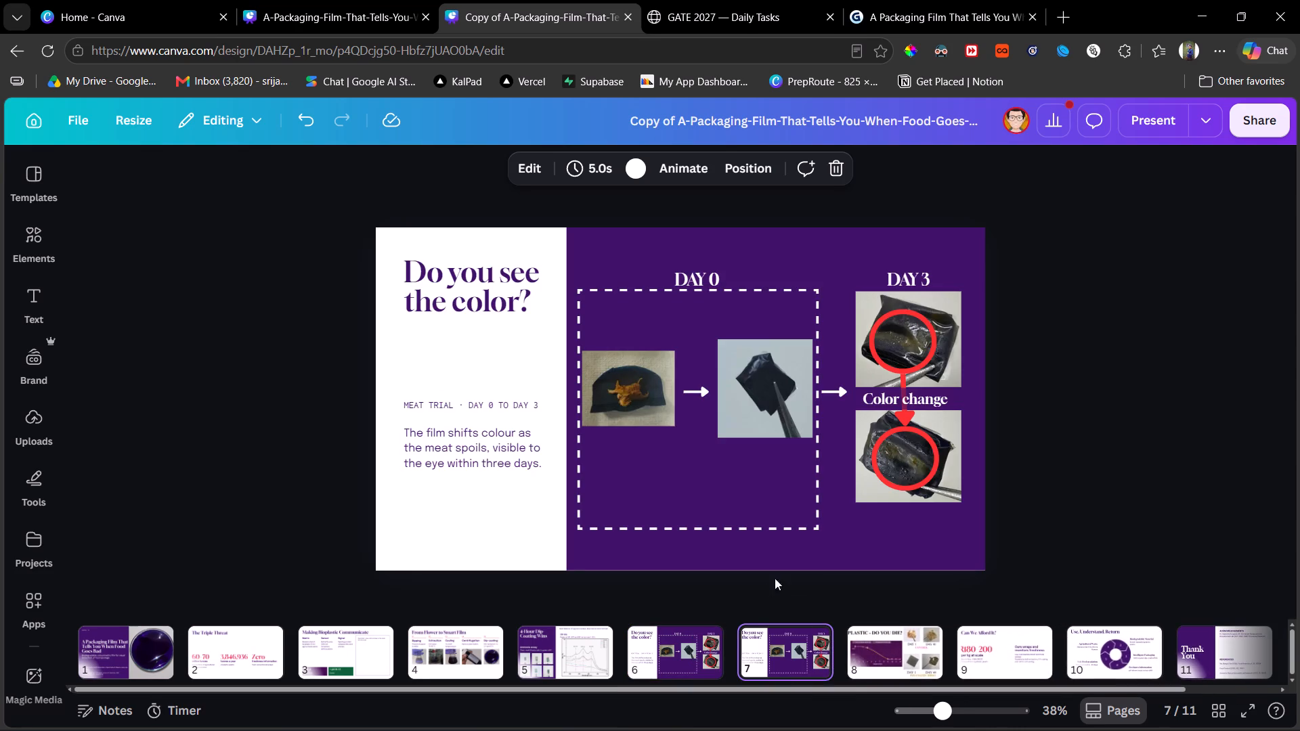
left_click(783, 250)
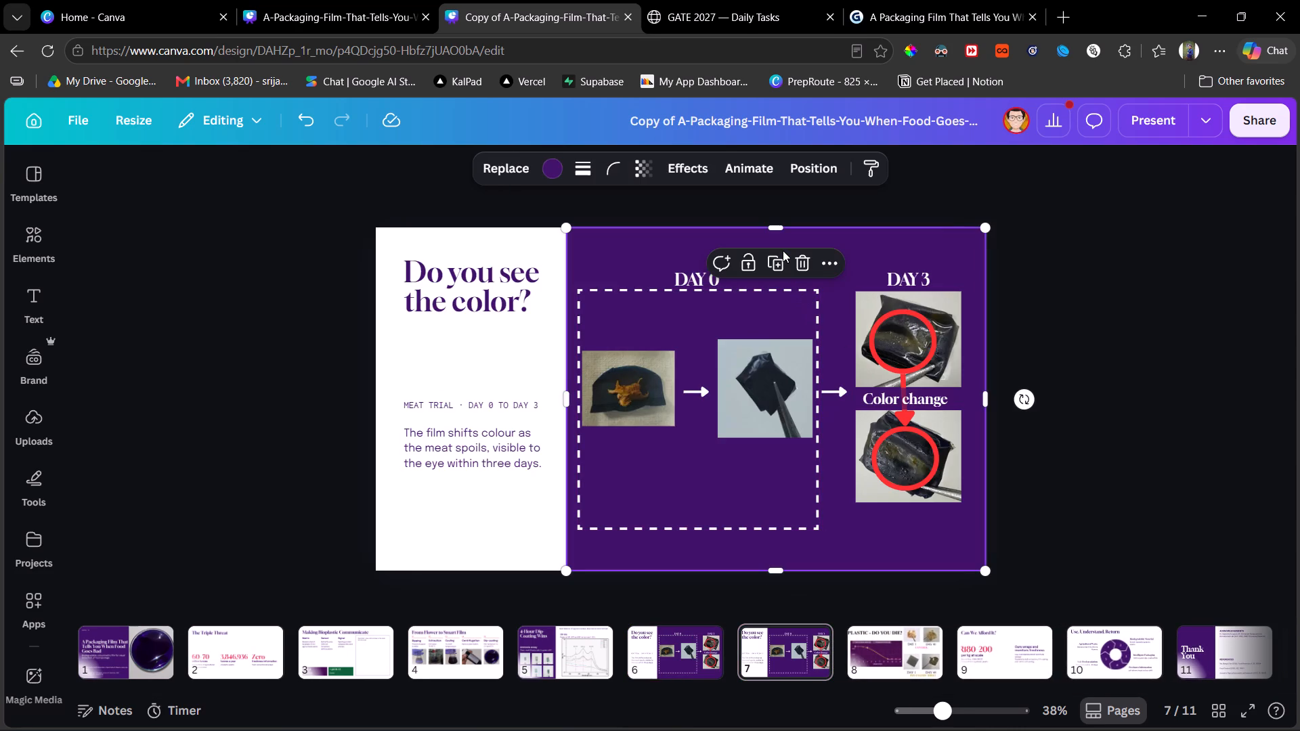
key("Delete")
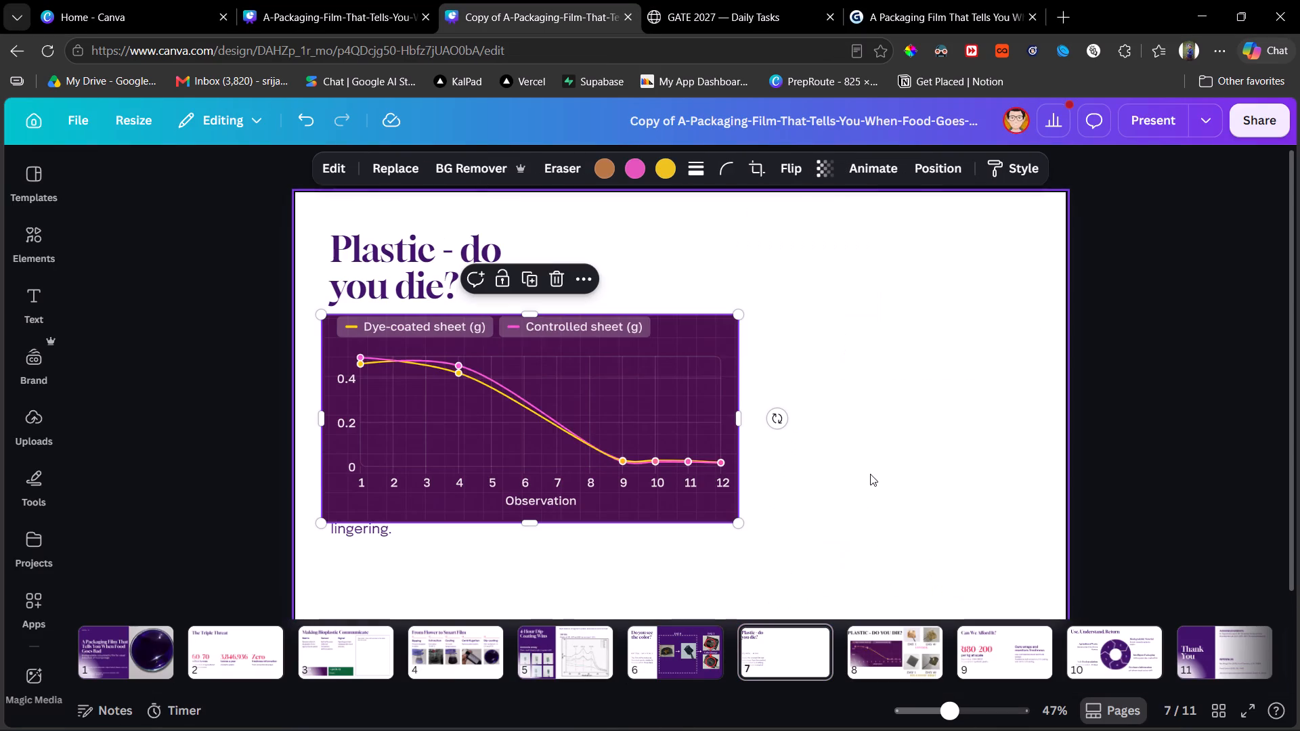
Place the line chart beside the heading near the slide's top edge and scale it down slightly.
left_click_drag(678, 397, 986, 348)
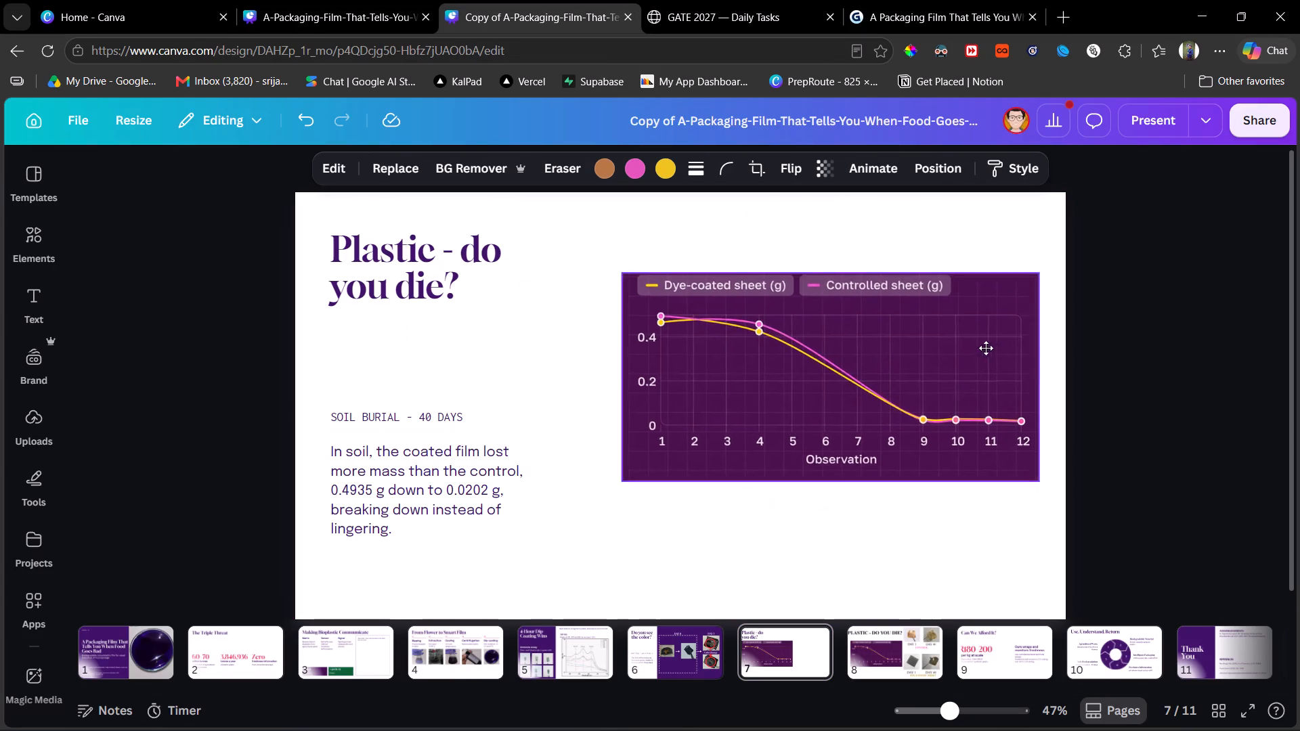
left_click_drag(986, 348, 896, 301)
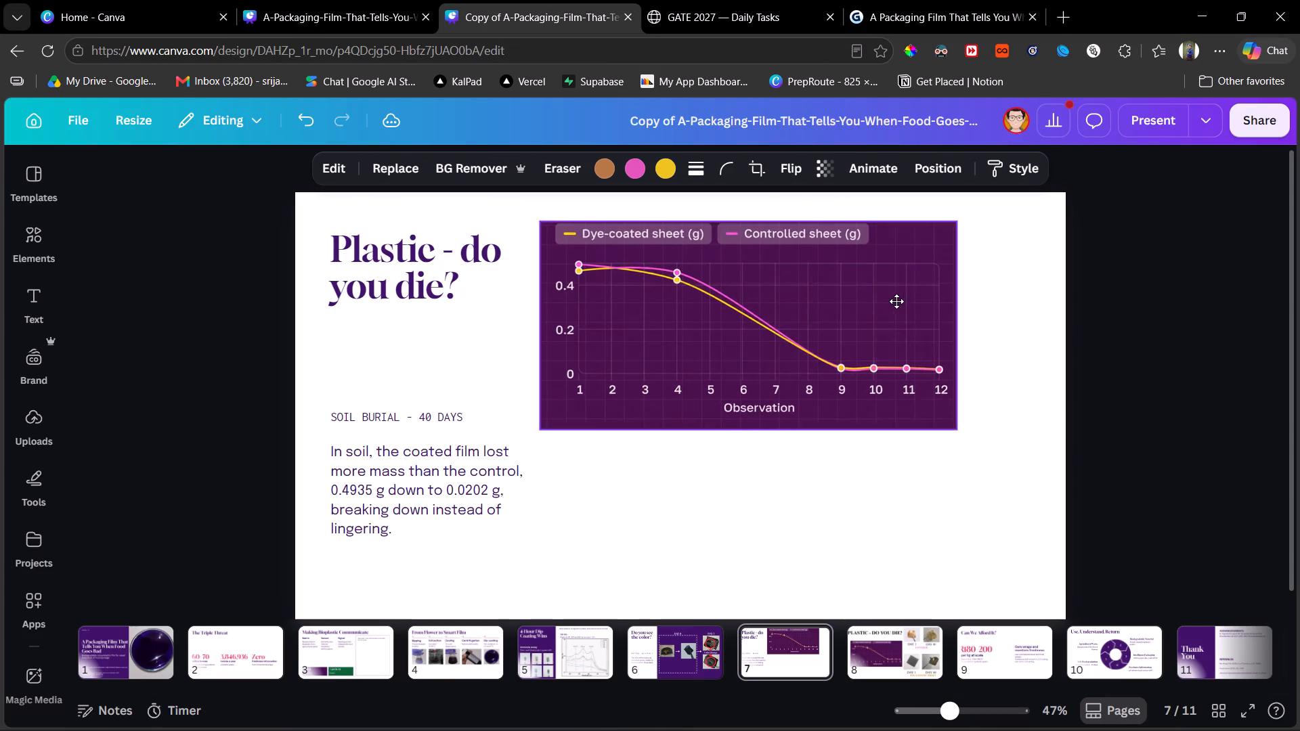
left_click_drag(896, 301, 901, 322)
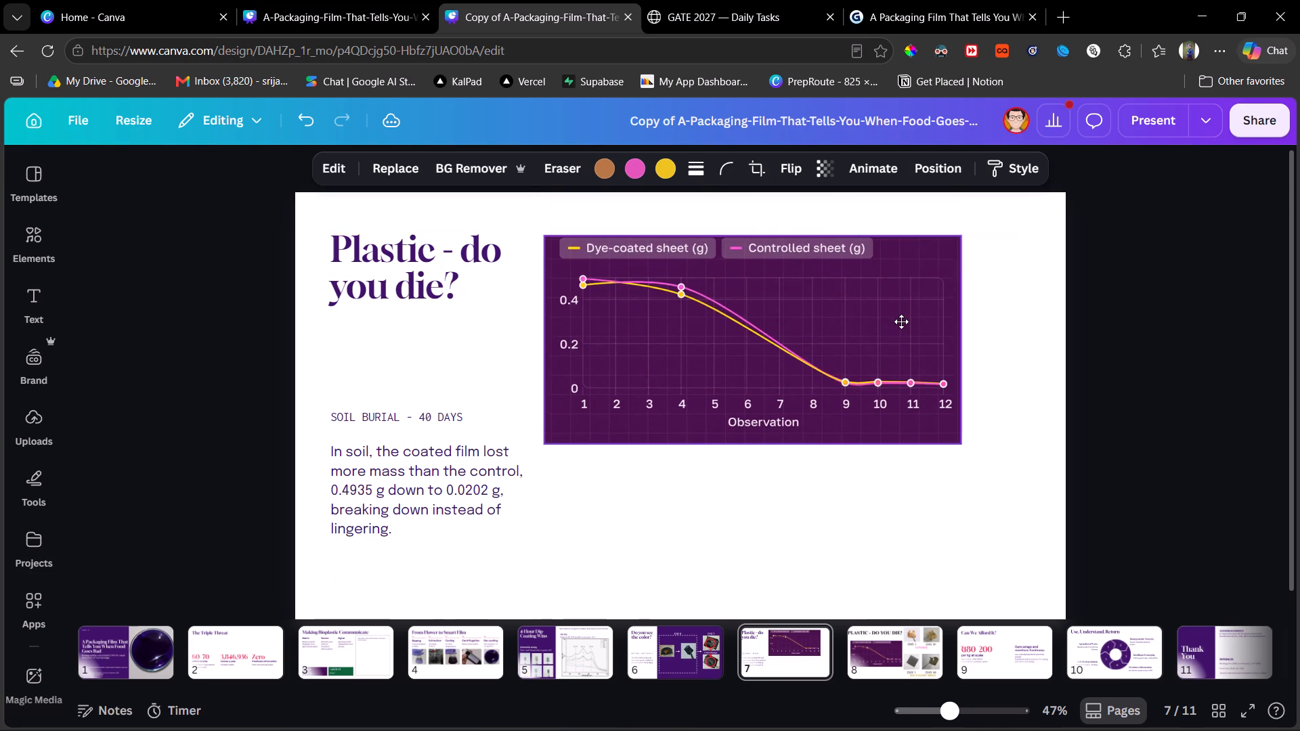
left_click_drag(901, 322, 919, 304)
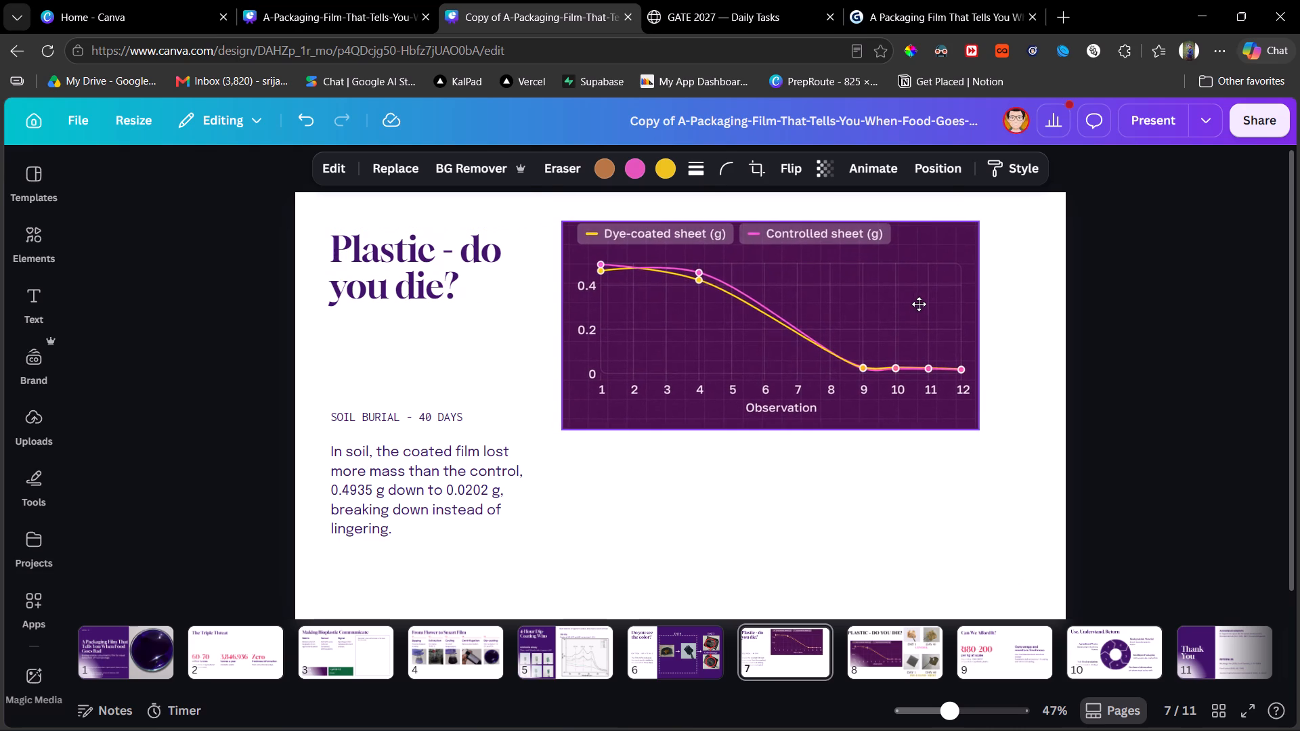
left_click_drag(919, 304, 910, 296)
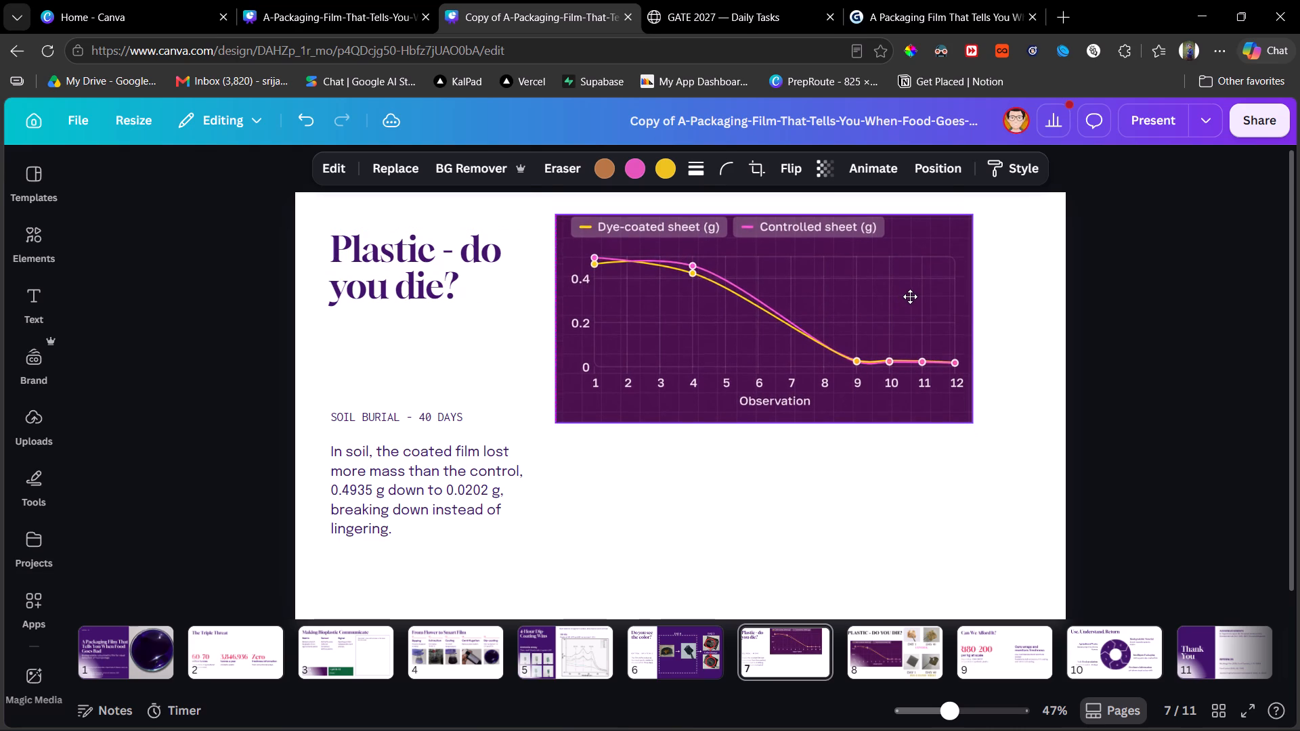
left_click_drag(910, 296, 911, 294)
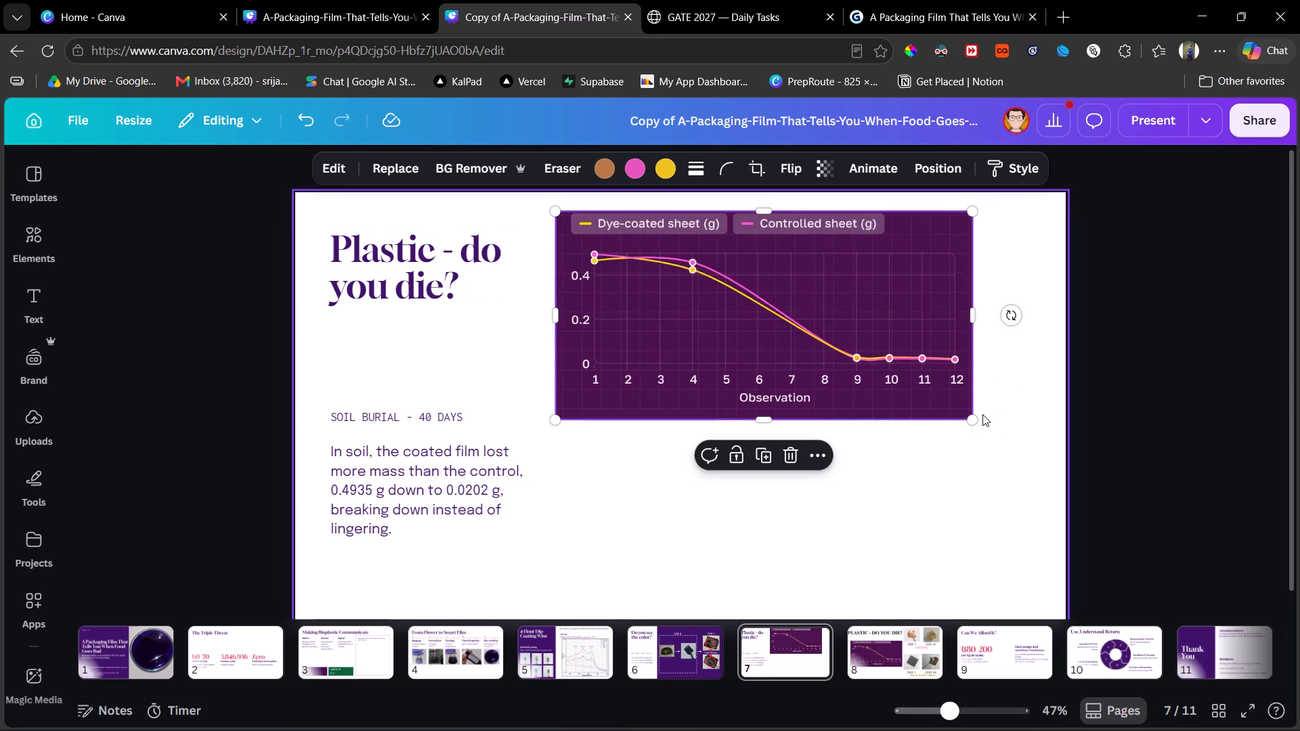
left_click_drag(976, 413, 1029, 430)
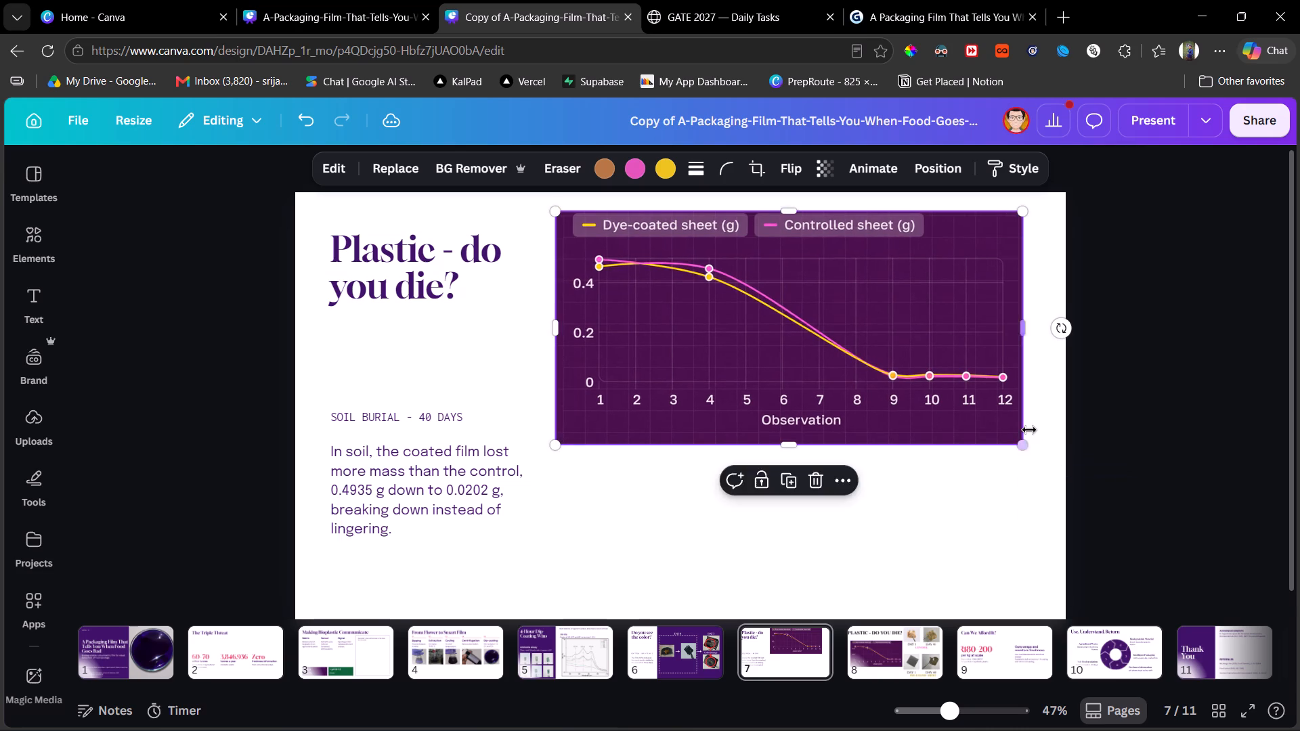
left_click_drag(1022, 445, 973, 410)
Copy the grouped DAY 1 and DAY 40 control photos with the CONTROL label from slide 8 onto slide 7.
left_click(883, 650)
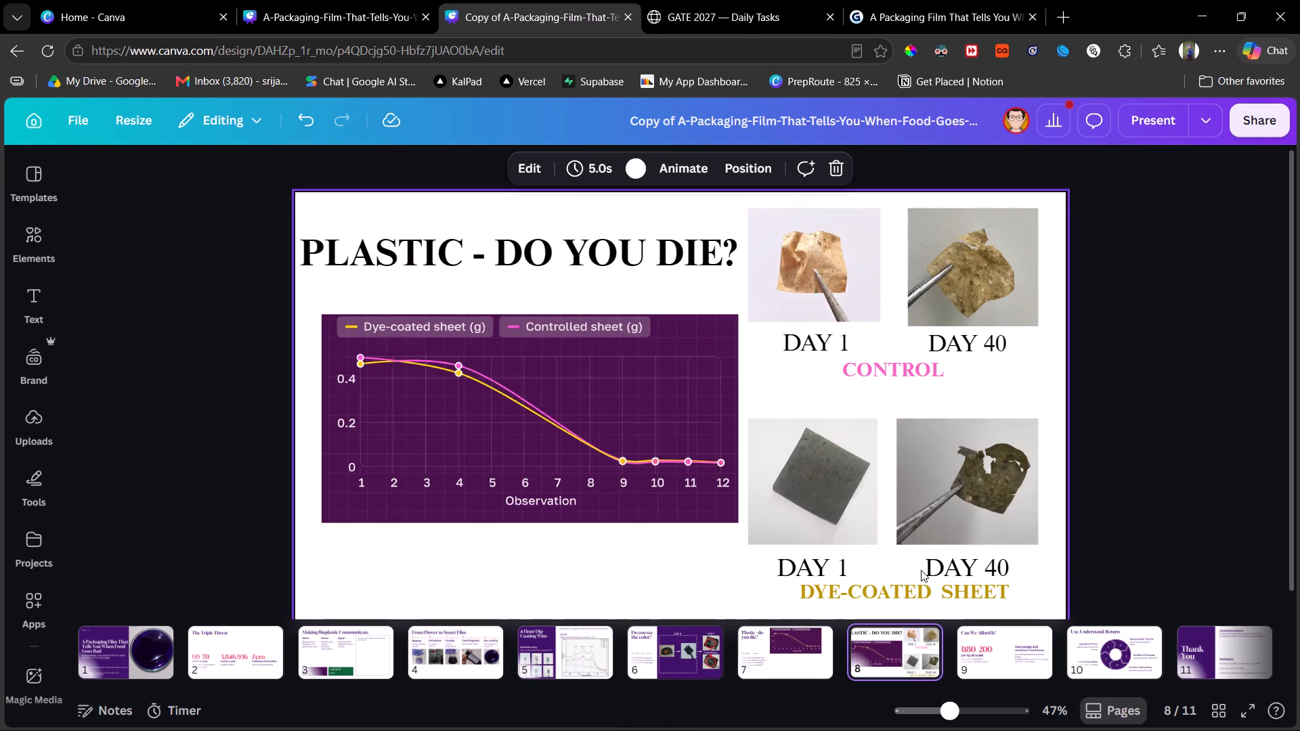
left_click(848, 318)
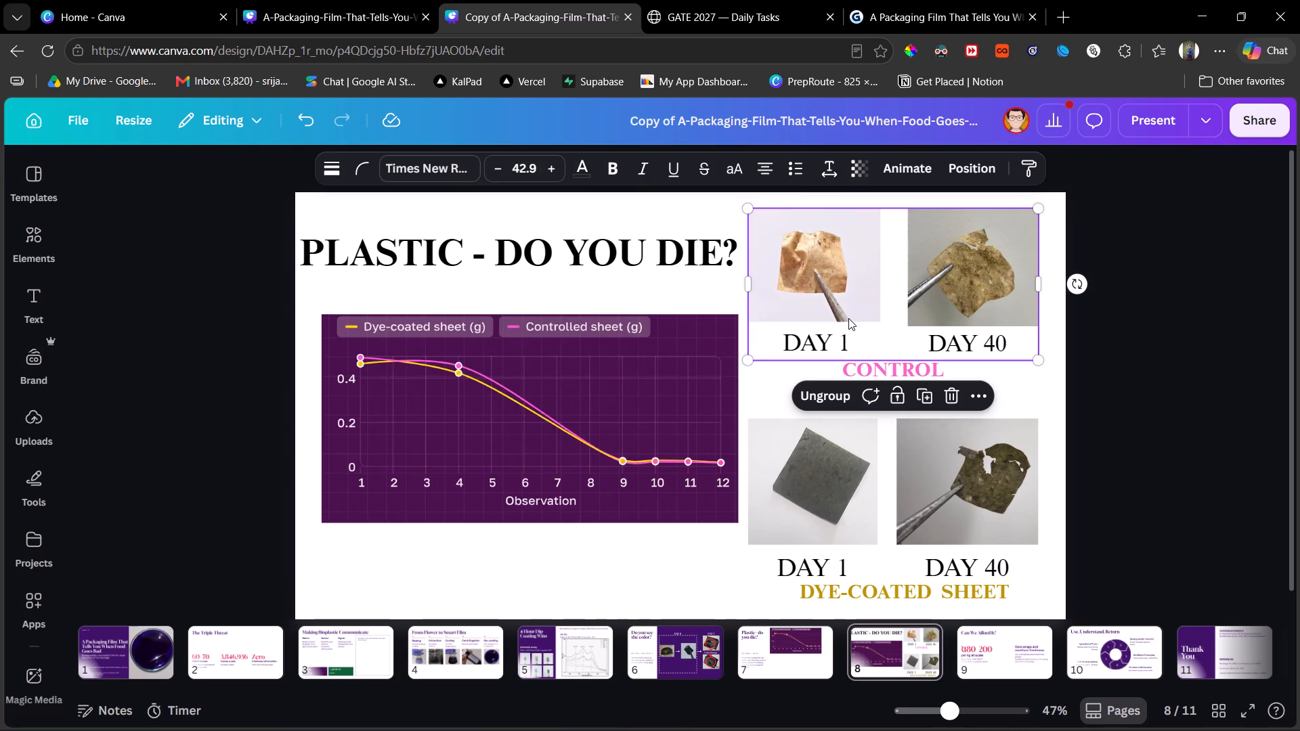
left_click(870, 370, "shift")
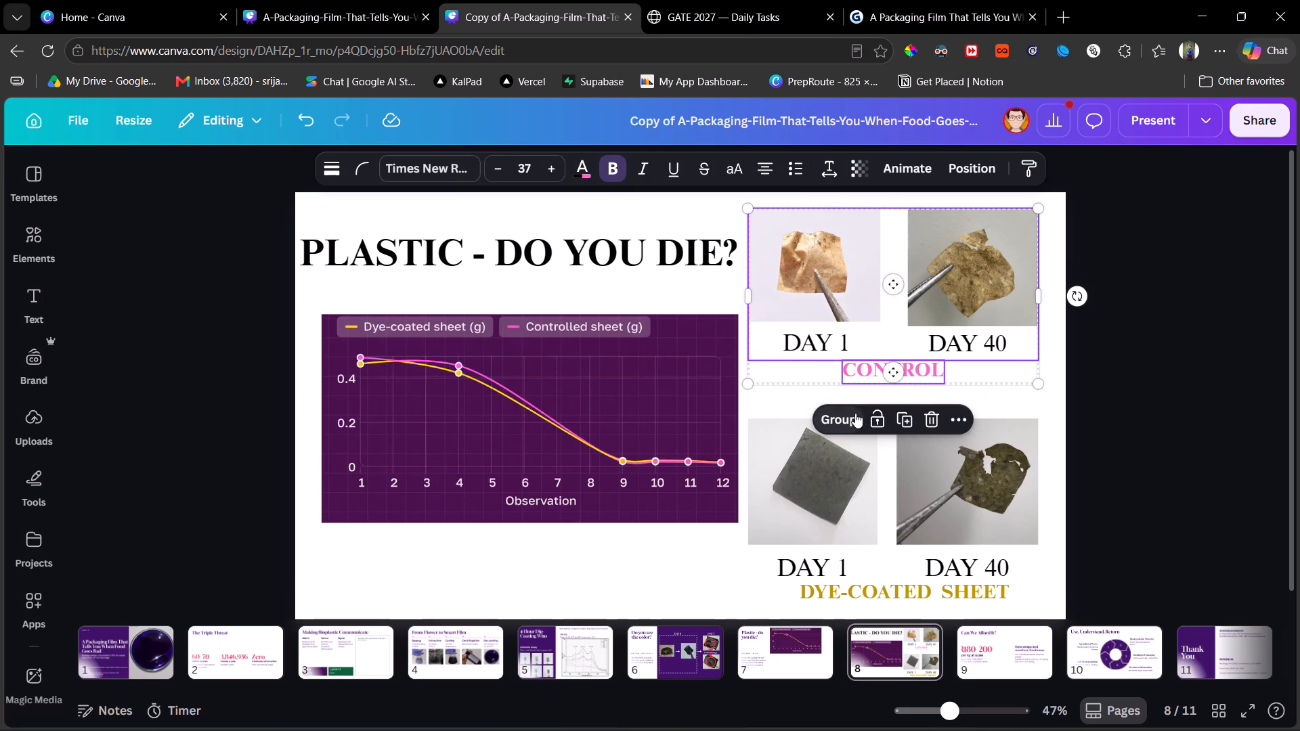
key("ctrl+c")
key("alt+Tab")
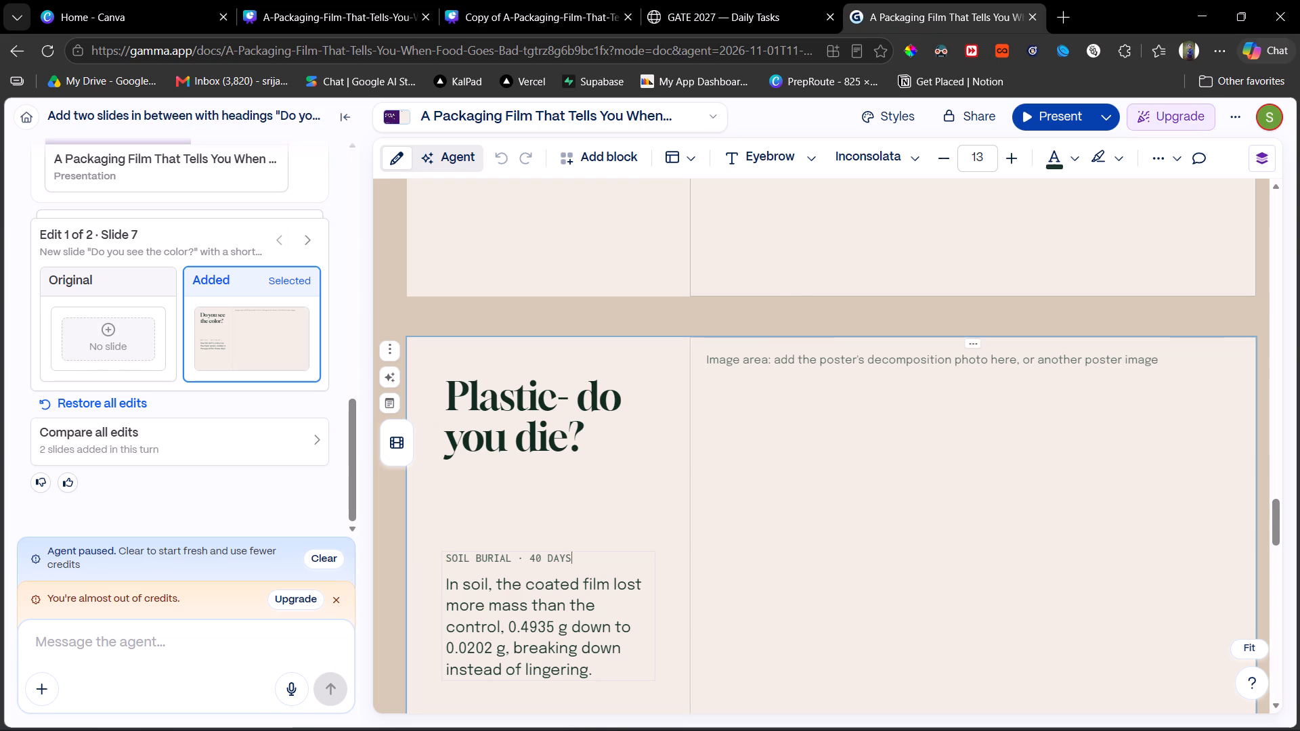
key("alt+Tab")
left_click(757, 640)
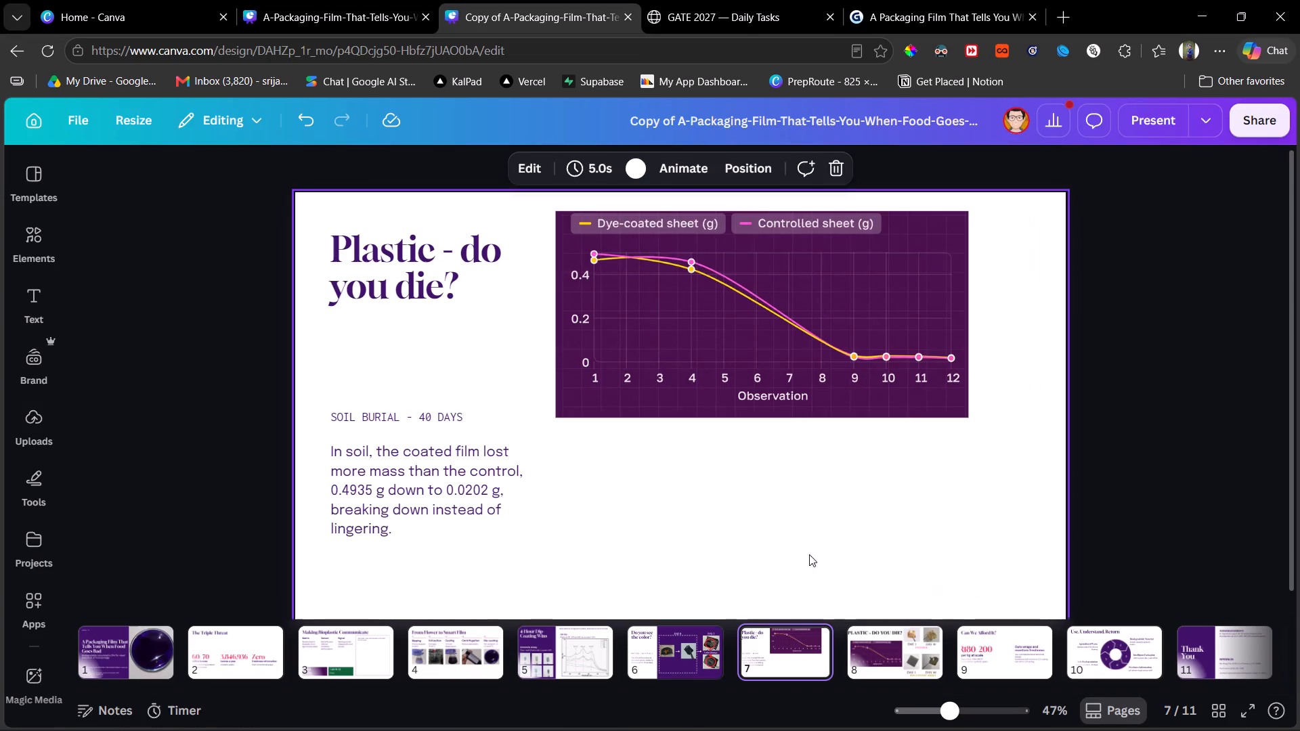
left_click(841, 512)
scroll(841, 512, "down", 1)
key("ctrl+v")
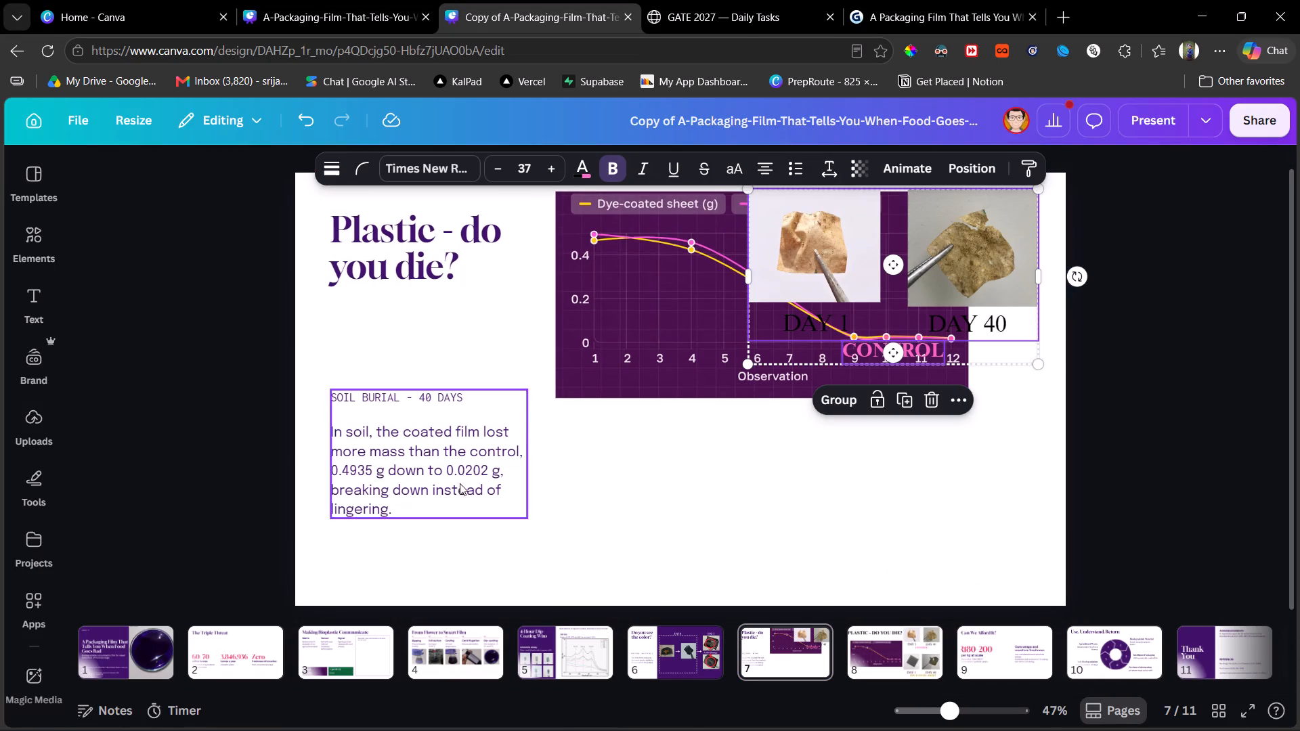
Place the control photos with their CONTROL label below the line chart, lined up with the chart's edge, and check Gamma's version.
left_click_drag(869, 274, 669, 497)
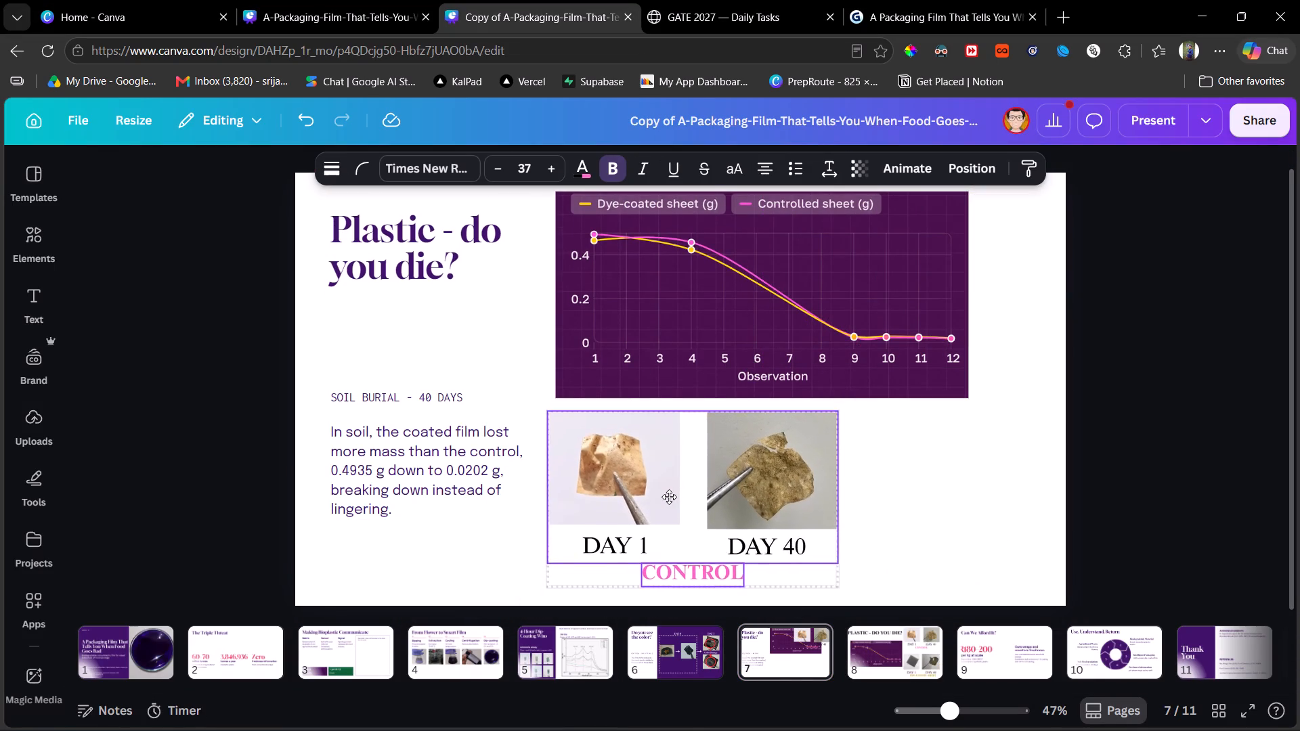
left_click_drag(669, 497, 671, 494)
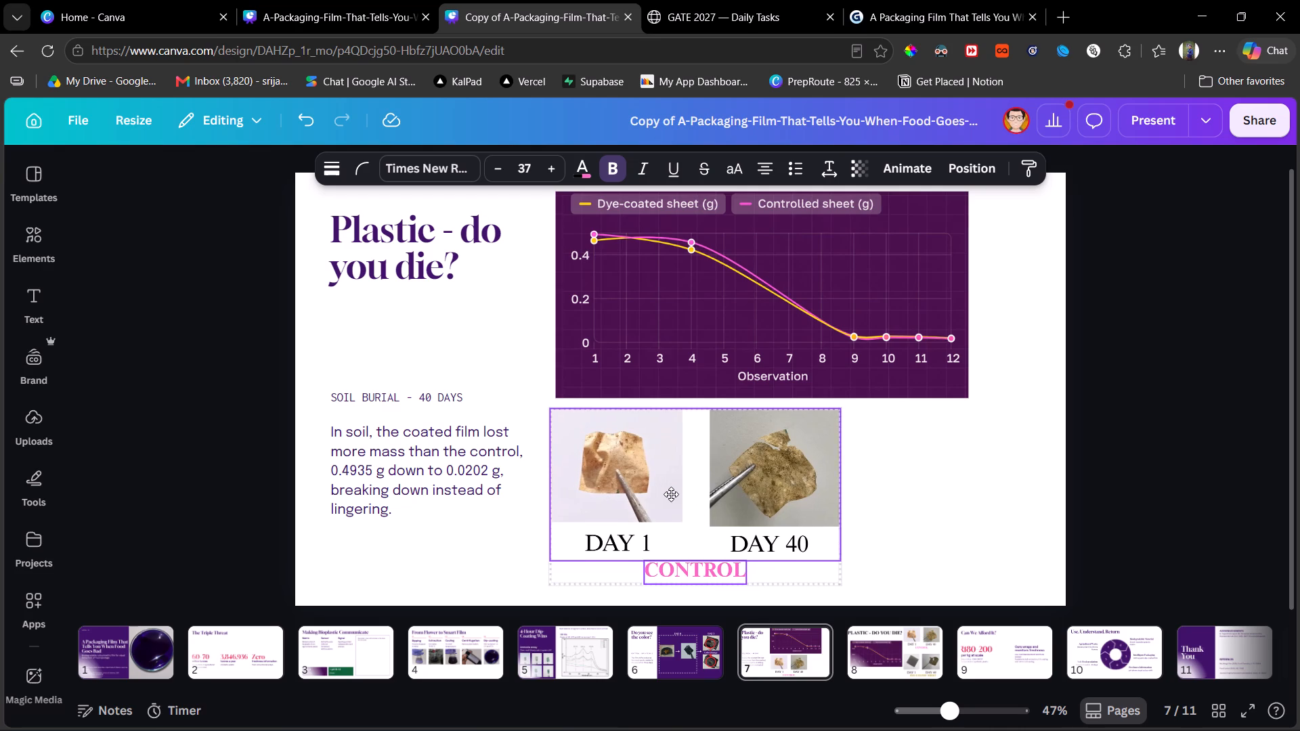
left_click_drag(671, 494, 676, 493)
key("alt+Tab")
key("alt+Tab")
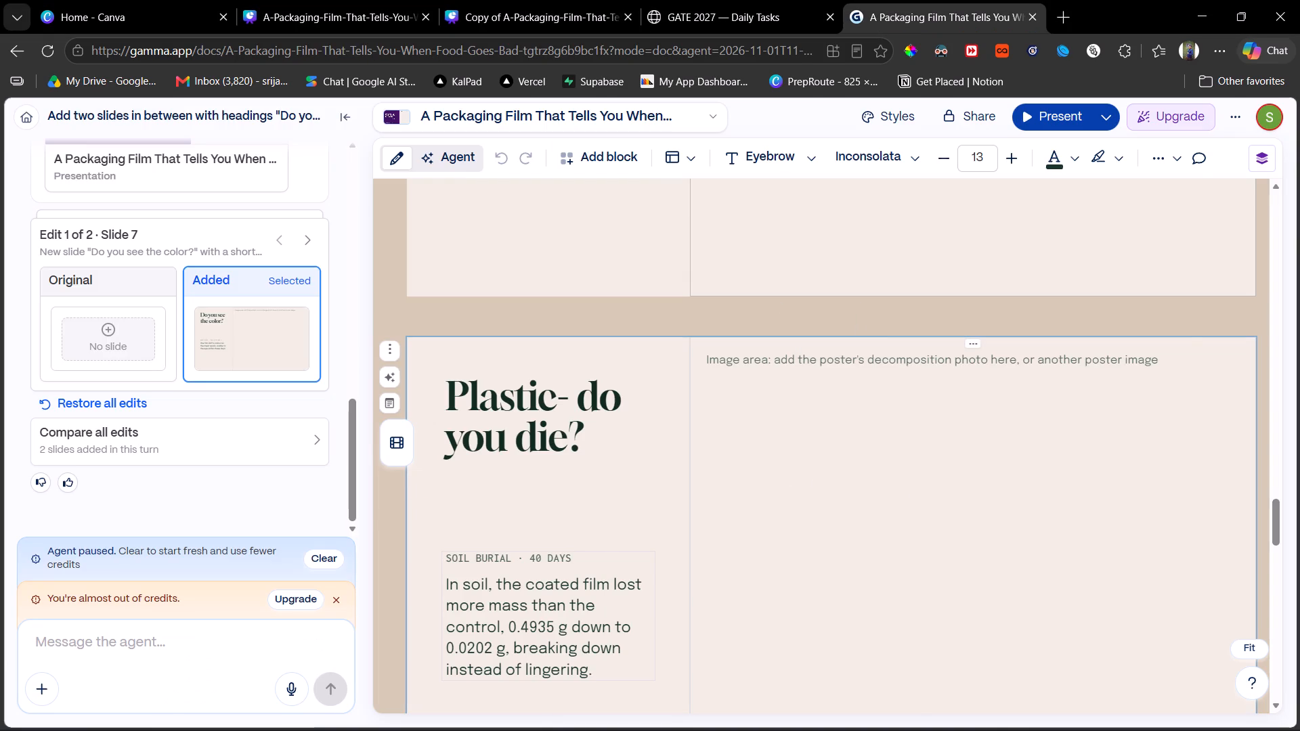
Copy the dye-coated sheet photos with their DAY 1, DAY 40 and DYE-COATED SHEET labels from slide 8 onto slide 7.
left_click(880, 642)
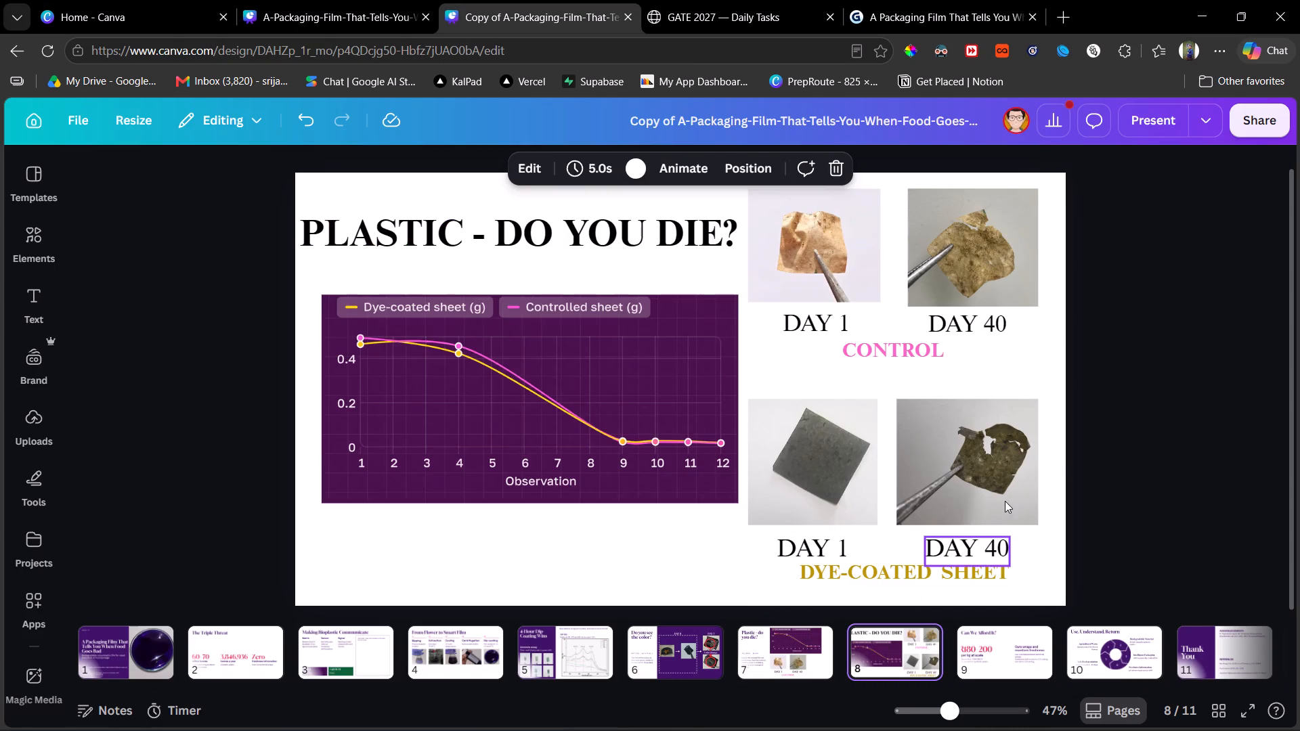
left_click(1005, 501)
left_click(835, 466, "shift")
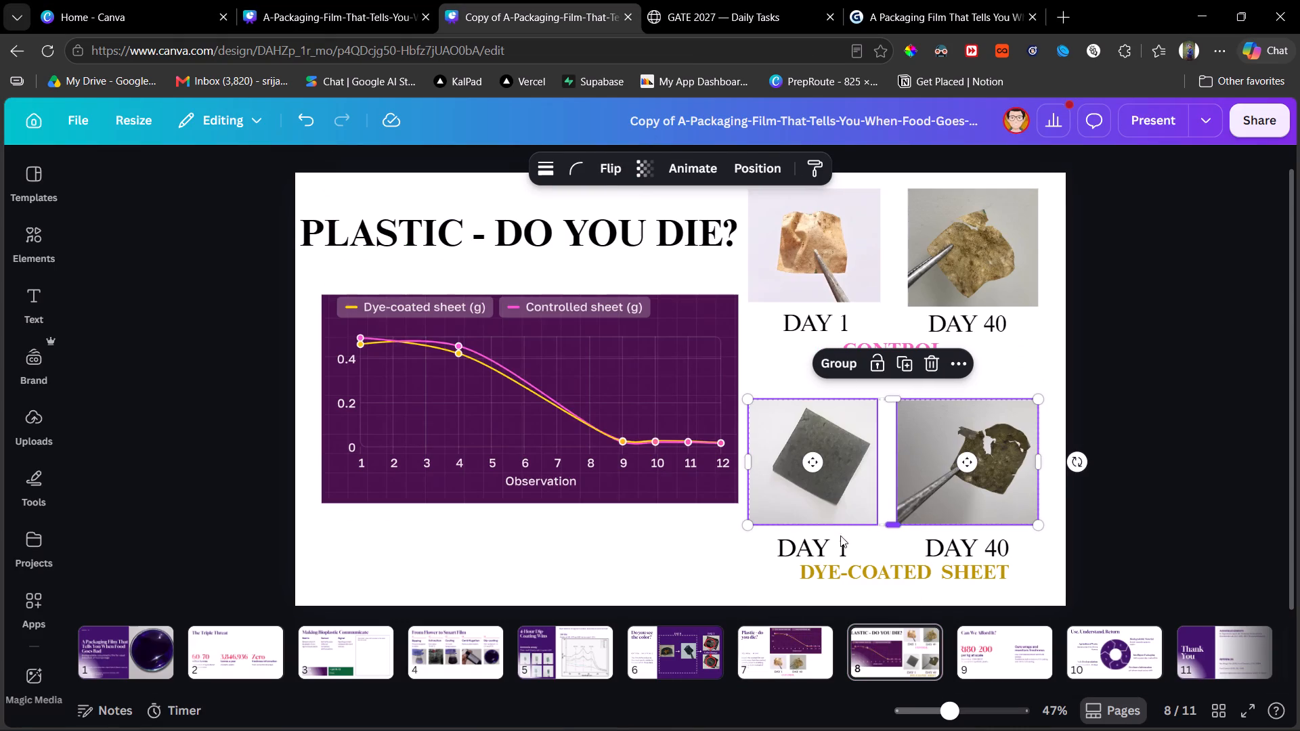
left_click(836, 548, "shift")
left_click(944, 545, "shift")
left_click(931, 569, "shift")
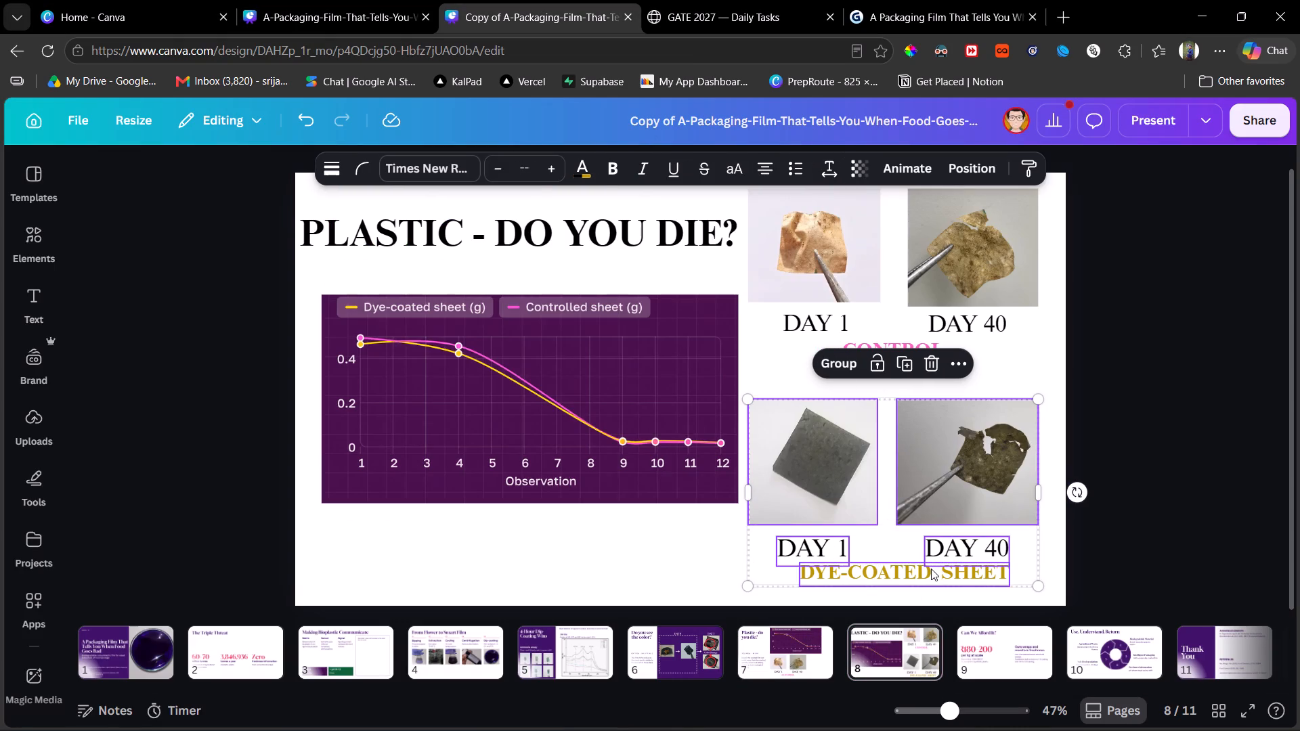
key("ctrl+c")
left_click(812, 652)
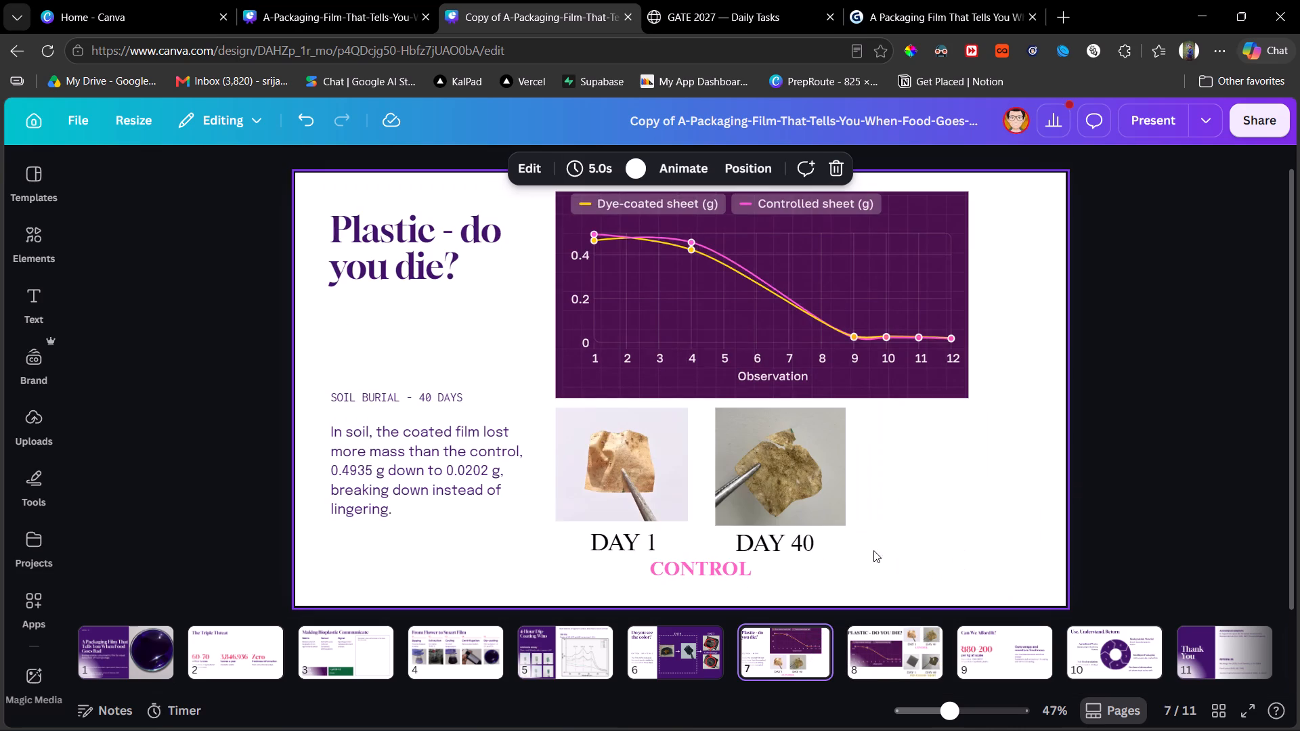
left_click(888, 534)
key("ctrl+v")
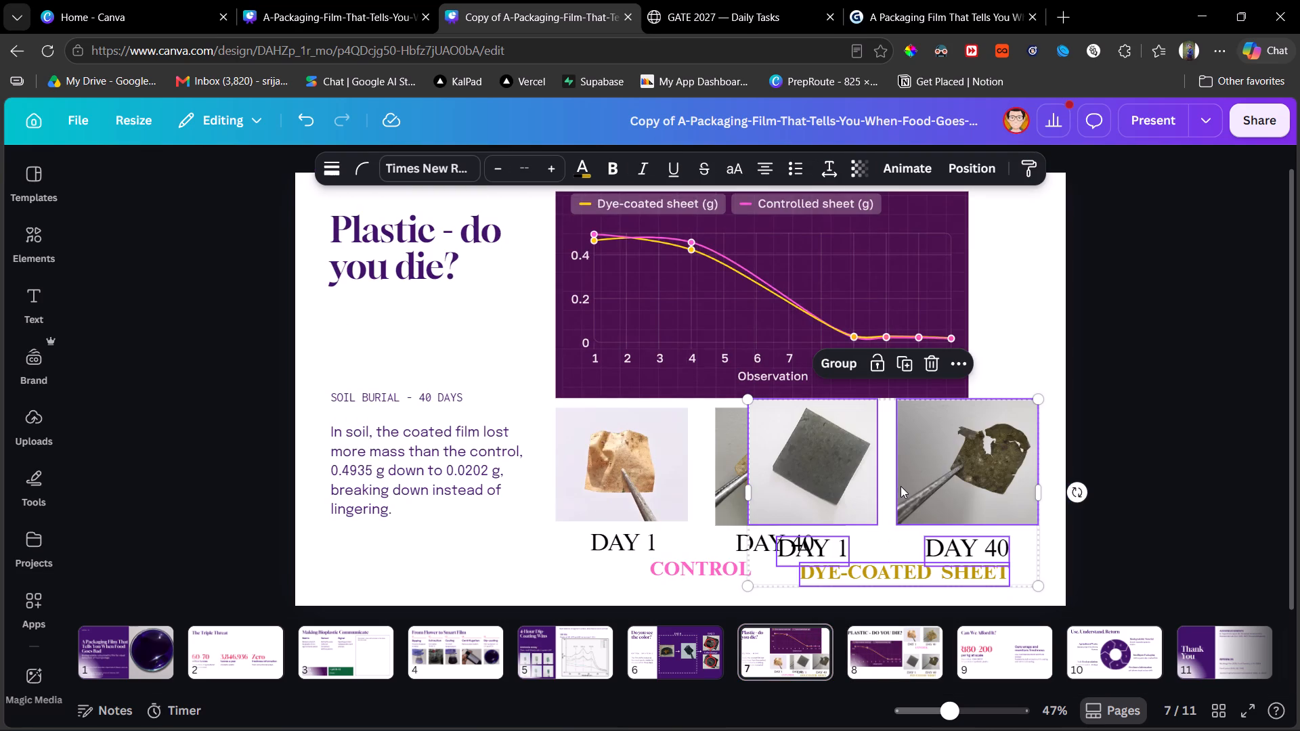
Move the soil burial text box up beneath the "Plastic - do you die?" heading, aligned with the heading's edge.
left_click_drag(465, 403, 461, 336)
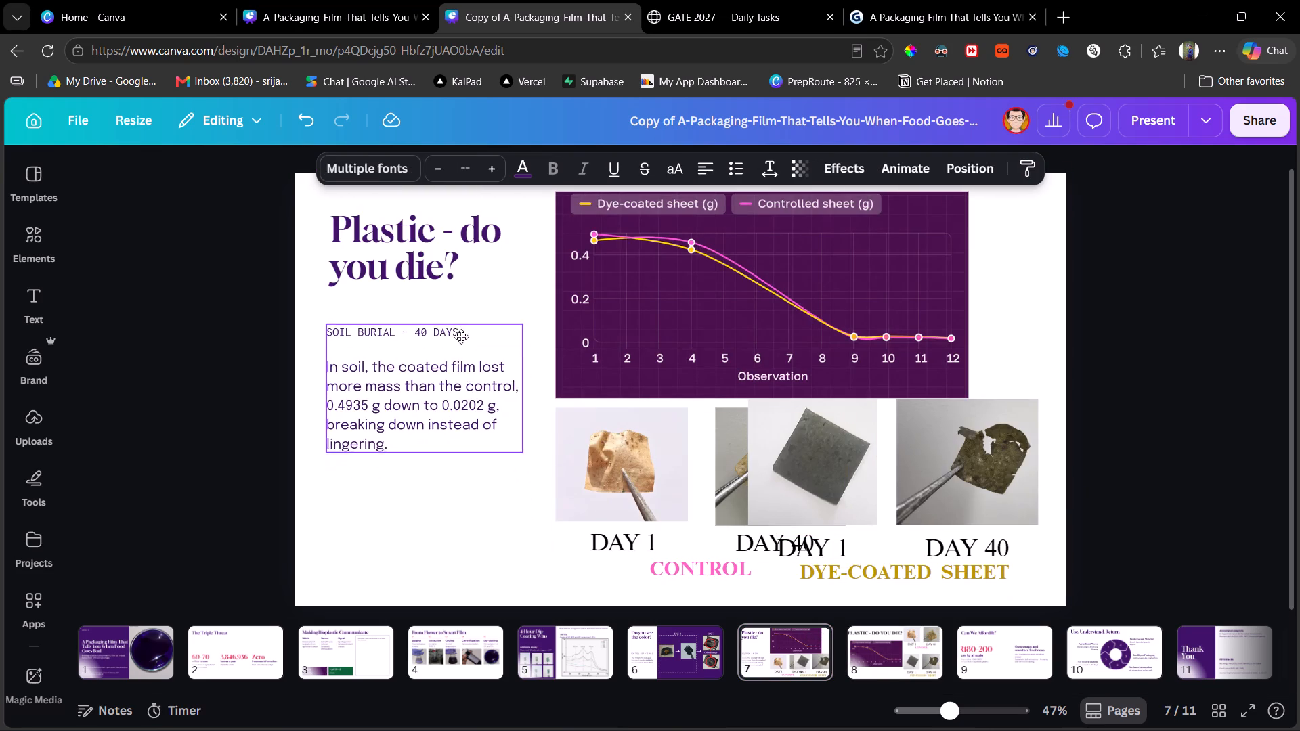
left_click_drag(461, 336, 463, 320)
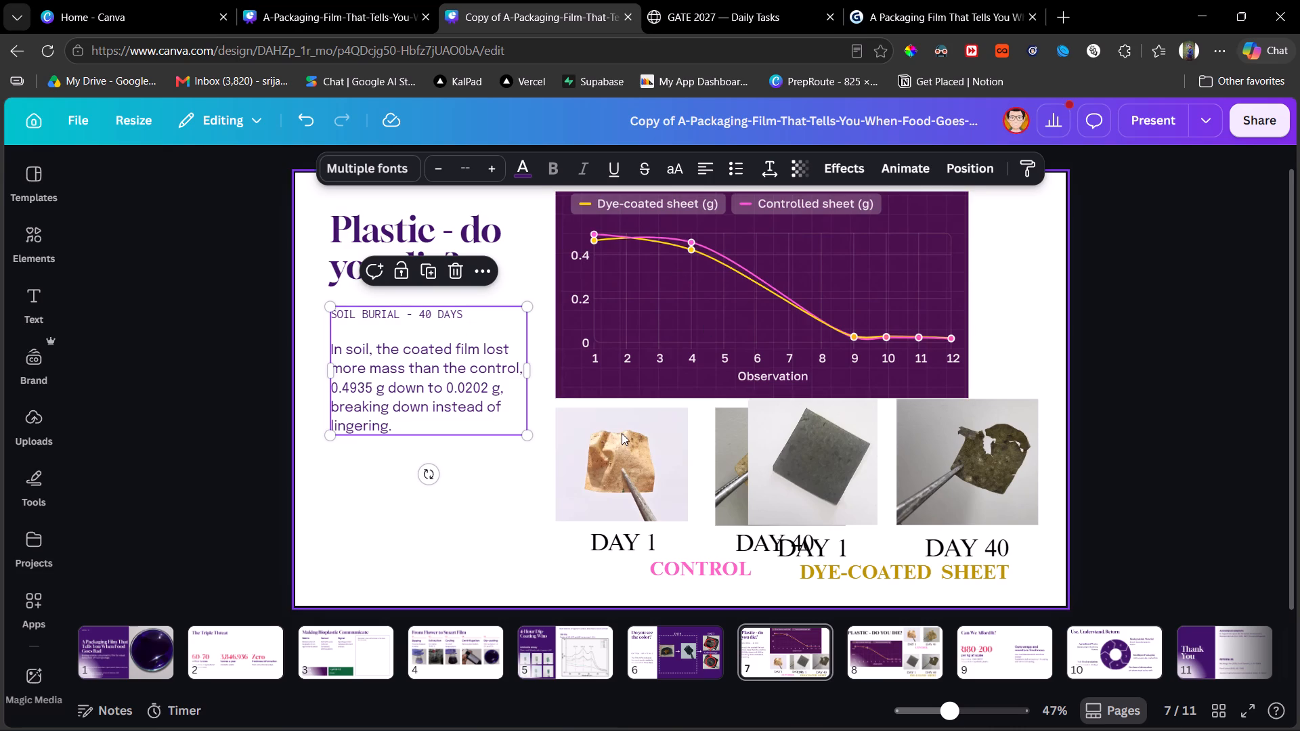
Move the grouped DAY 1 and DAY 40 control photos beneath the soil burial text, aligned with the text's edge.
left_click(619, 436)
left_click_drag(619, 436, 388, 473)
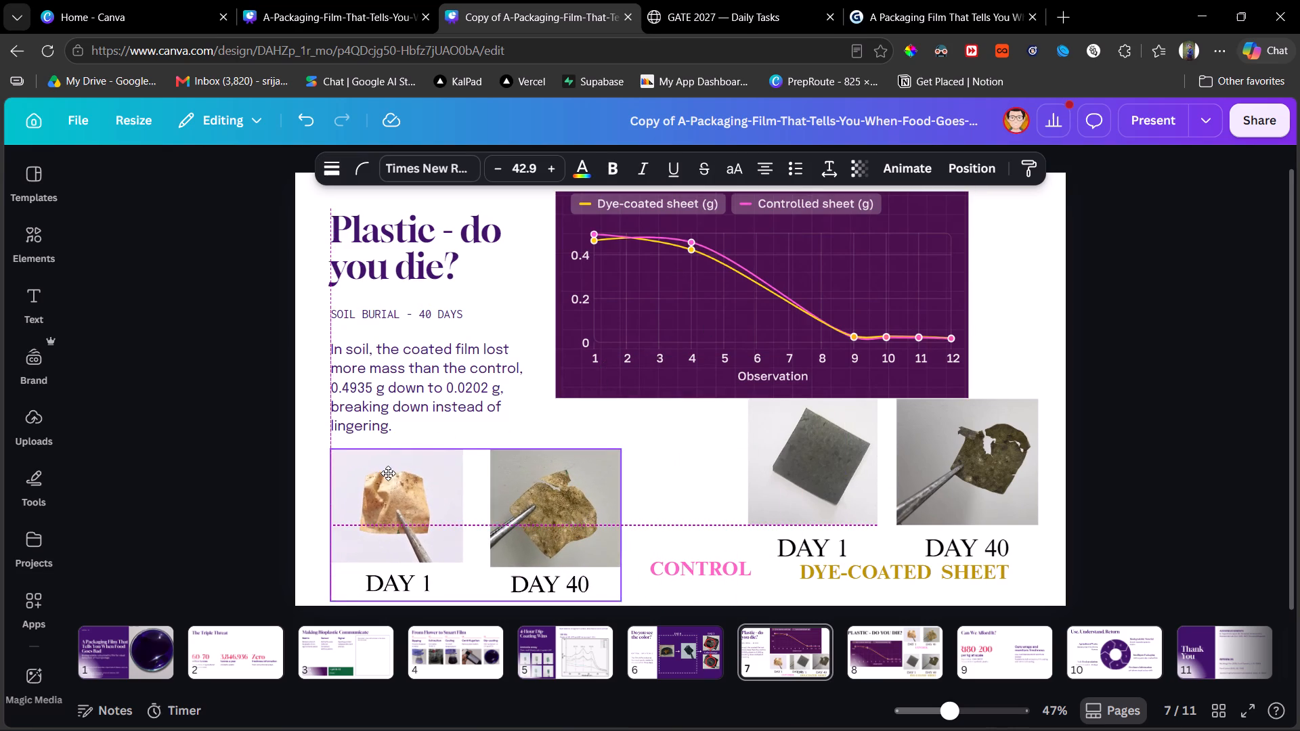
left_click_drag(388, 473, 389, 473)
scroll(389, 473, "down", 1)
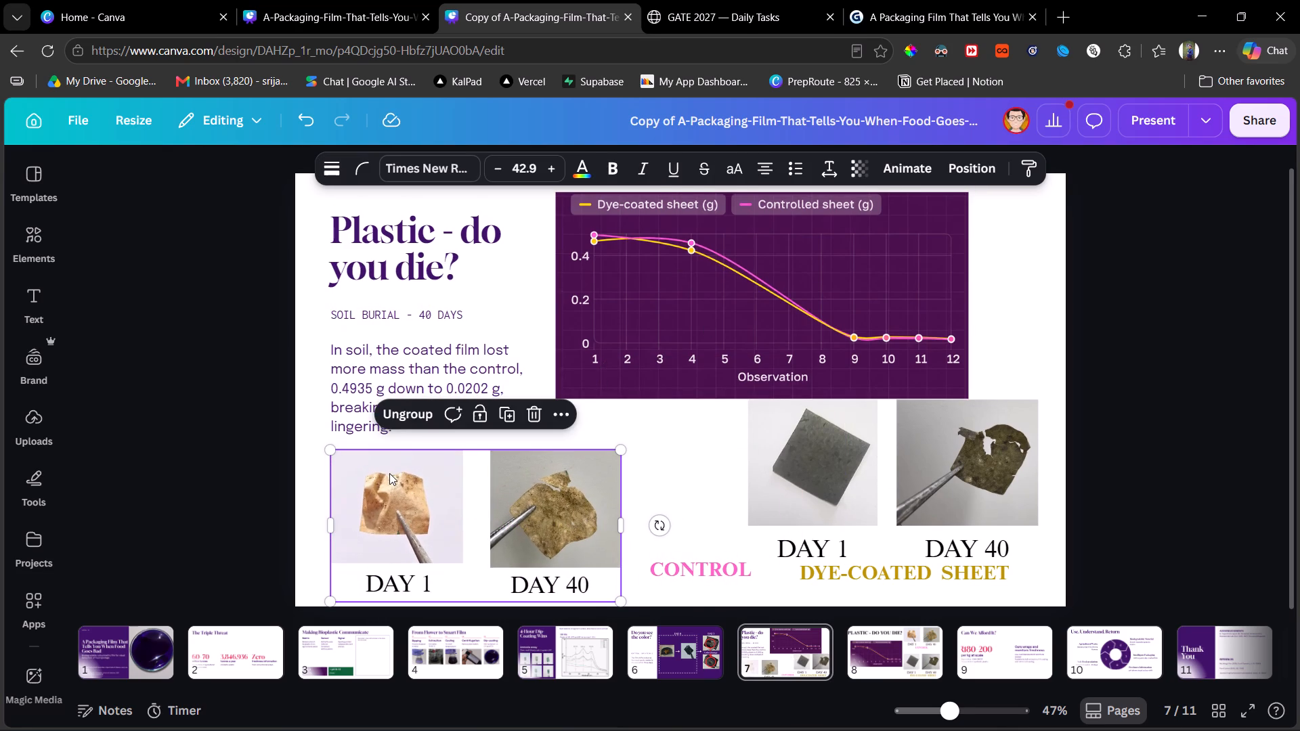
Reduce the blank line between "SOIL BURIAL - 40 DAYS" and the paragraph to font size 7.5.
left_click(352, 390)
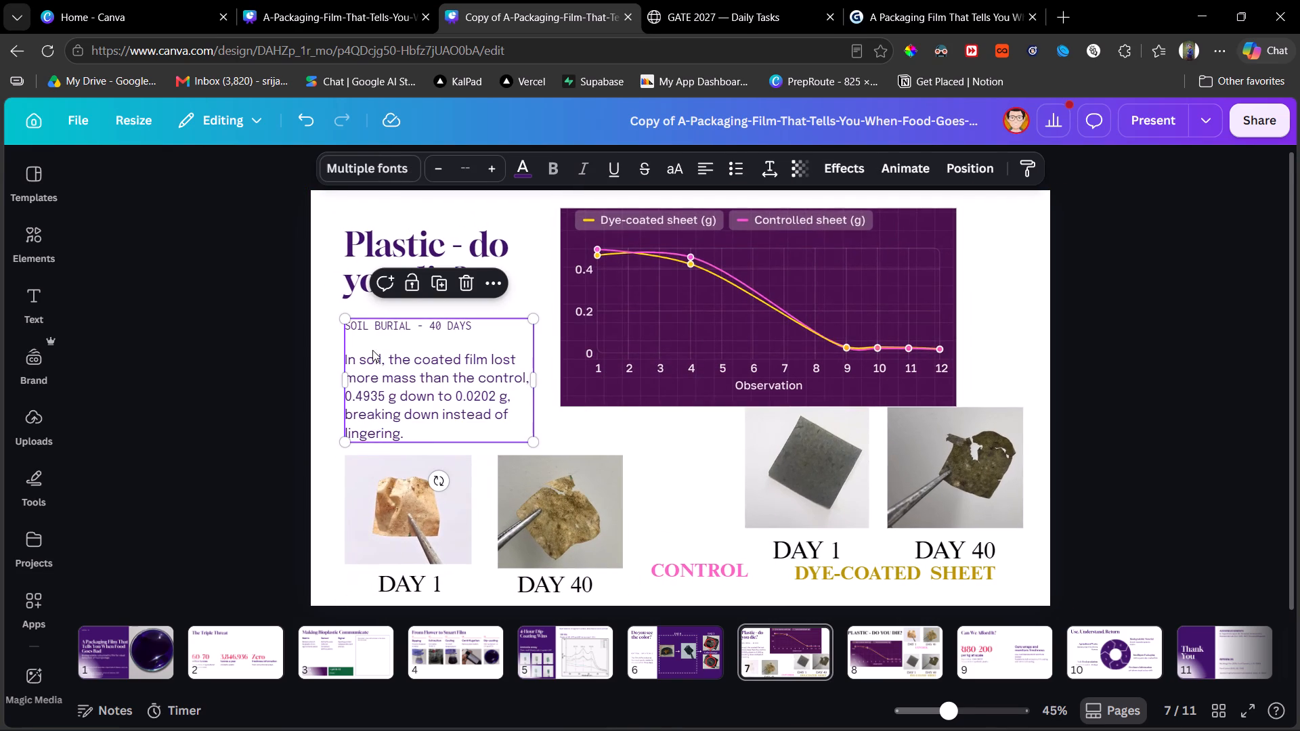
left_click(373, 347)
left_click(367, 345)
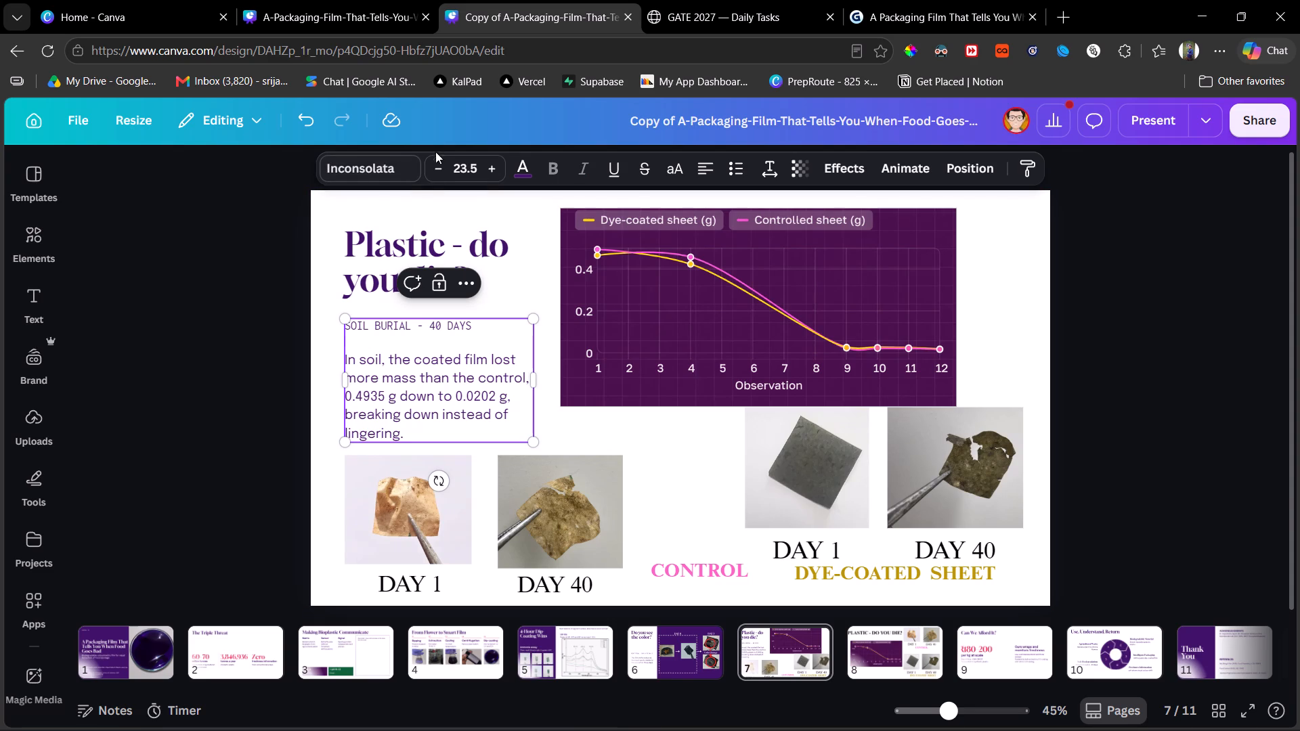
triple_click(437, 165)
triple_click(437, 165)
triple_click(437, 165)
triple_click(437, 165)
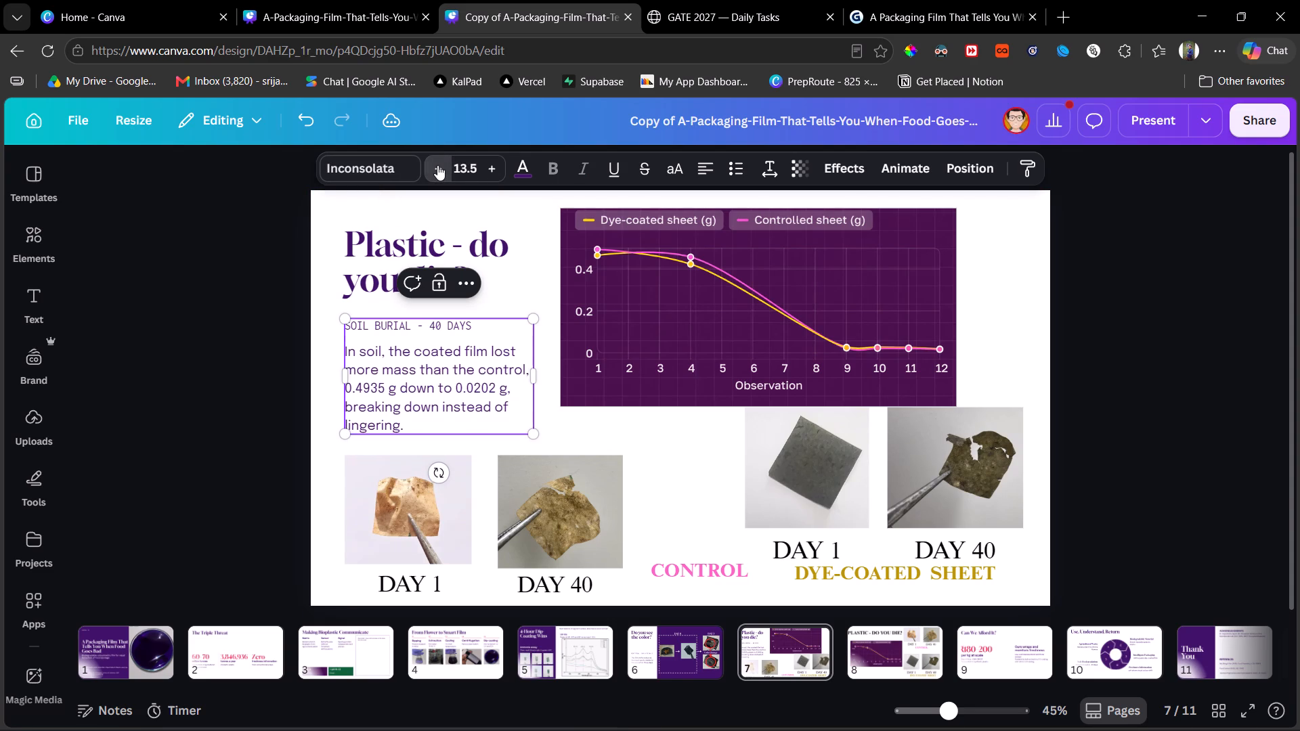
triple_click(437, 165)
left_click(437, 165)
left_click_drag(437, 165, 609, 437)
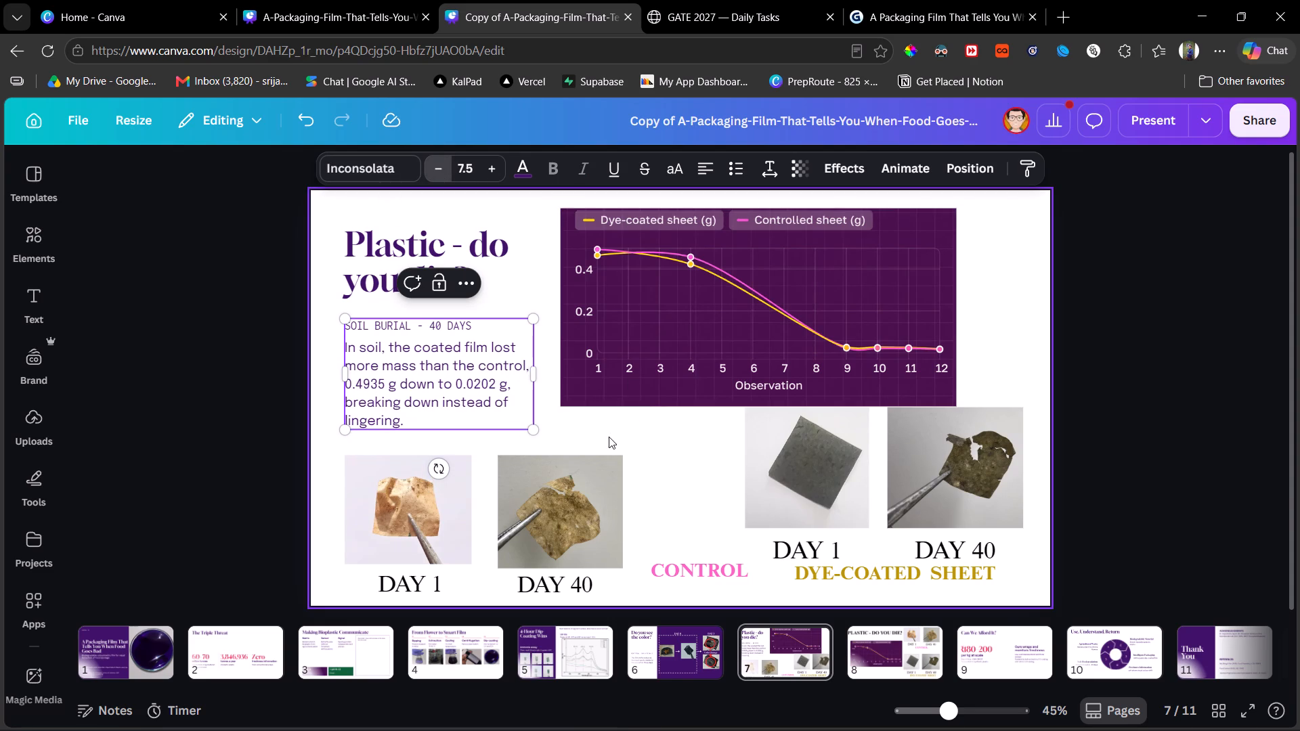
left_click_drag(609, 437, 788, 294)
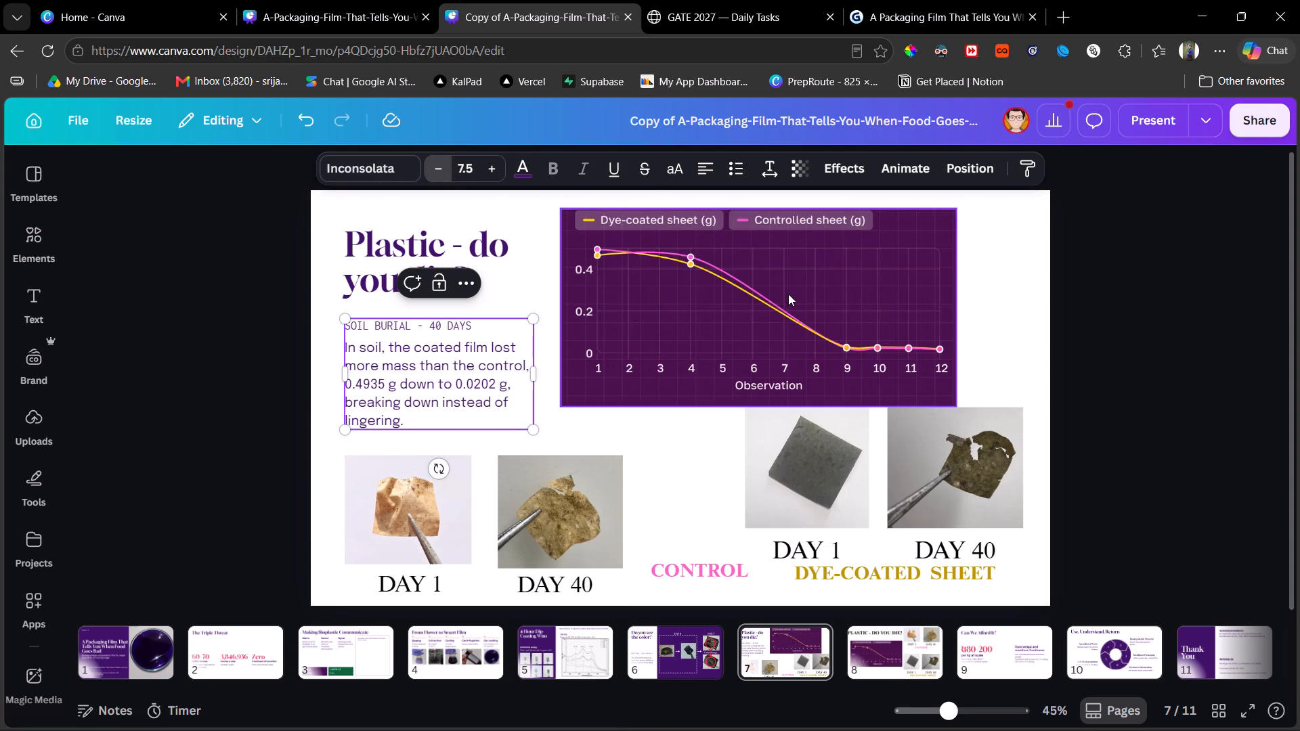
left_click_drag(788, 294, 790, 296)
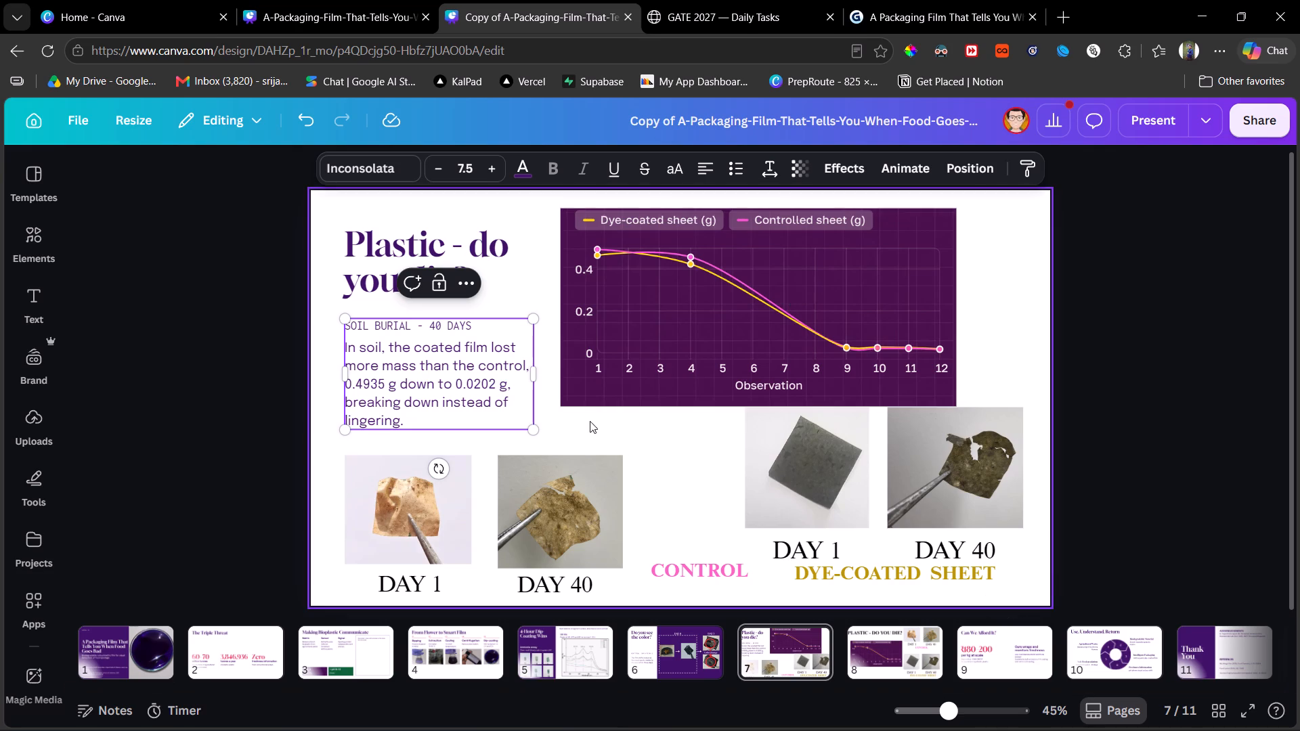
Move the soil burial text and the control photos up so the heading, text and photos are evenly spaced, with gaps of 36.
left_click(569, 549)
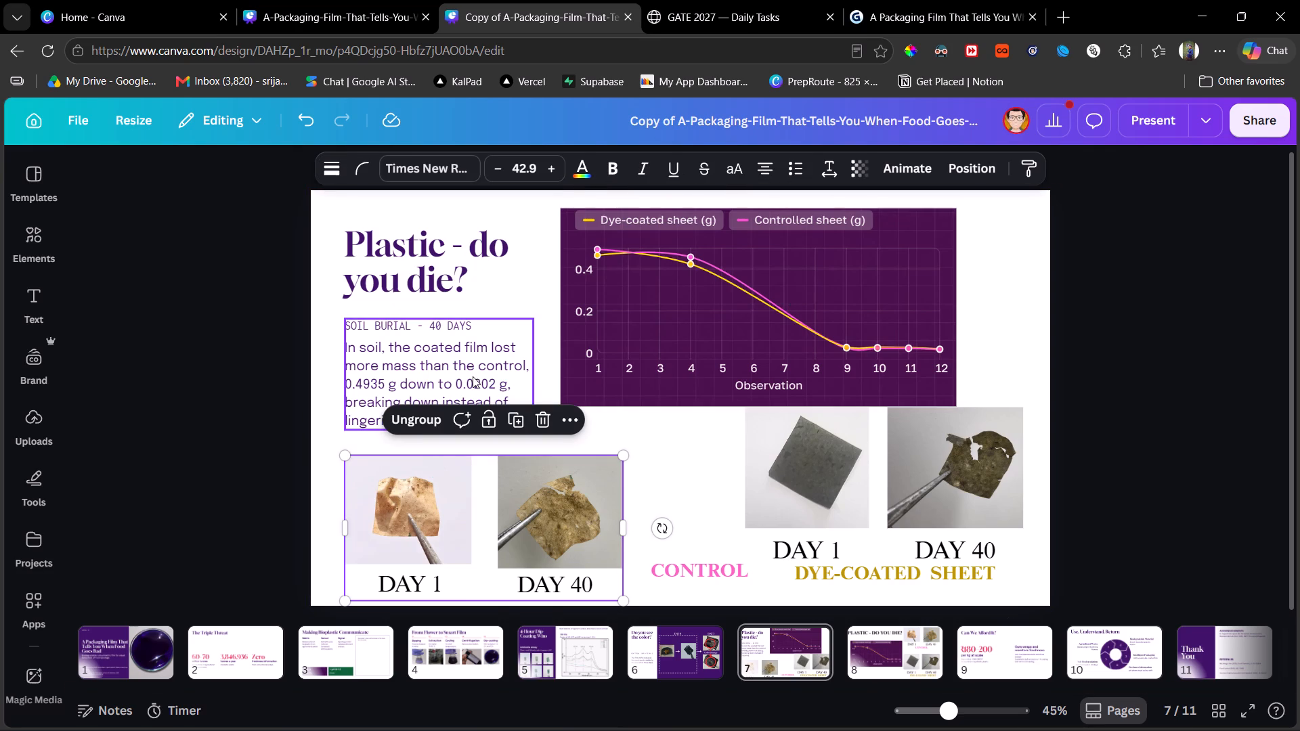
left_click(472, 376)
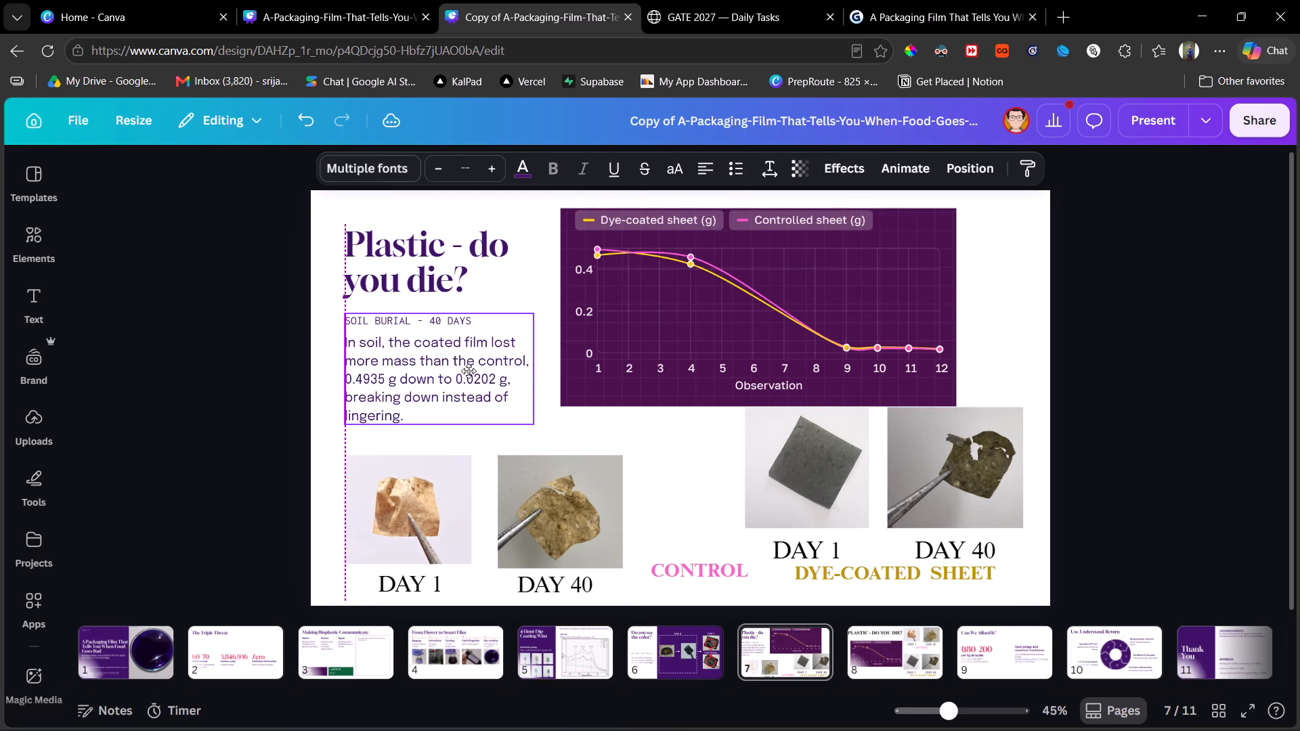
left_click(599, 432)
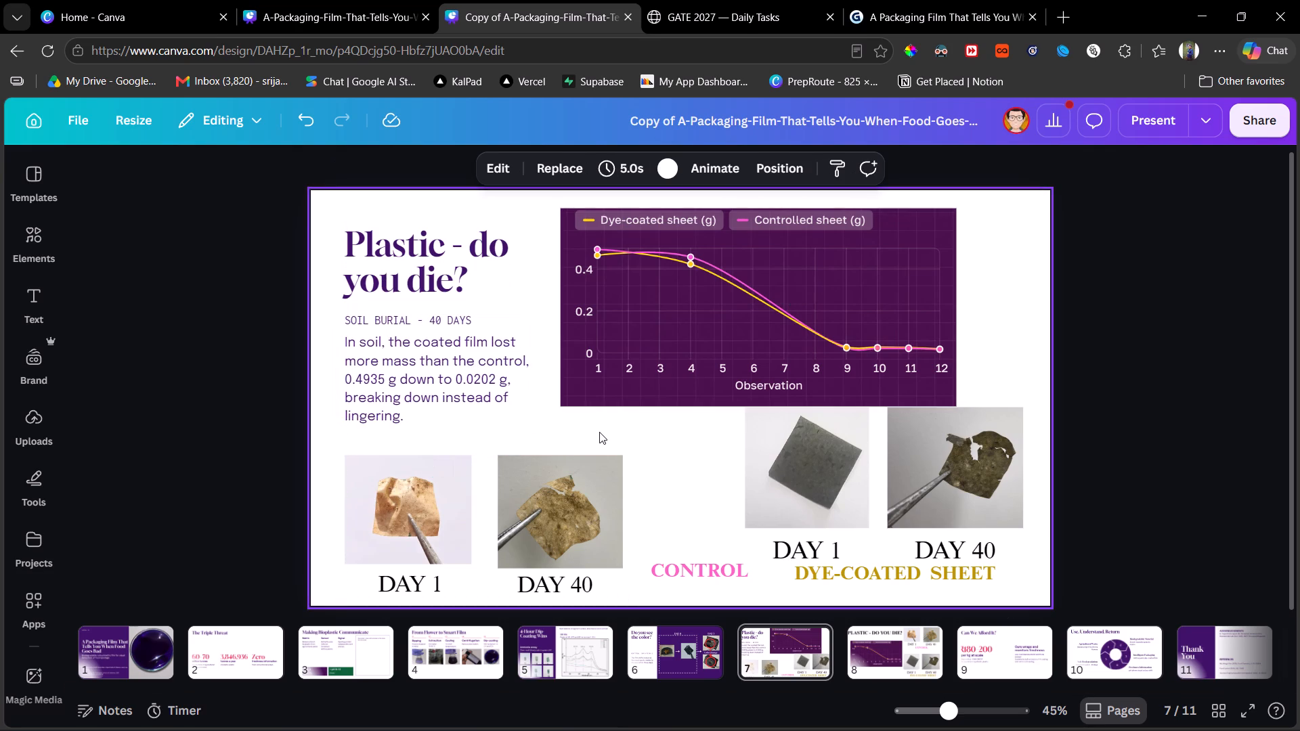
scroll(647, 440, "down", 1)
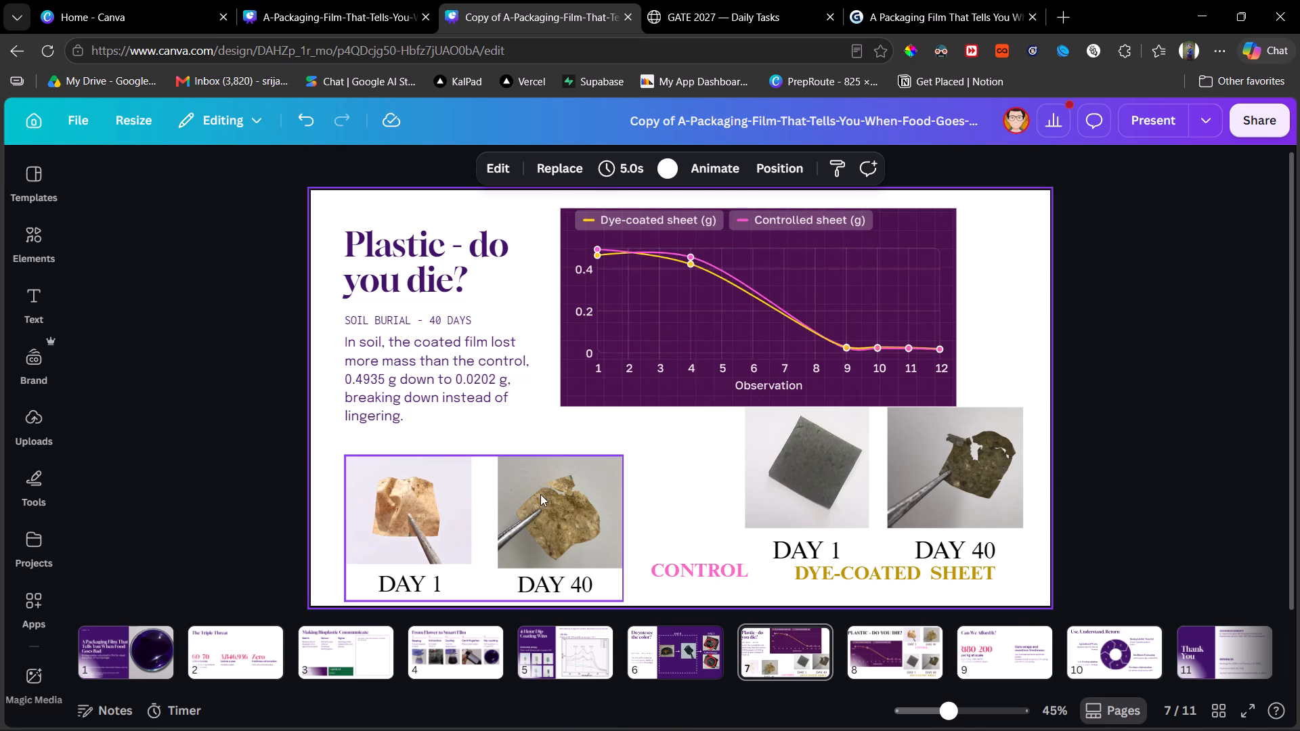
left_click_drag(537, 495, 538, 479)
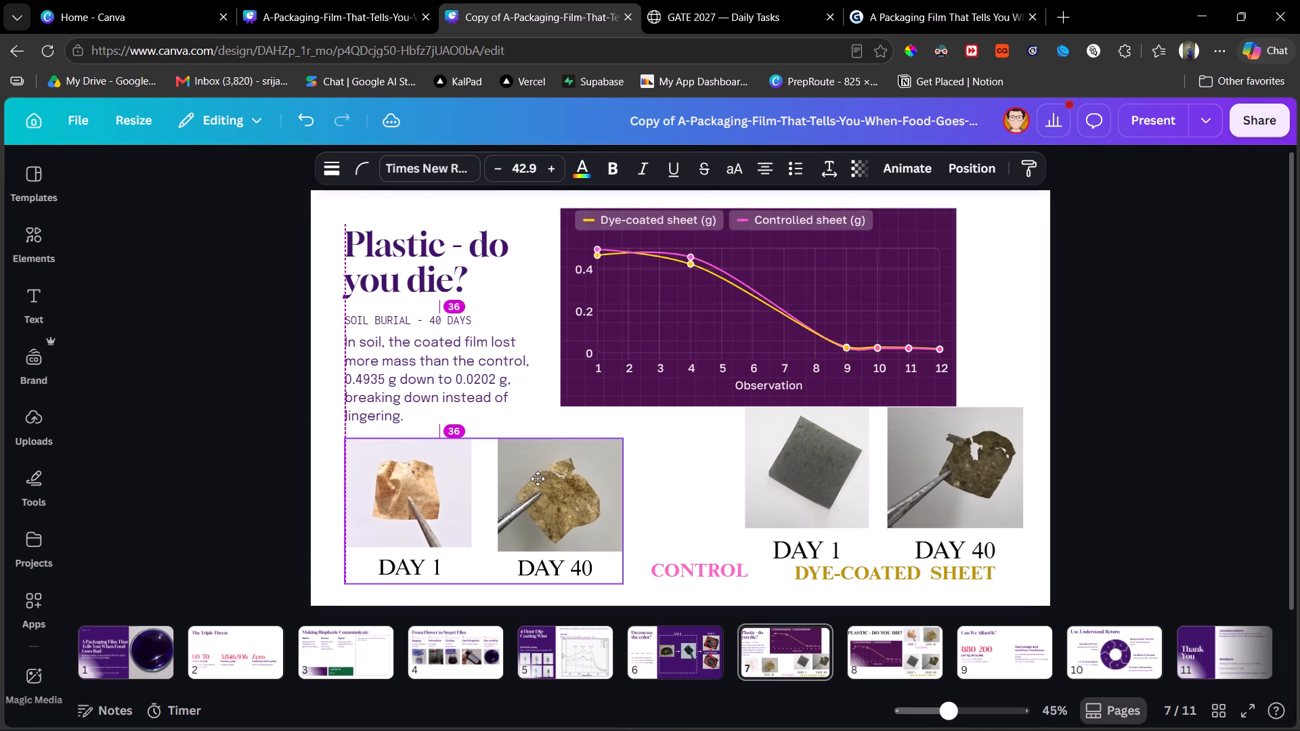
left_click_drag(538, 479, 538, 479)
Ungroup the control photos from their DAY 1 and DAY 40 labels.
left_click(452, 579)
left_click(442, 575)
left_click(429, 564)
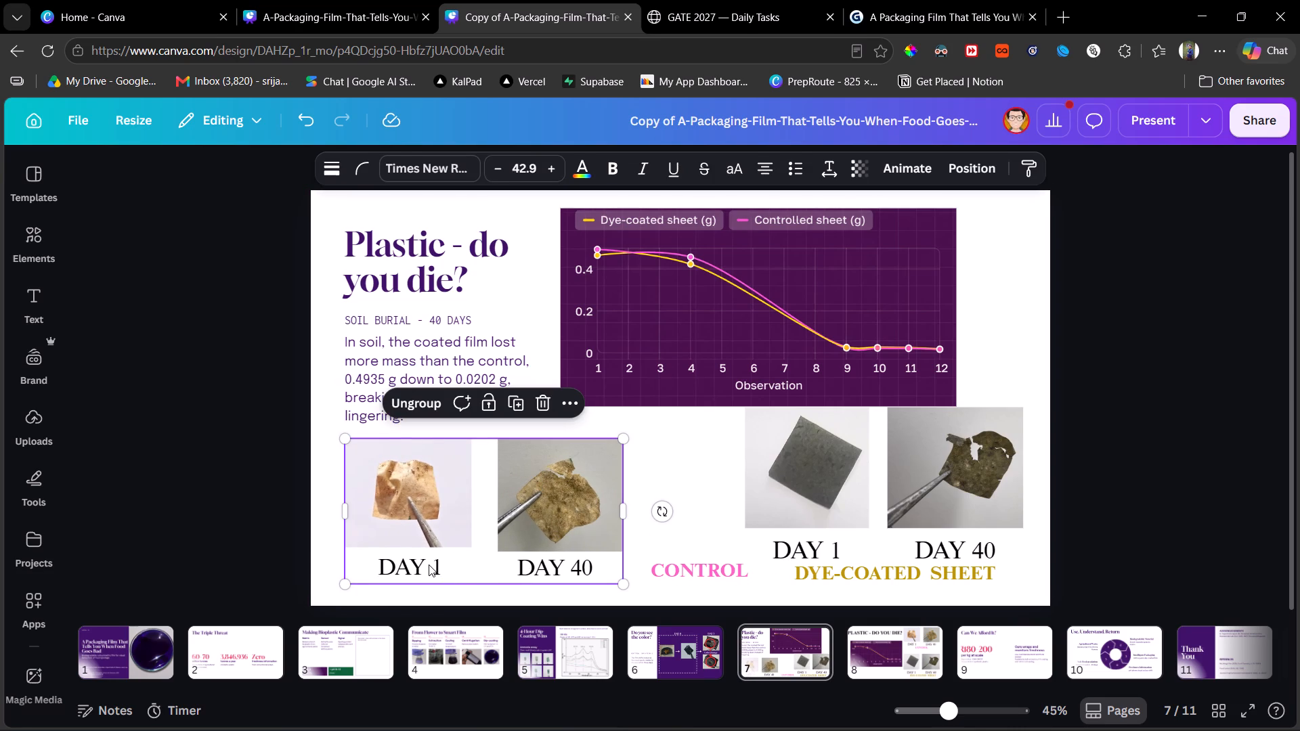
left_click(580, 567, "shift")
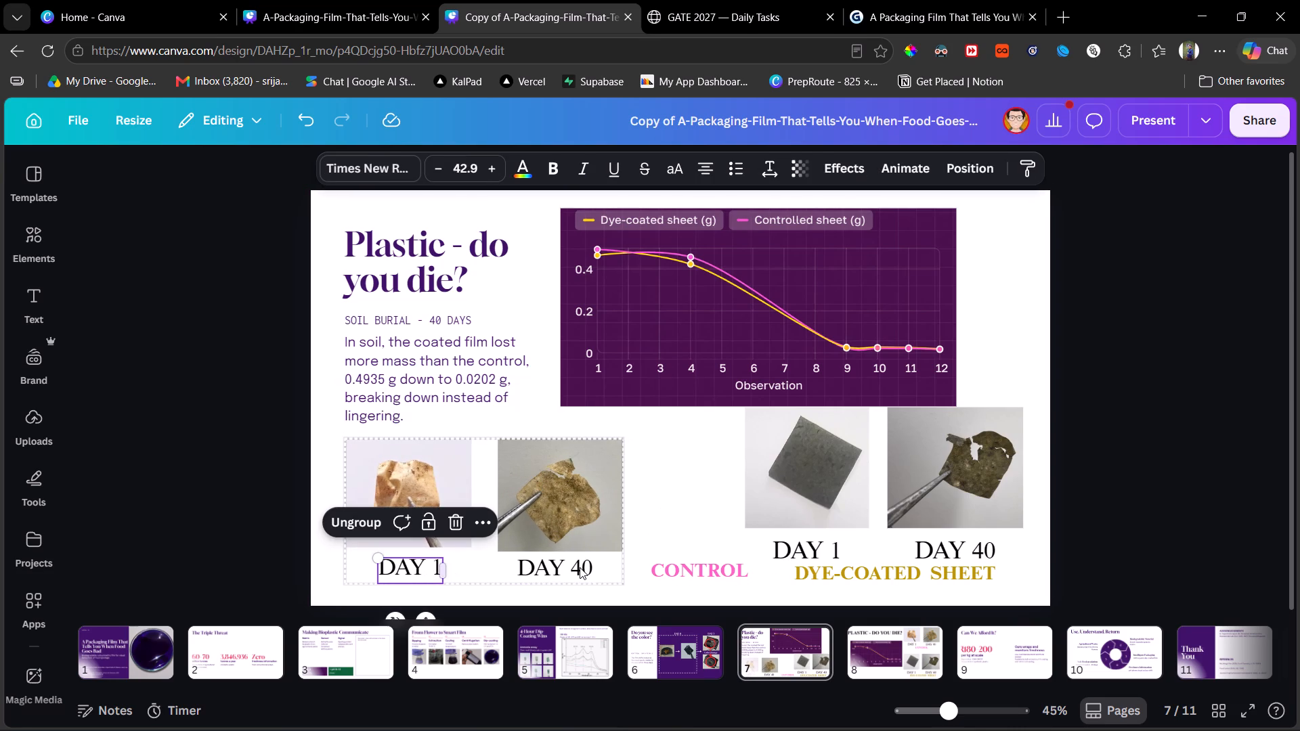
left_click(580, 567, "shift")
left_click(659, 530)
left_click(545, 505)
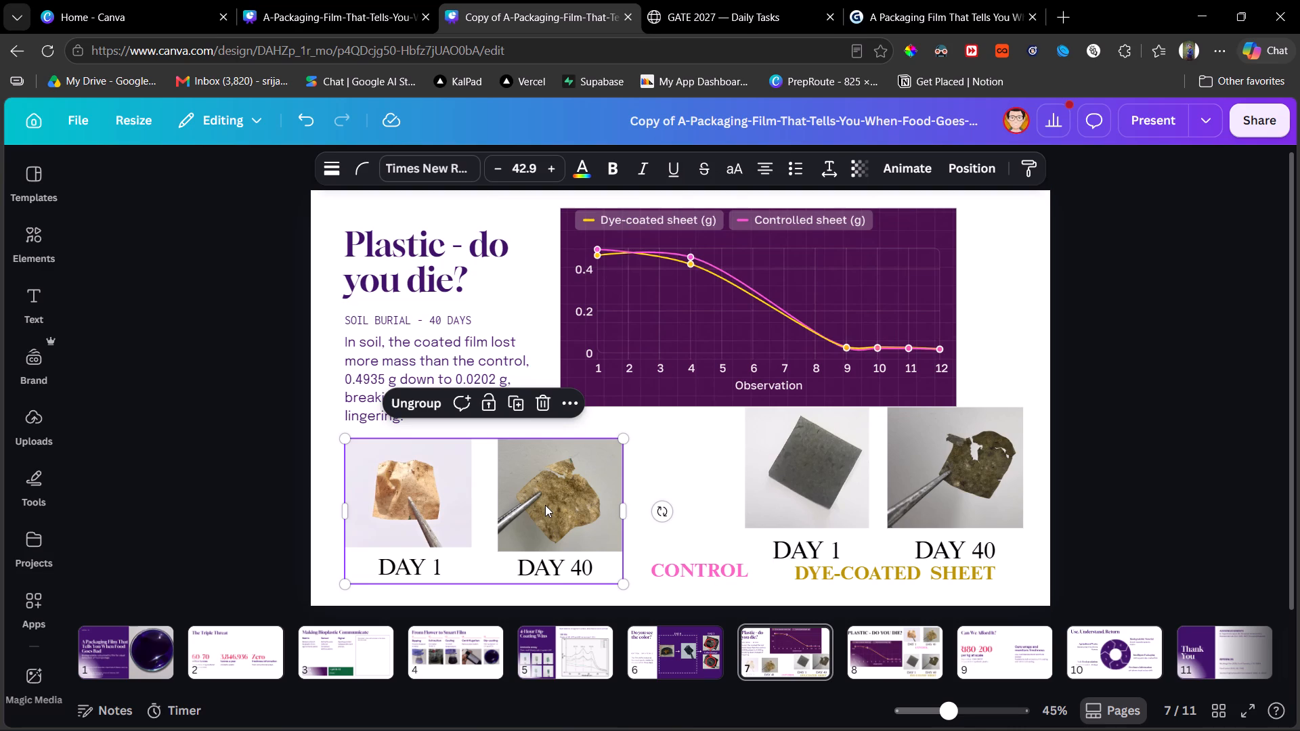
key("ctrl+g")
left_click(661, 497)
left_click(559, 520)
left_click(431, 393)
left_click(664, 430)
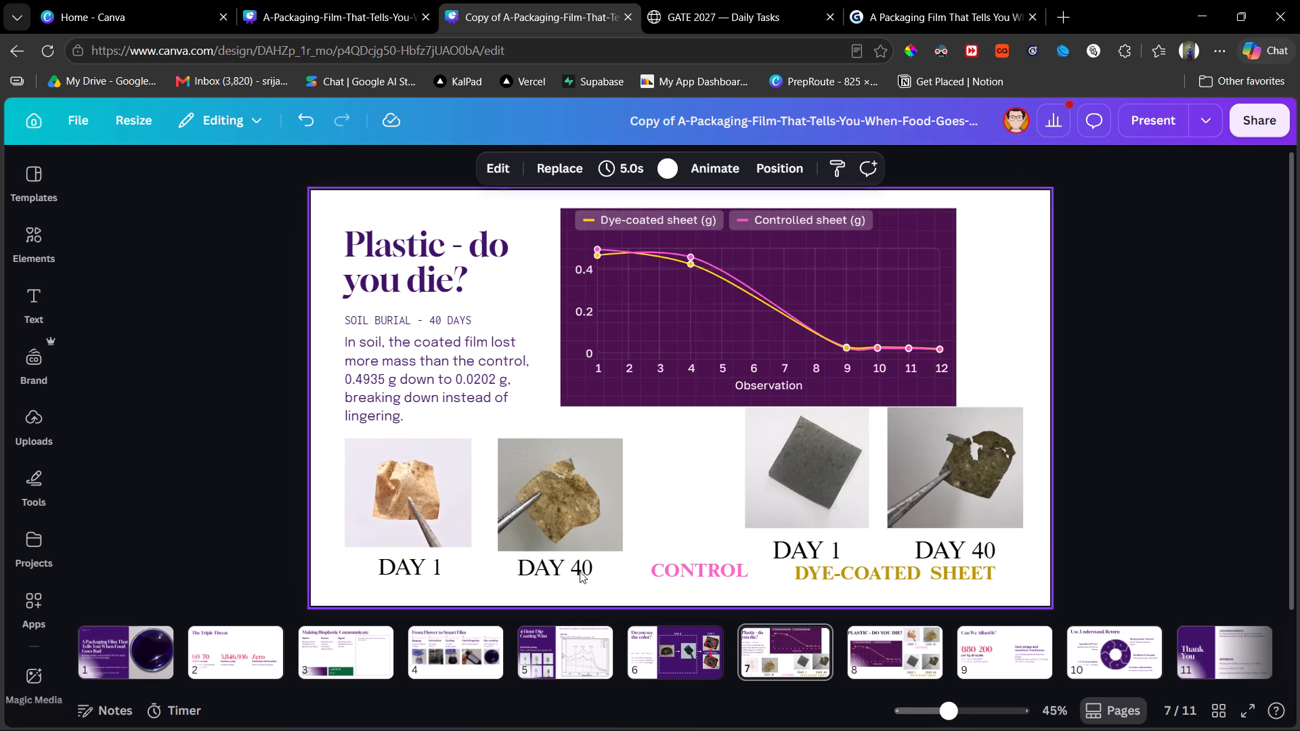
Change the font of the control photos' DAY 1 and DAY 40 labels to Inconsolata Regular.
left_click(570, 581)
left_click(433, 562, "shift")
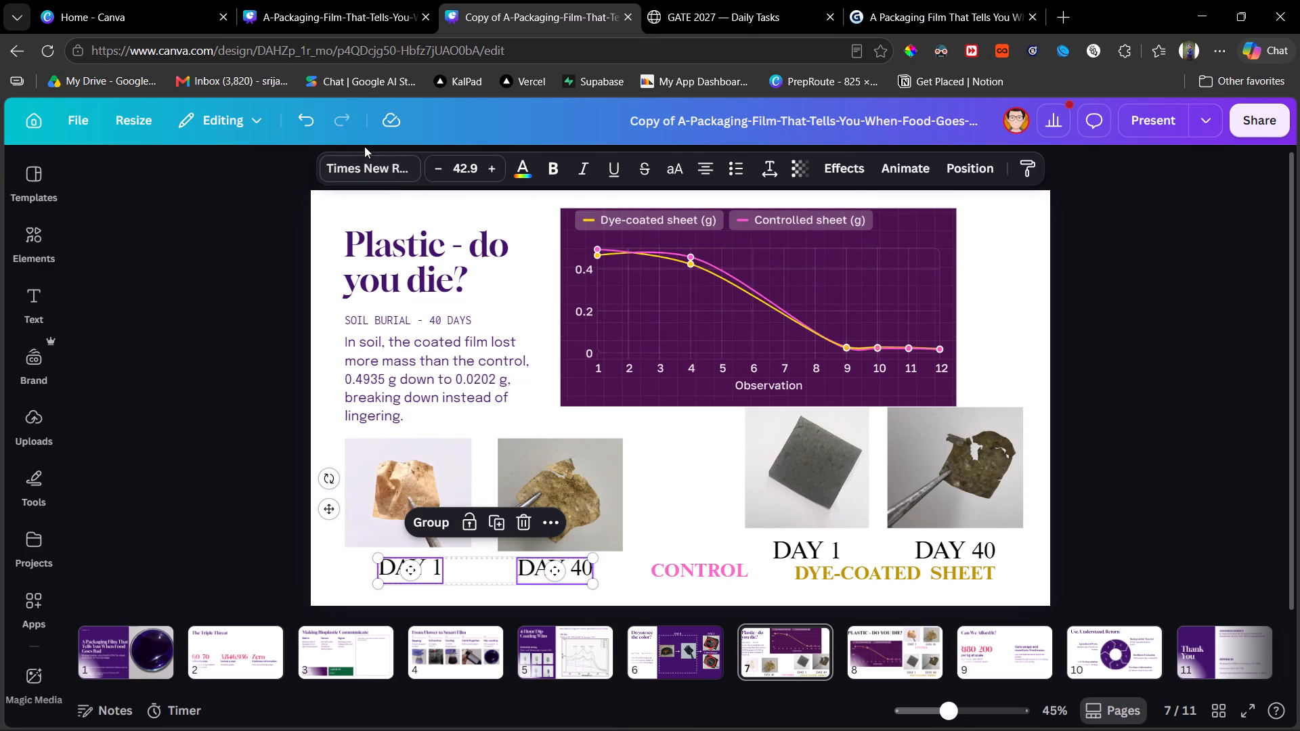
left_click(376, 165)
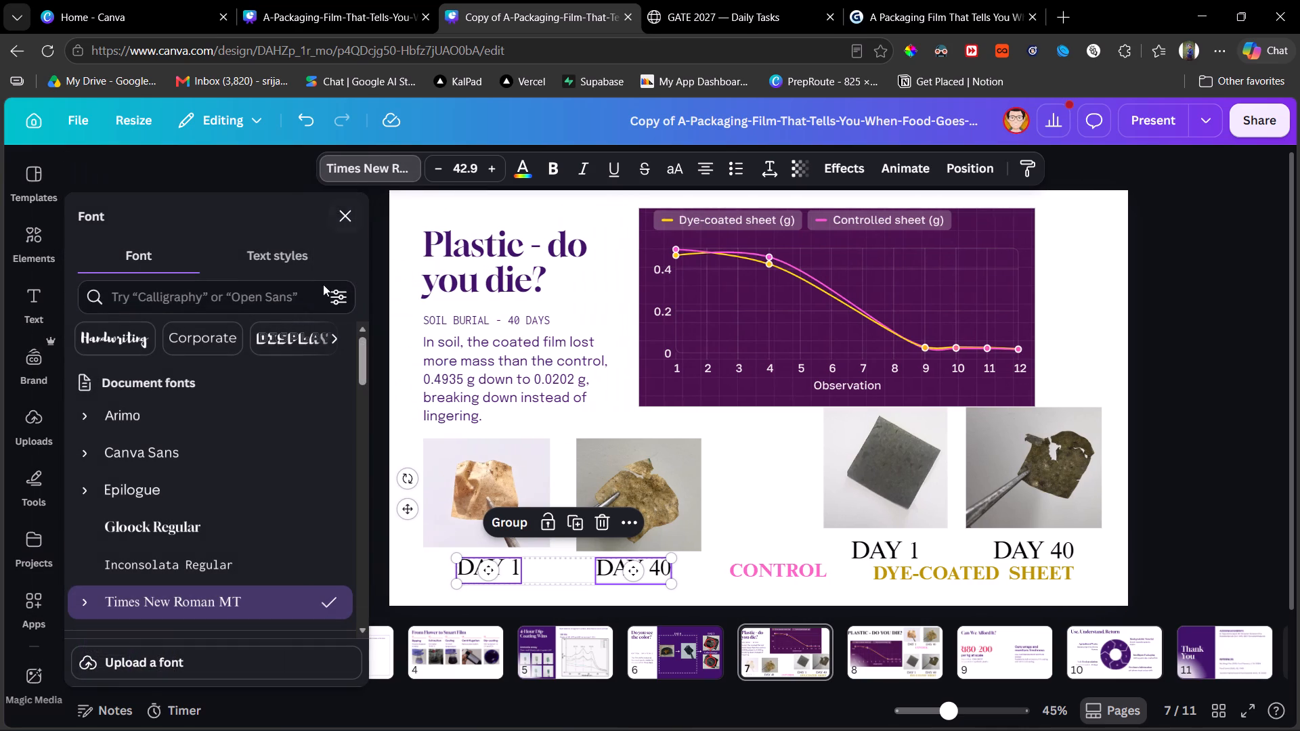
left_click(184, 550)
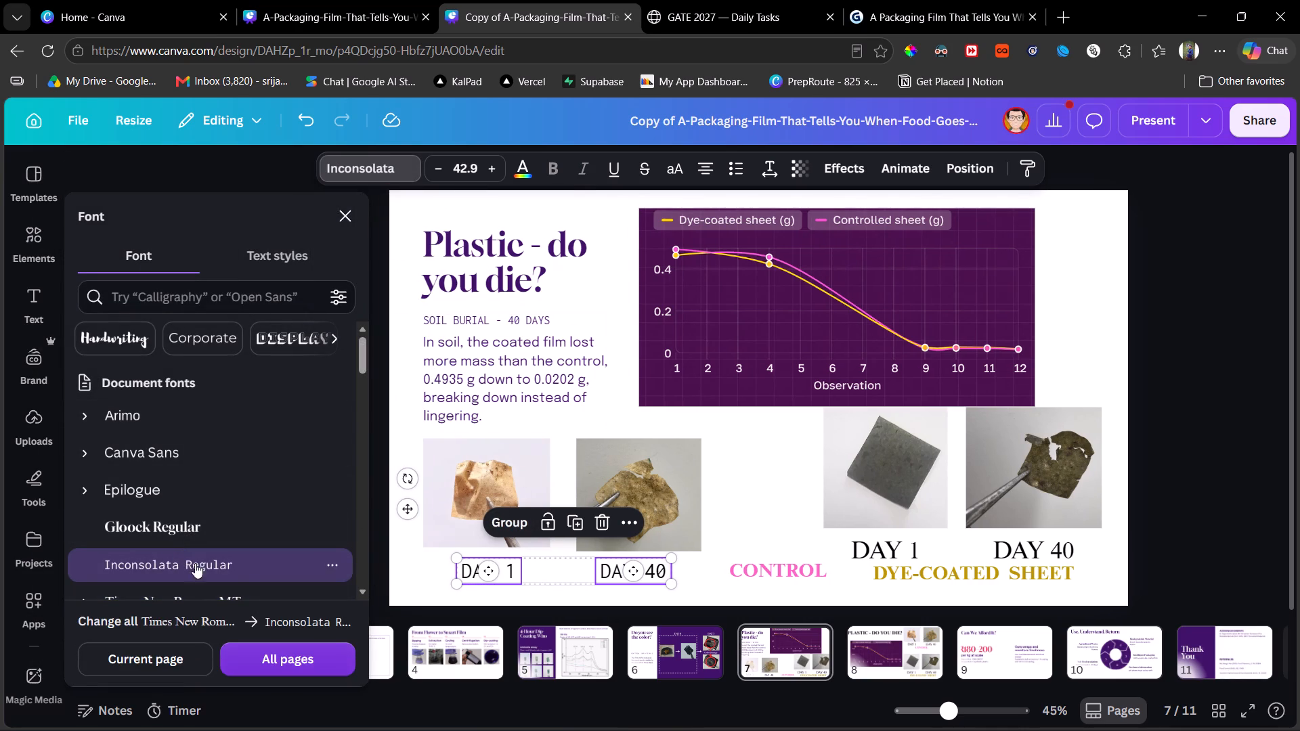
scroll(270, 518, "down", 1)
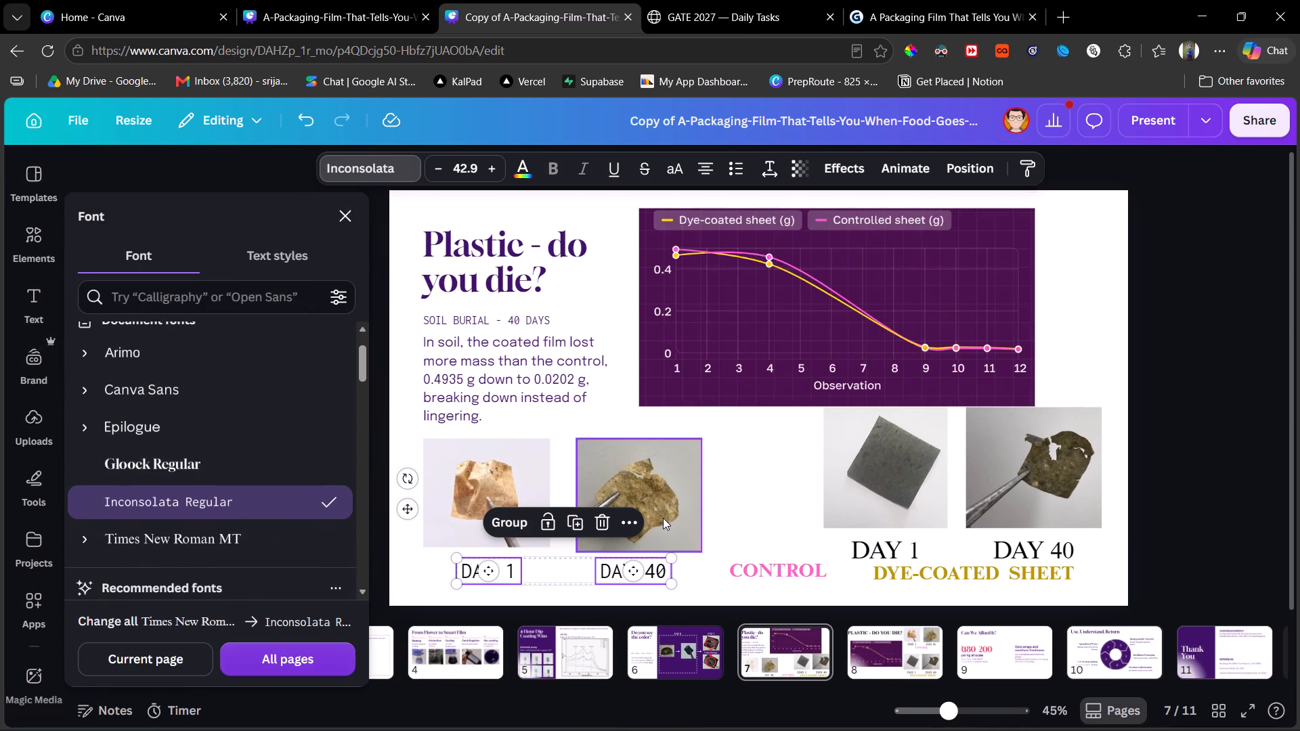
Set the font size of the control photos' DAY 1 and DAY 40 labels to 25.5, matching the soil burial paragraph.
left_click(664, 518)
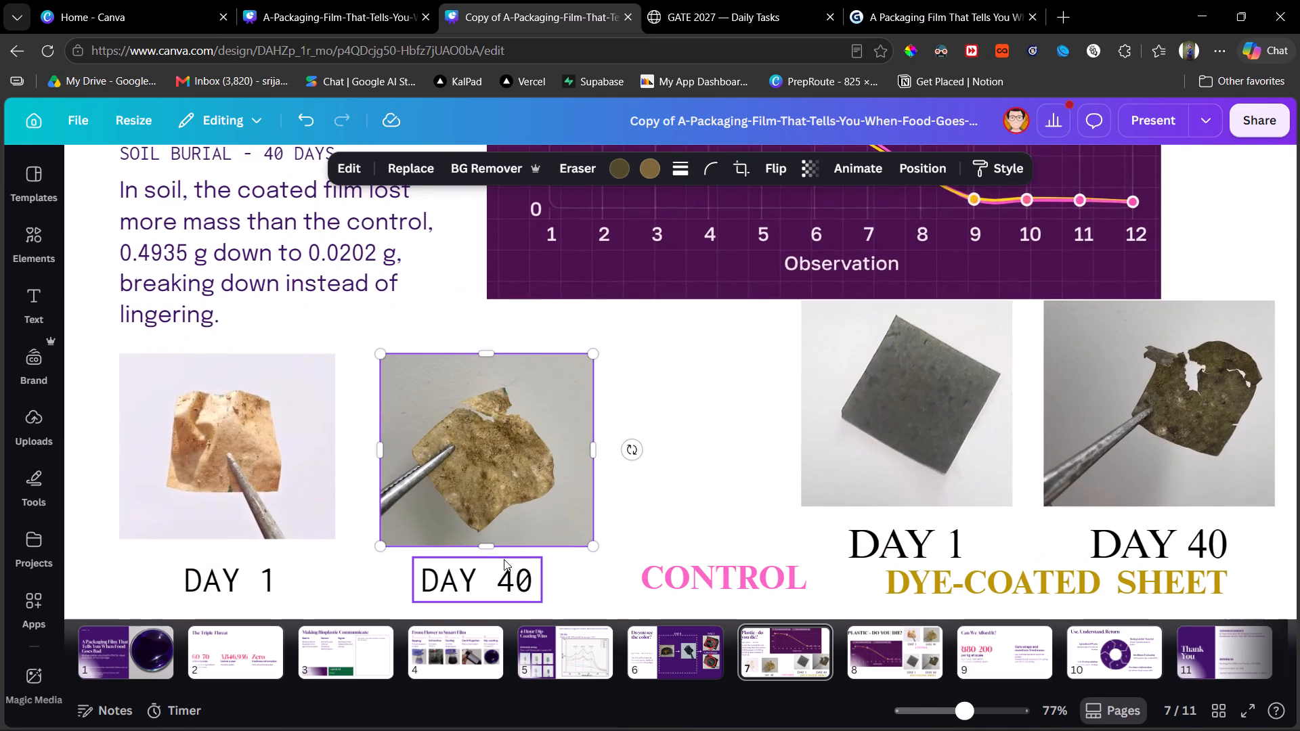
left_click(507, 575)
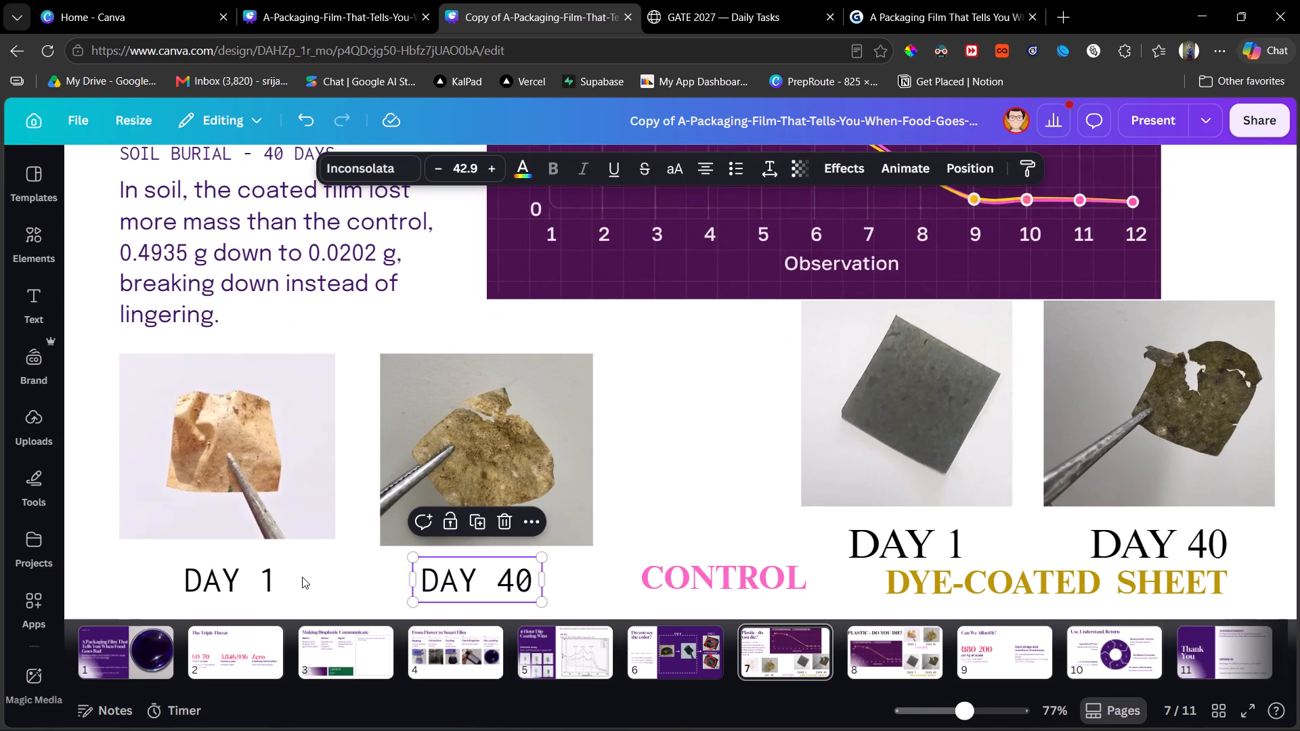
left_click(251, 576, "shift")
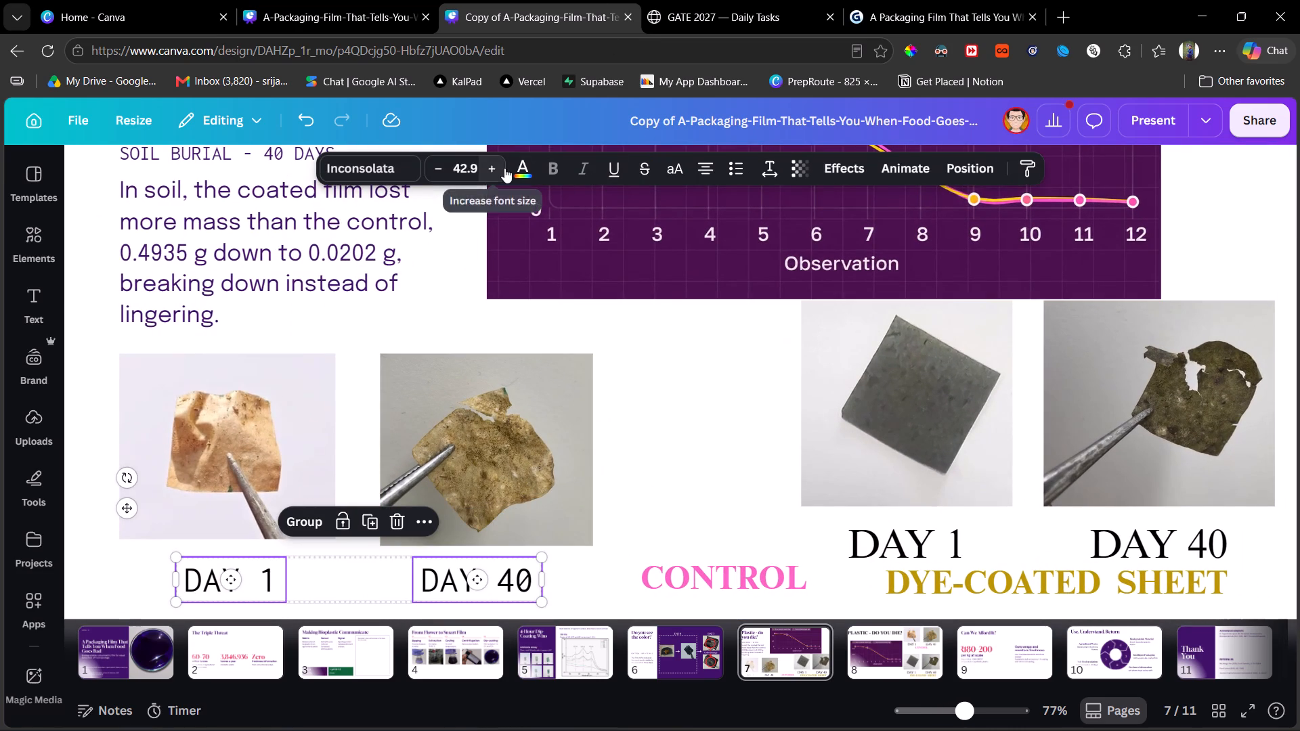
left_click(288, 244)
left_click(305, 281)
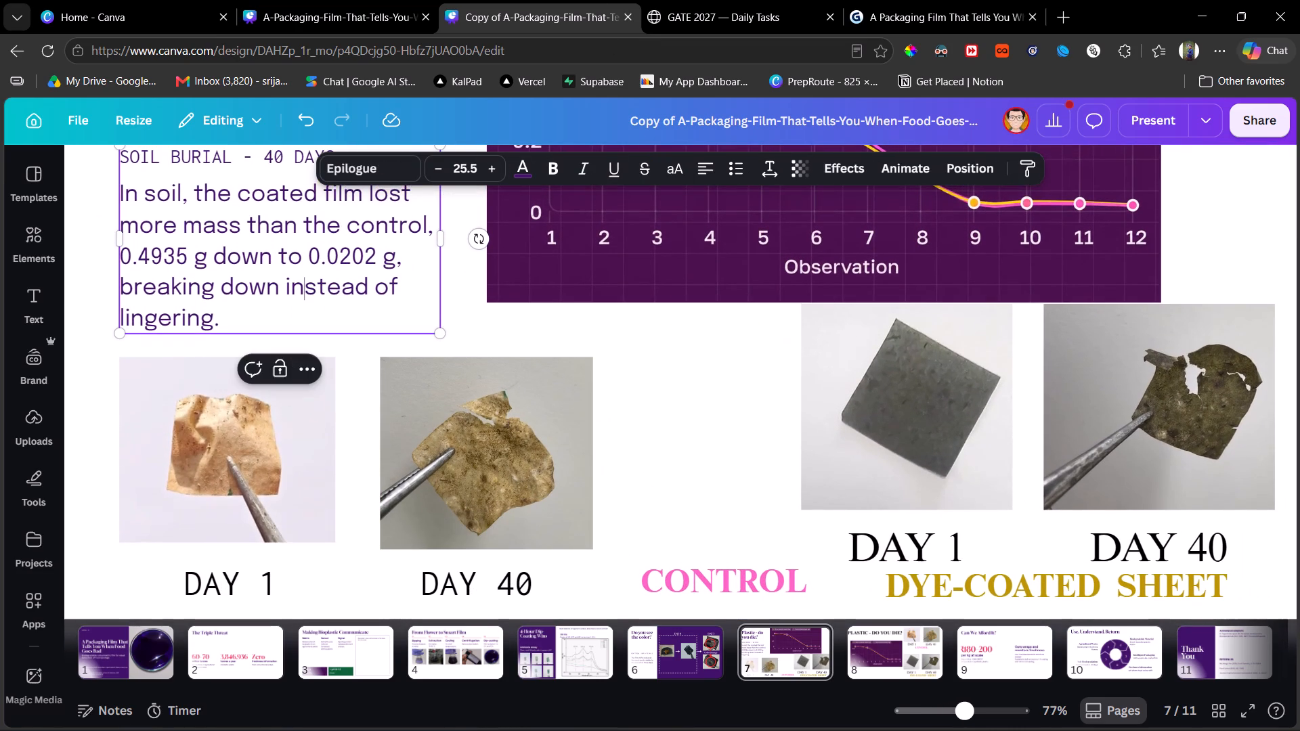
scroll(288, 413, "down", 1)
left_click(255, 537)
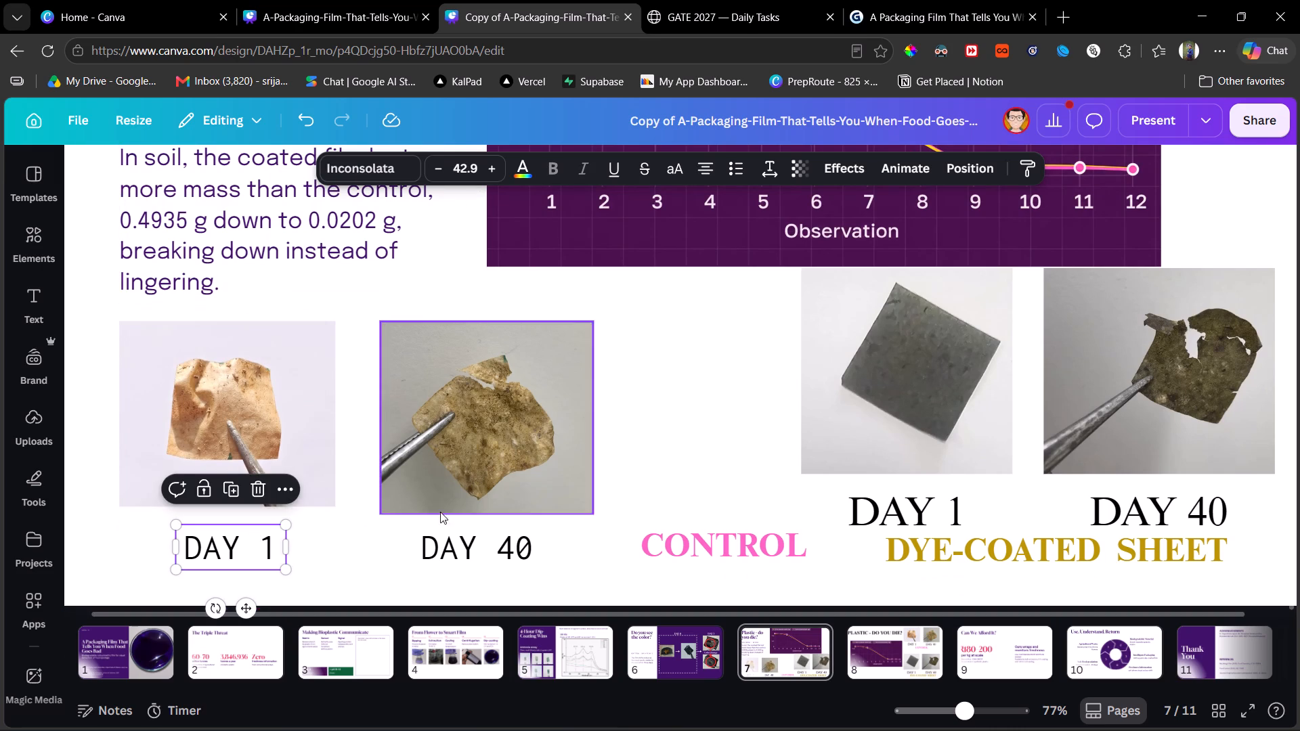
left_click(476, 537, "shift")
left_click(464, 167)
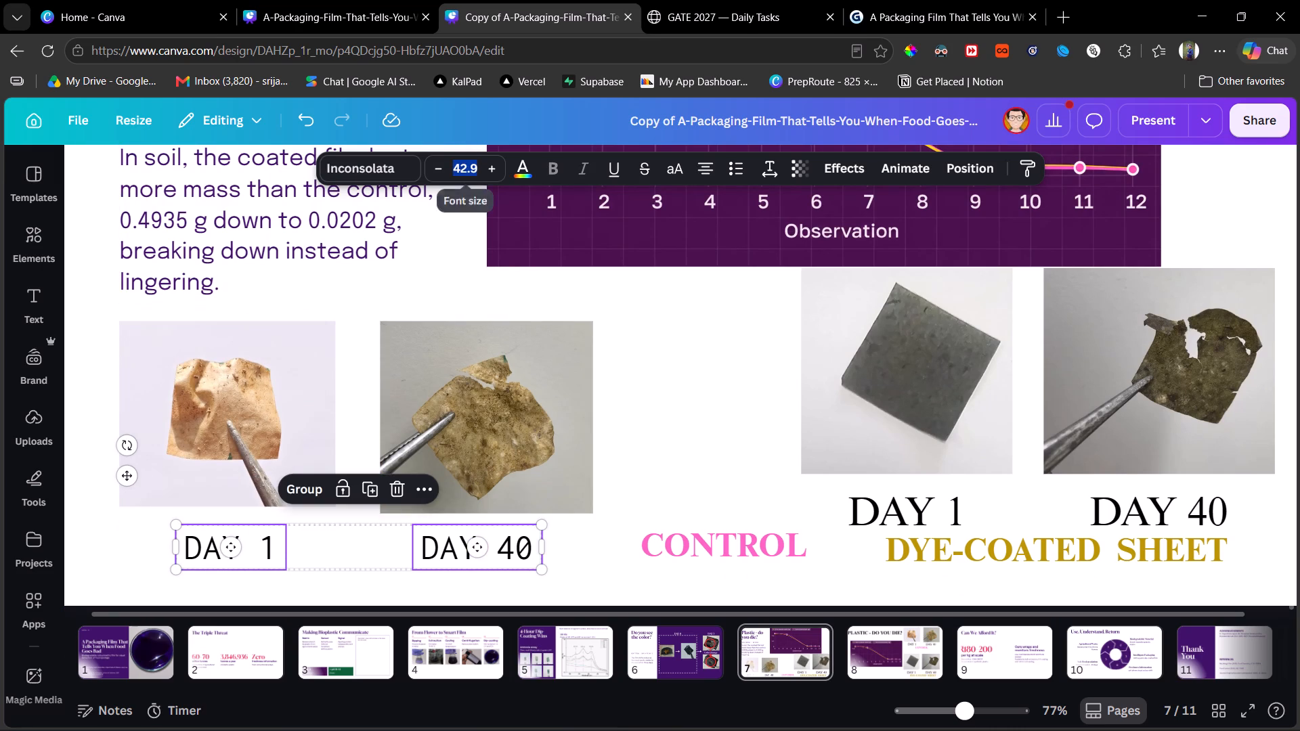
type("25.5")
key("Return")
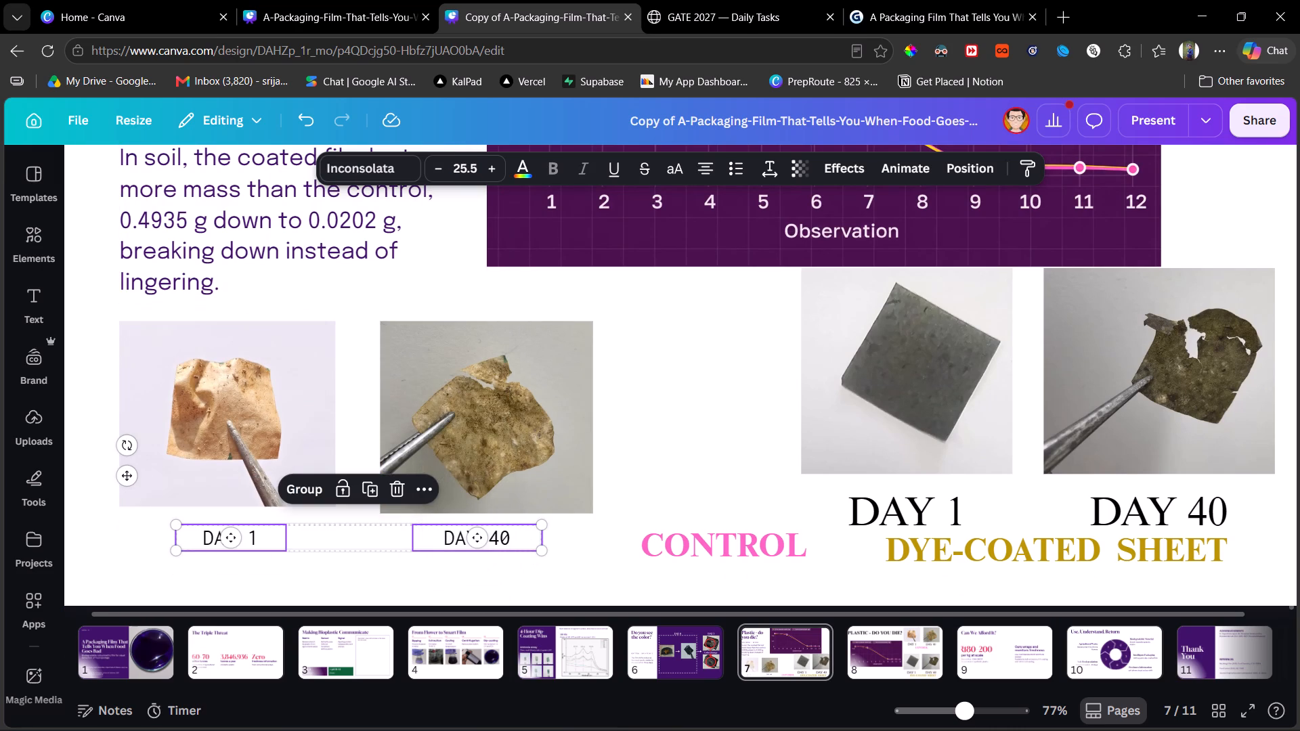
left_click(729, 375)
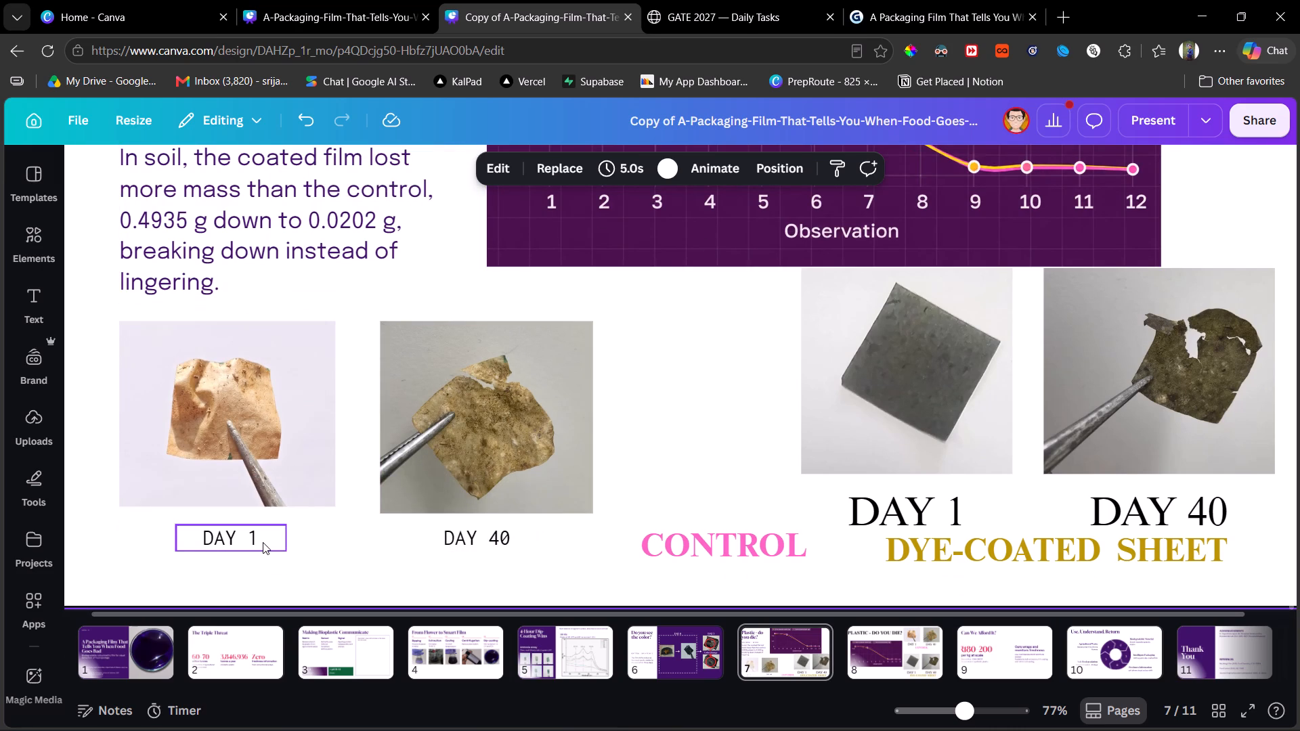
Extend the lower edges of the control DAY 1 and DAY 40 photos slightly so both photos end at the same level.
left_click(263, 542)
left_click(283, 459)
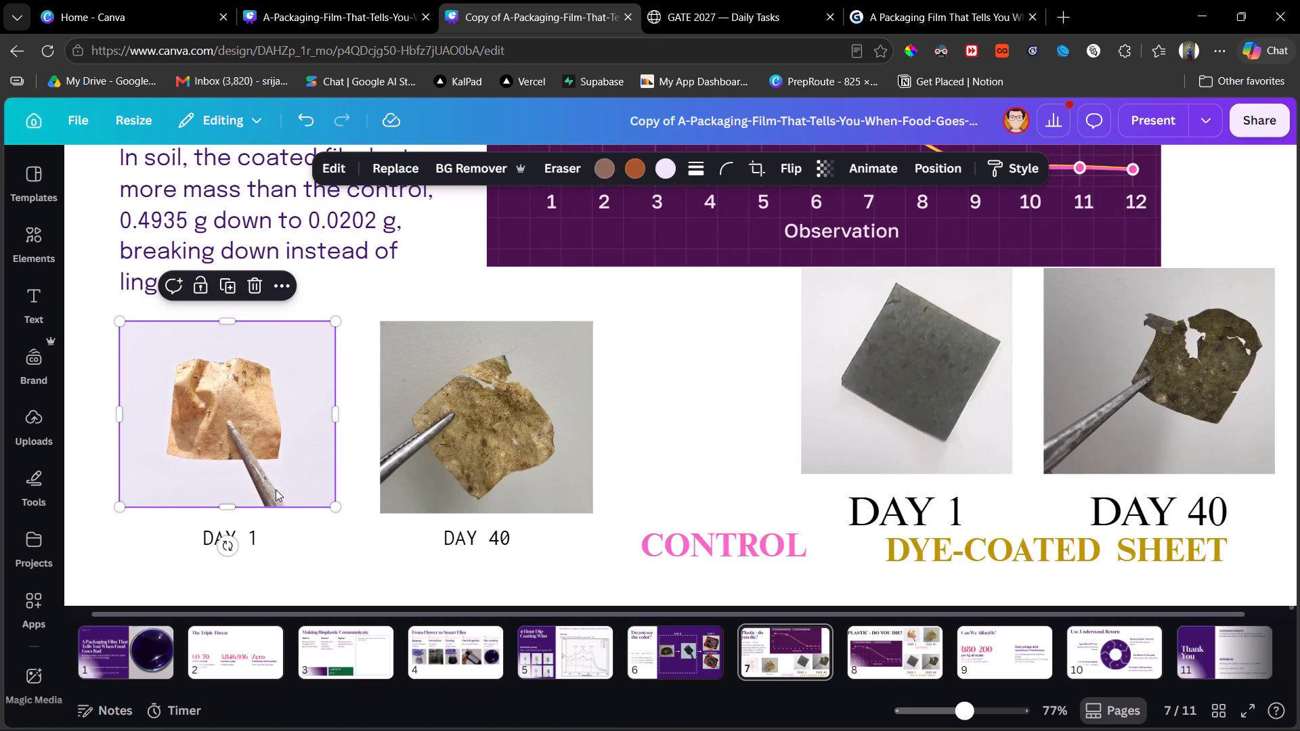
left_click_drag(230, 514, 230, 507)
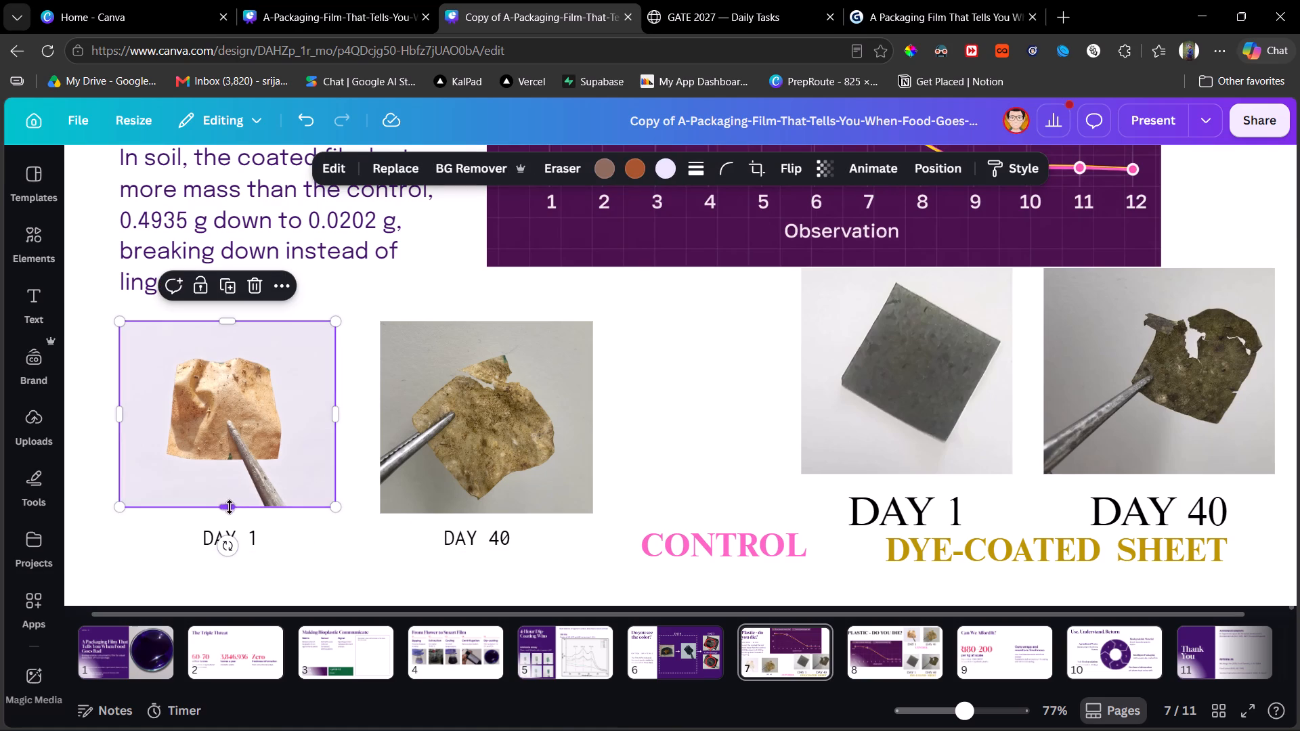
left_click_drag(230, 507, 230, 508)
left_click(230, 508)
left_click(249, 462)
left_click_drag(227, 504, 229, 515)
left_click(427, 432)
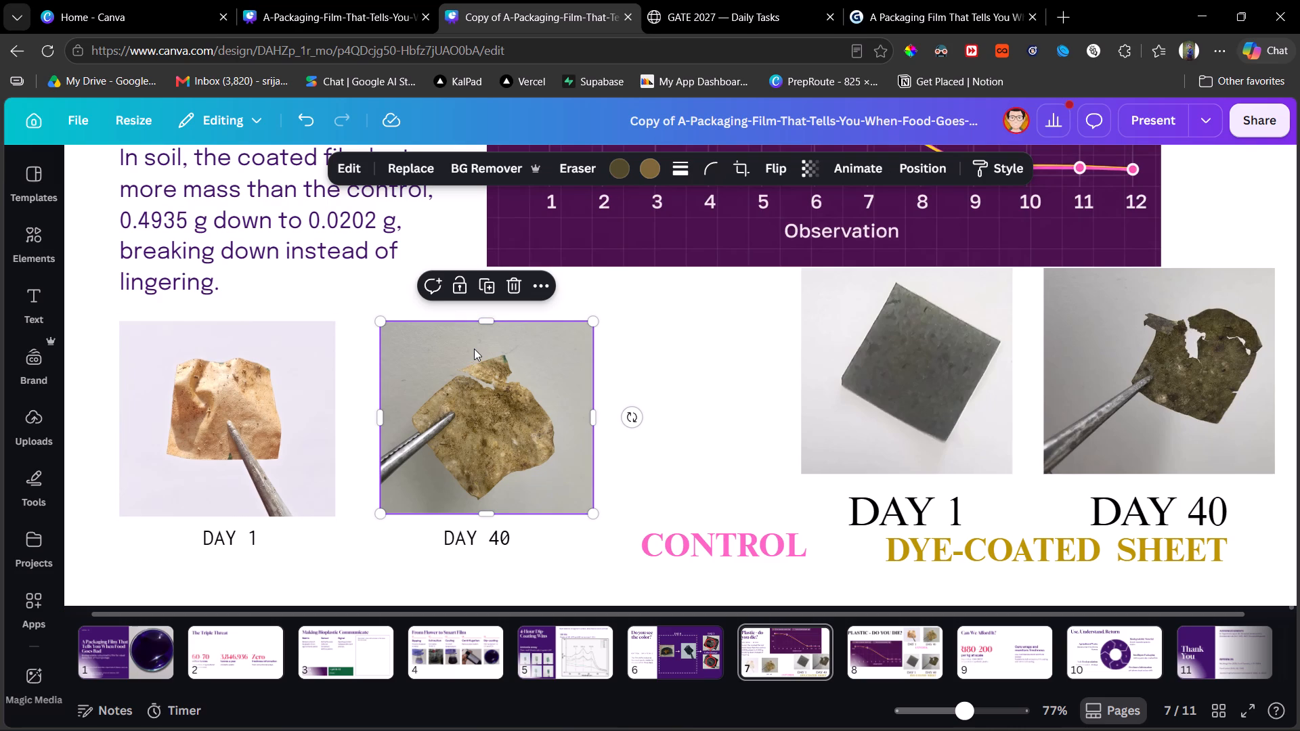
left_click(473, 347)
left_click(491, 327)
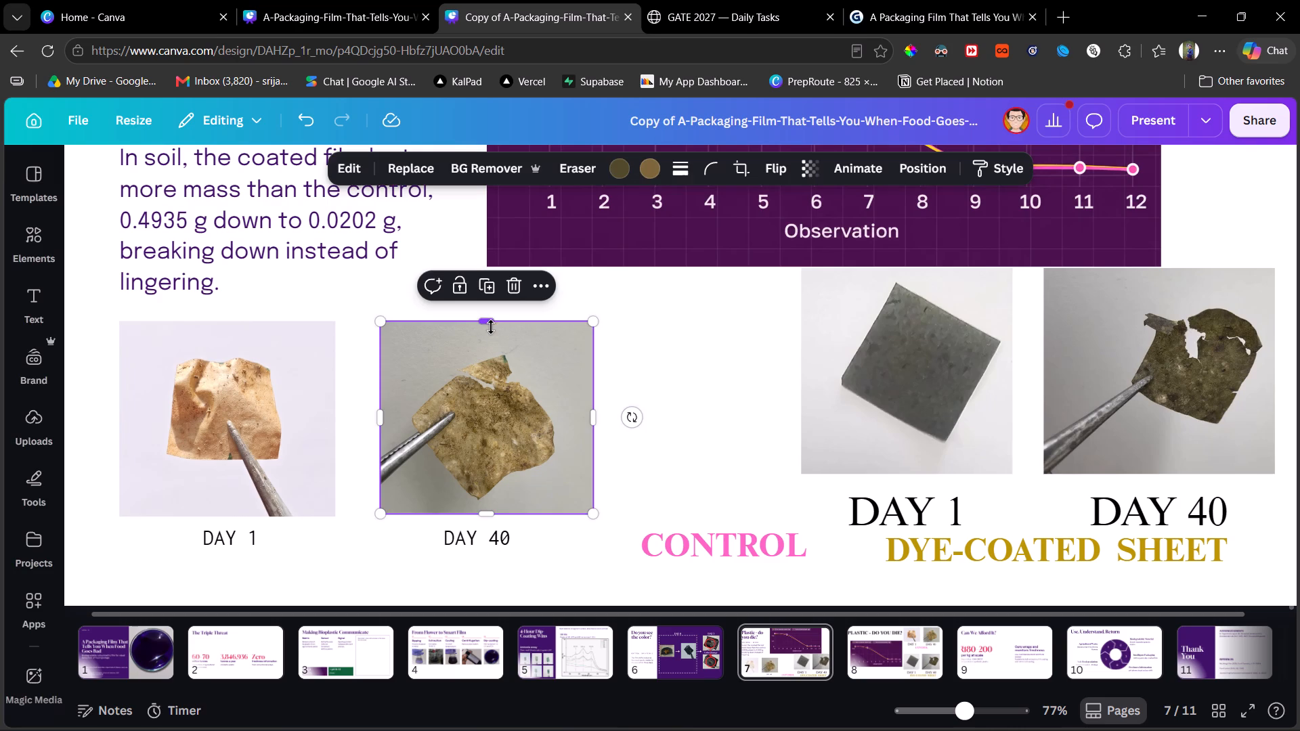
left_click(490, 322)
left_click(500, 514)
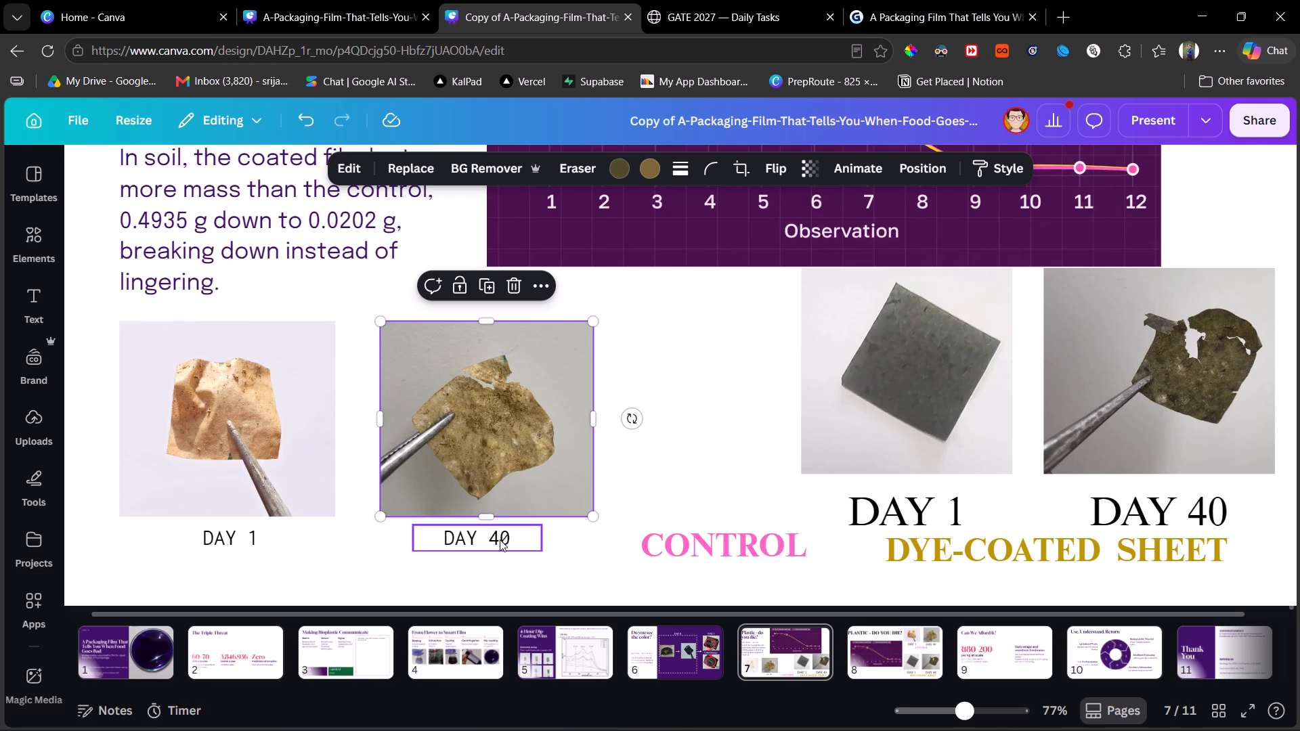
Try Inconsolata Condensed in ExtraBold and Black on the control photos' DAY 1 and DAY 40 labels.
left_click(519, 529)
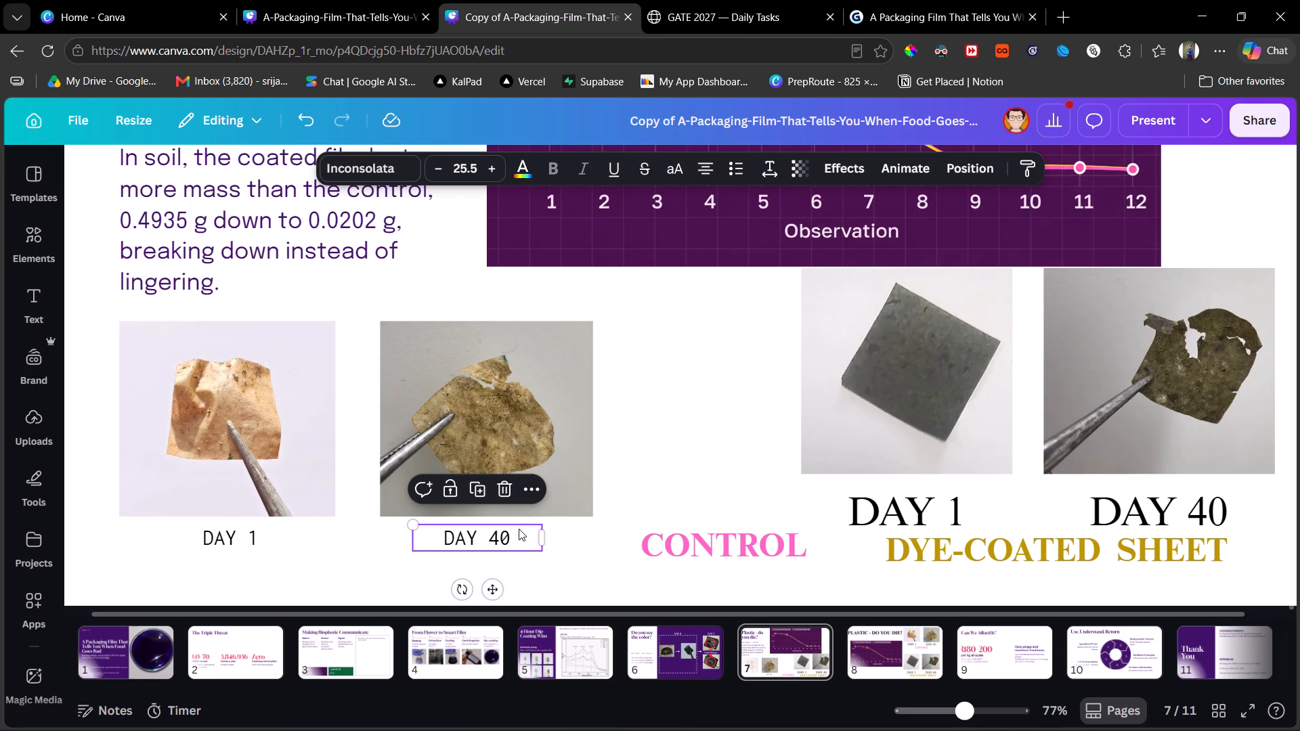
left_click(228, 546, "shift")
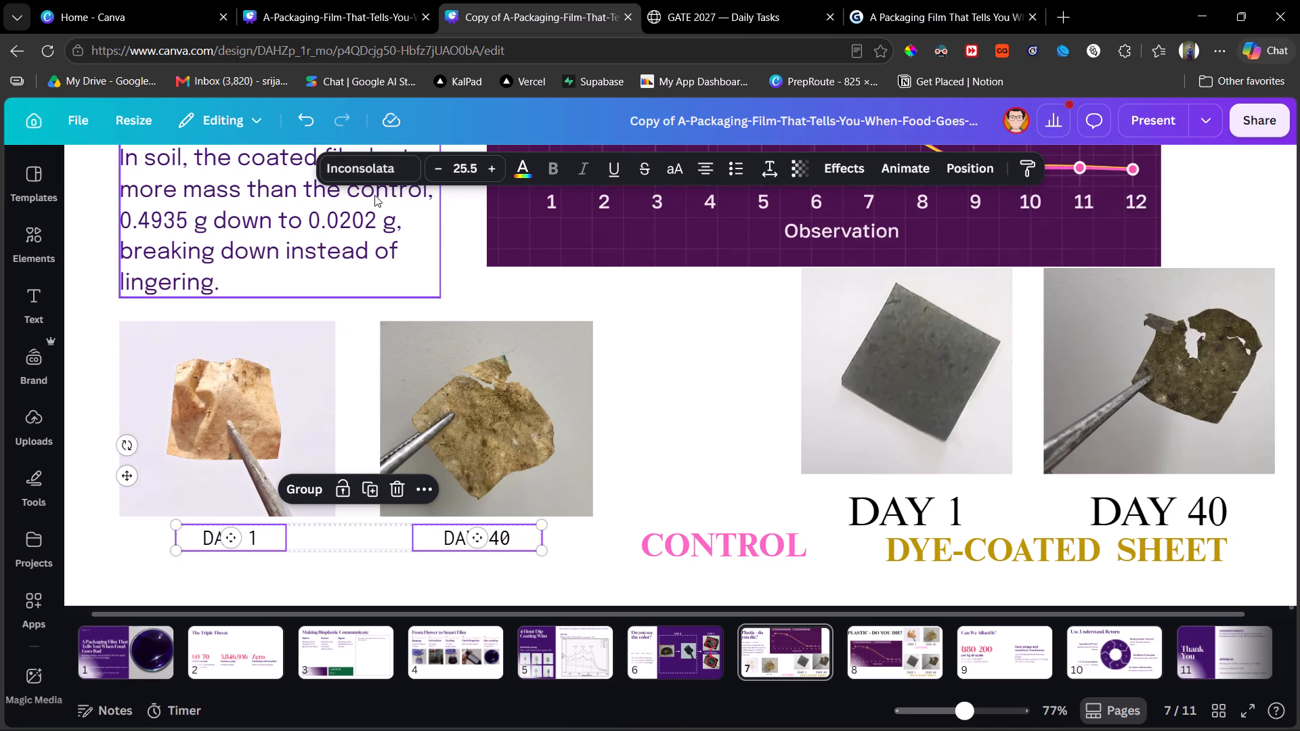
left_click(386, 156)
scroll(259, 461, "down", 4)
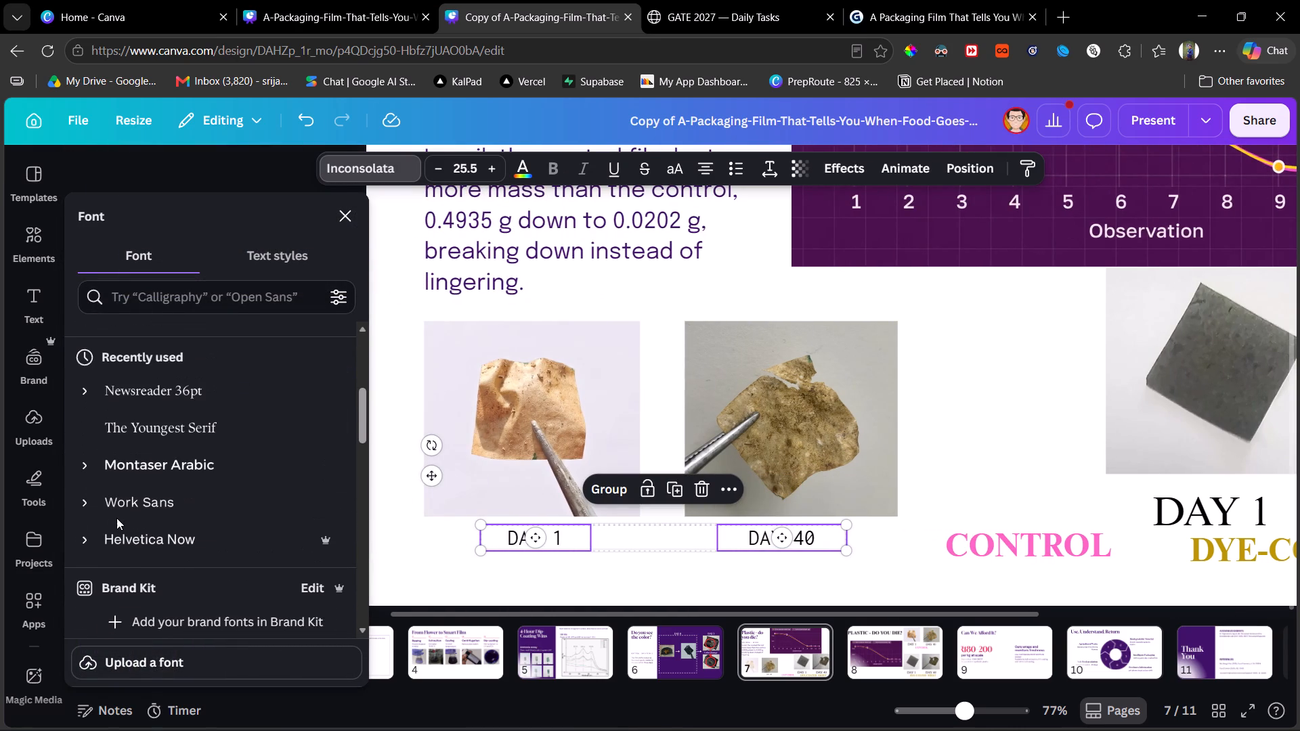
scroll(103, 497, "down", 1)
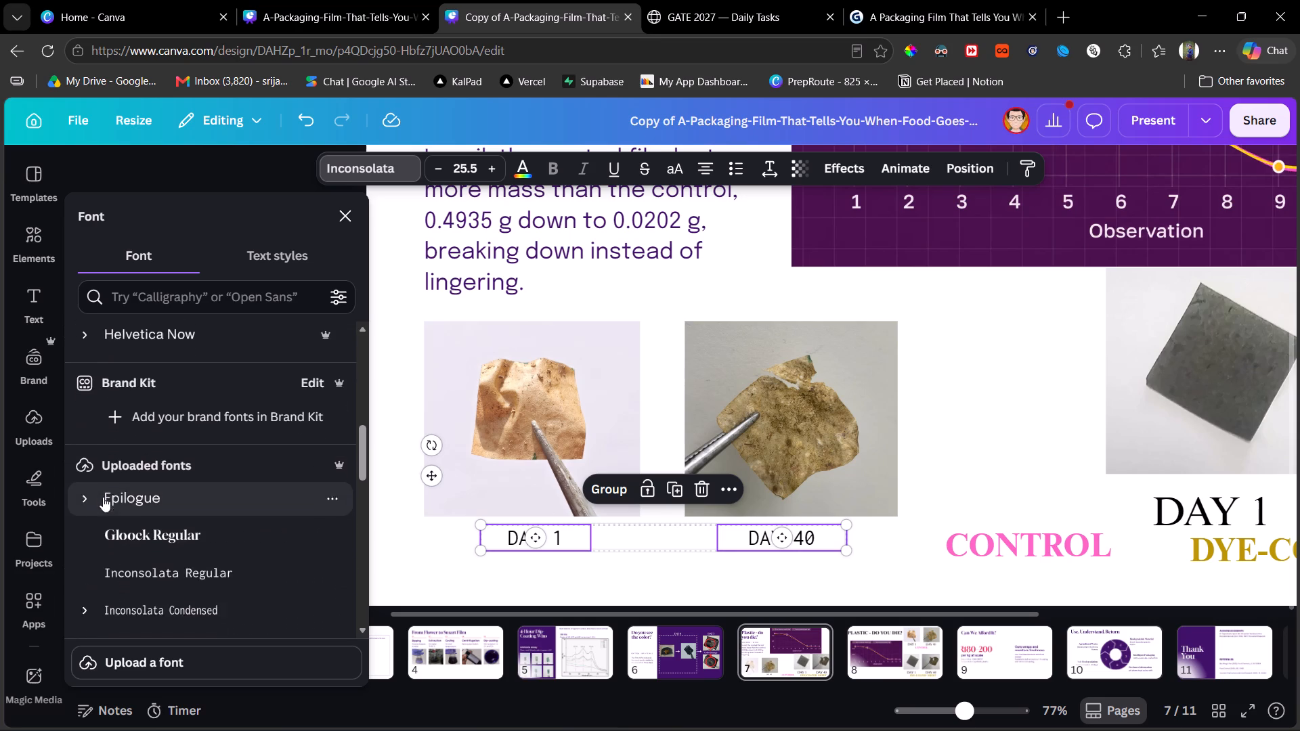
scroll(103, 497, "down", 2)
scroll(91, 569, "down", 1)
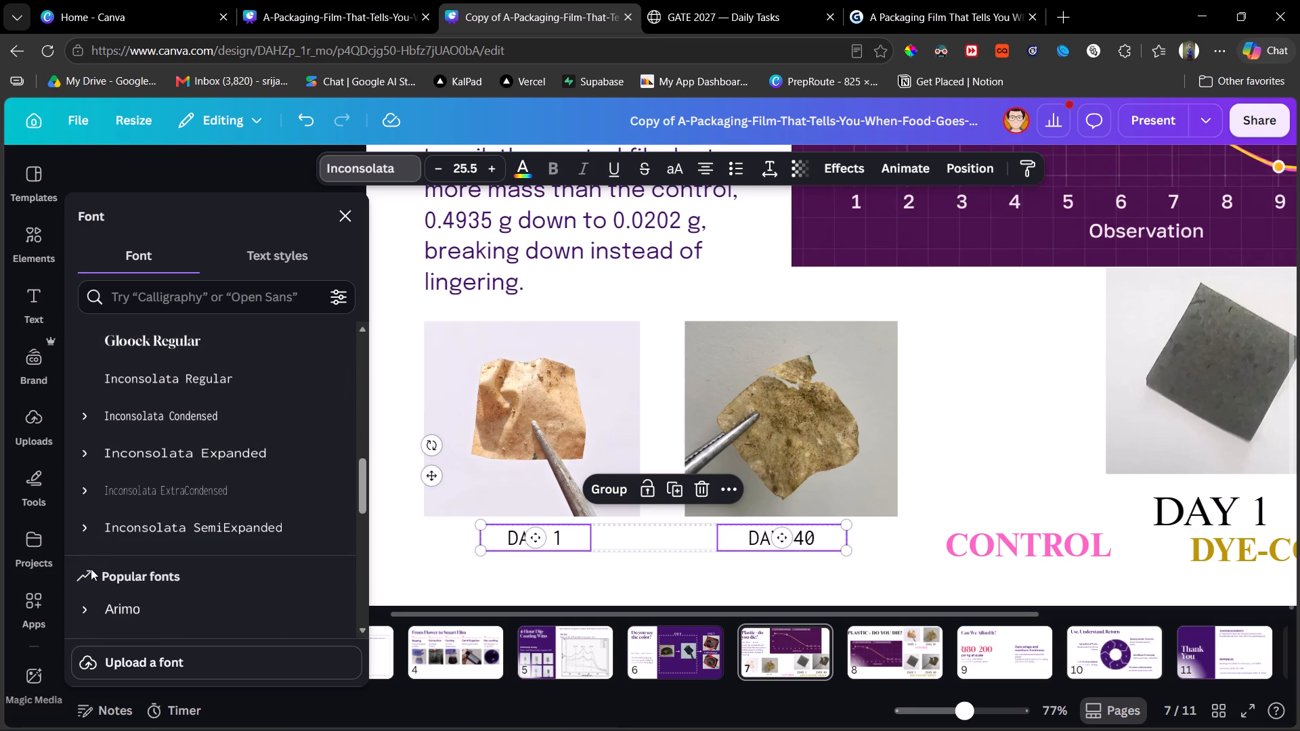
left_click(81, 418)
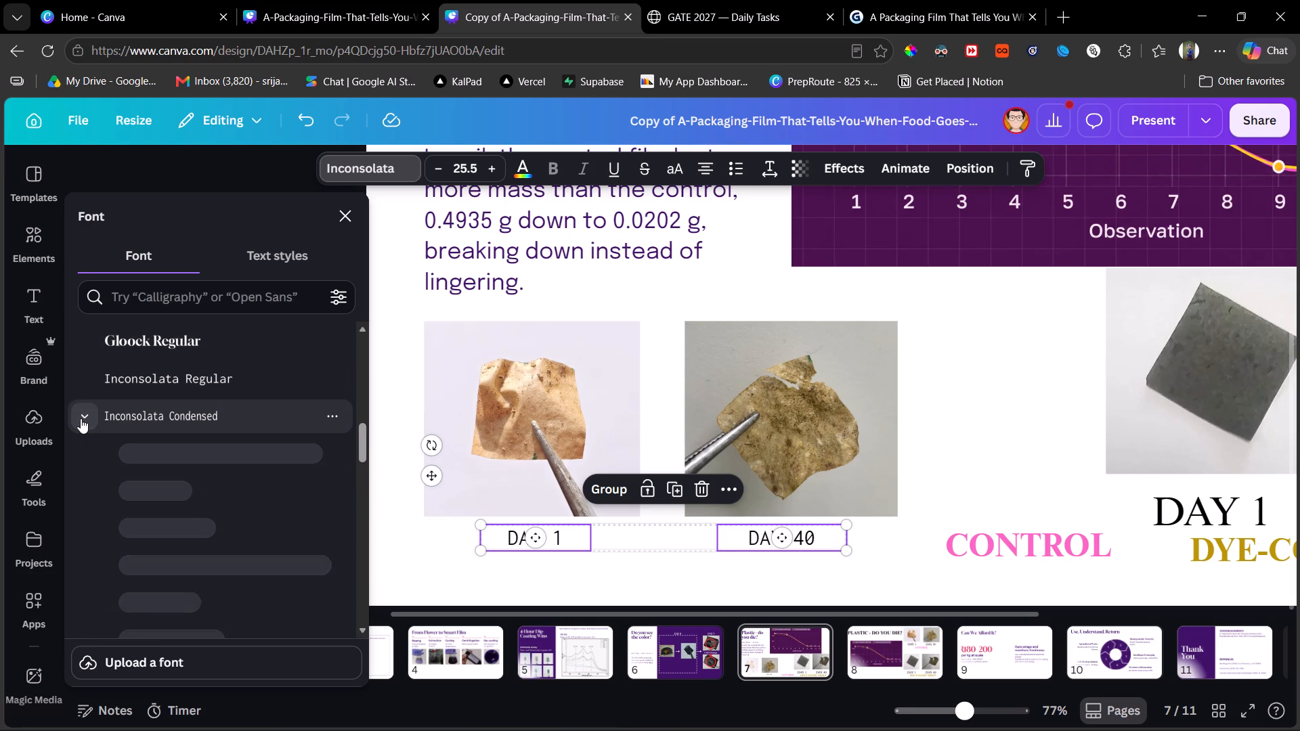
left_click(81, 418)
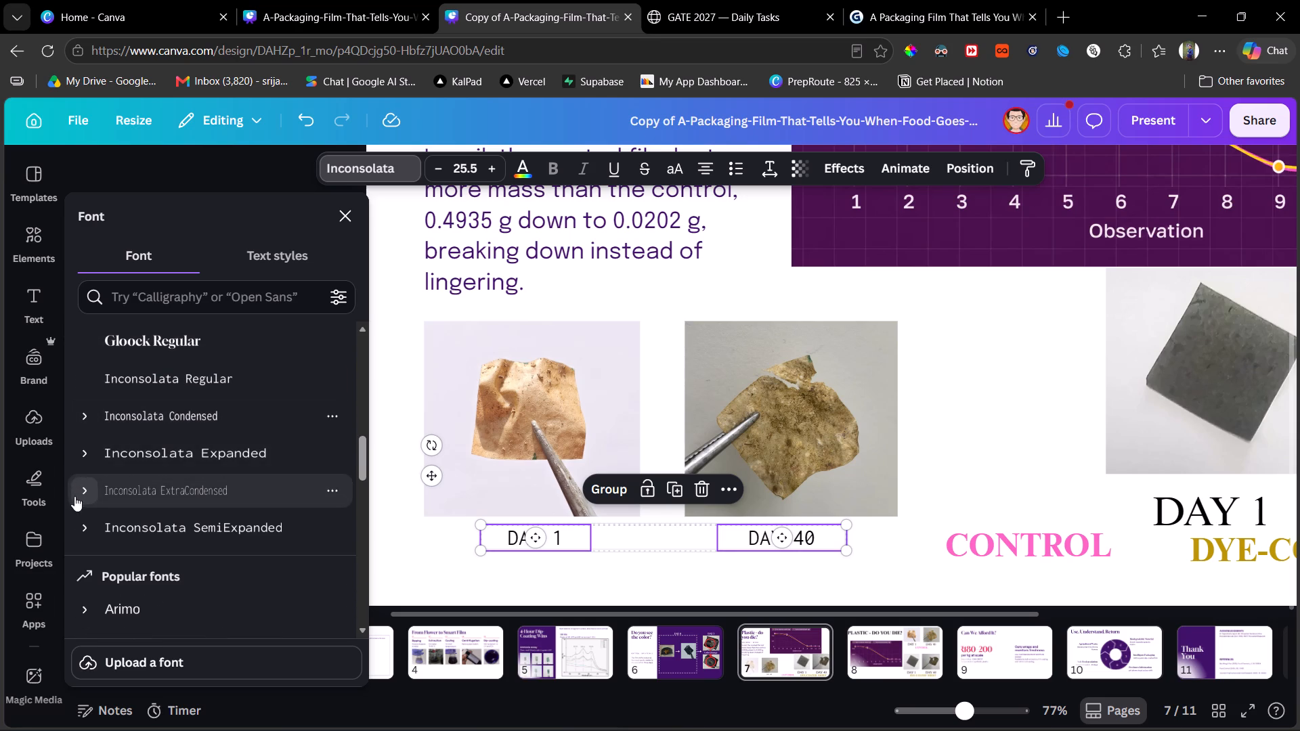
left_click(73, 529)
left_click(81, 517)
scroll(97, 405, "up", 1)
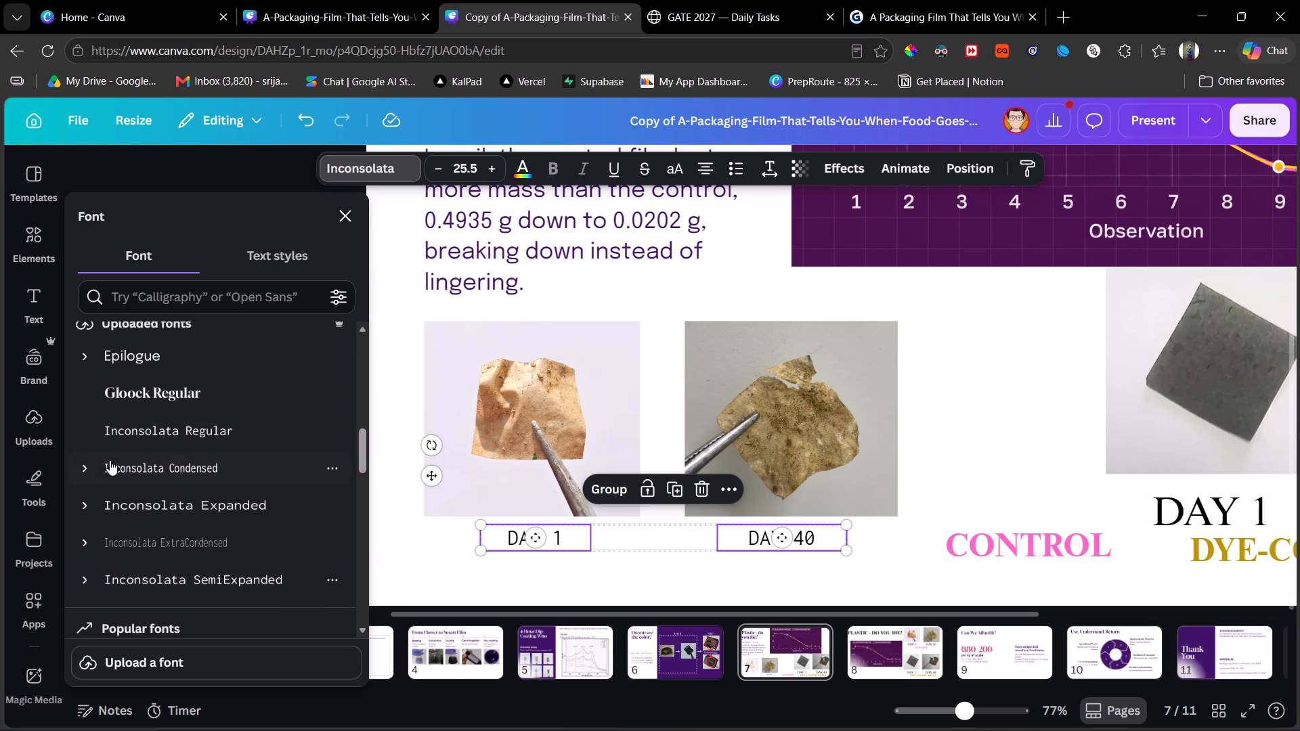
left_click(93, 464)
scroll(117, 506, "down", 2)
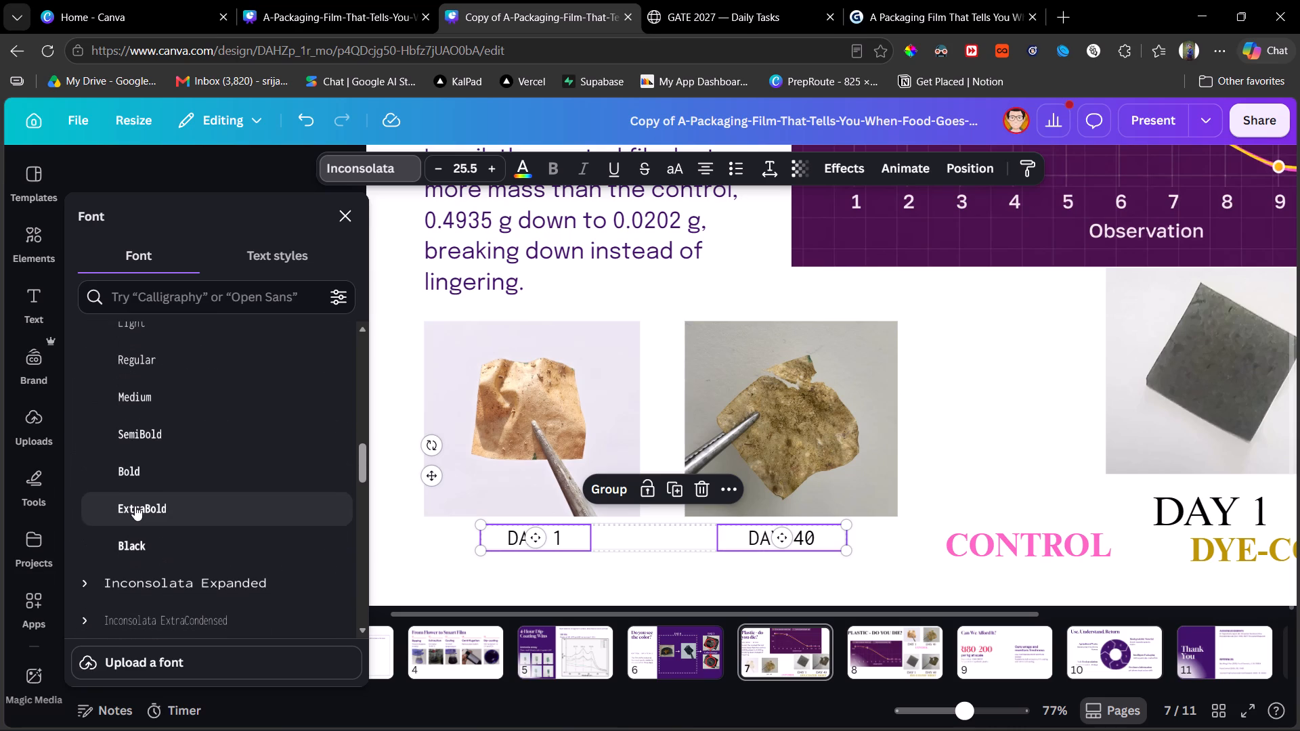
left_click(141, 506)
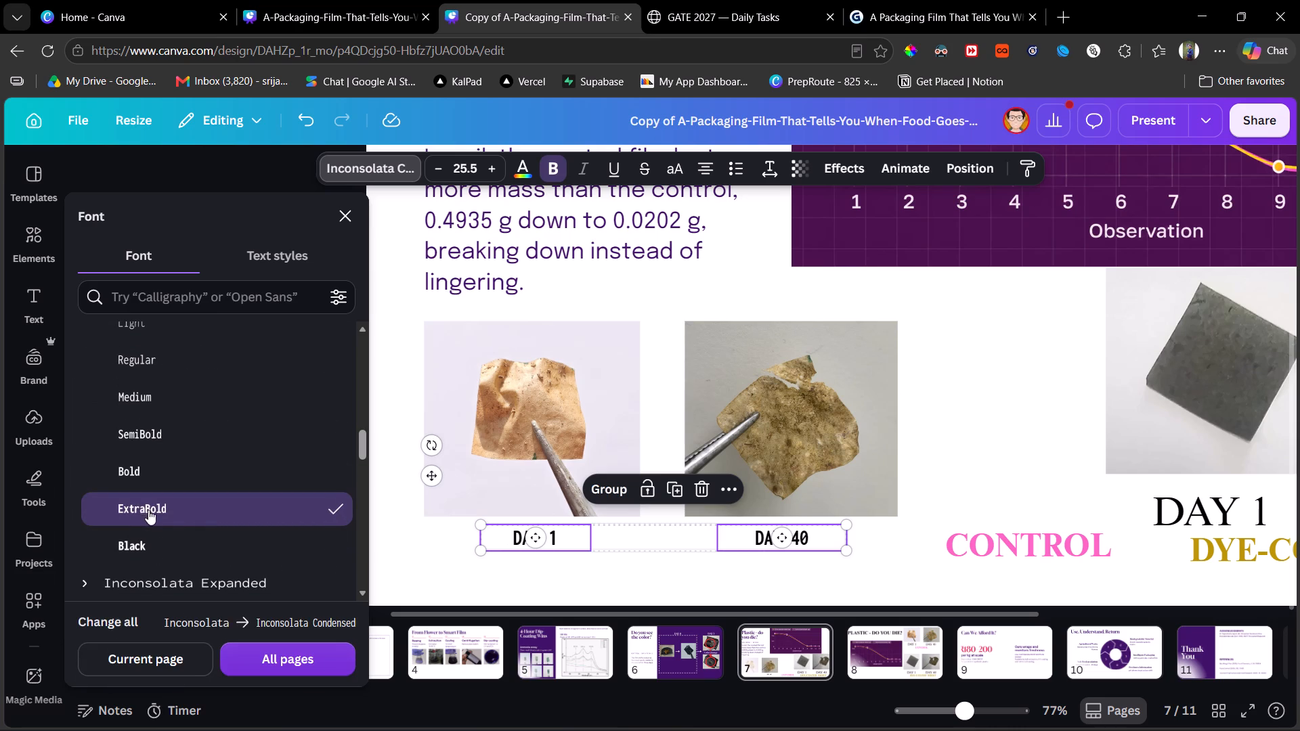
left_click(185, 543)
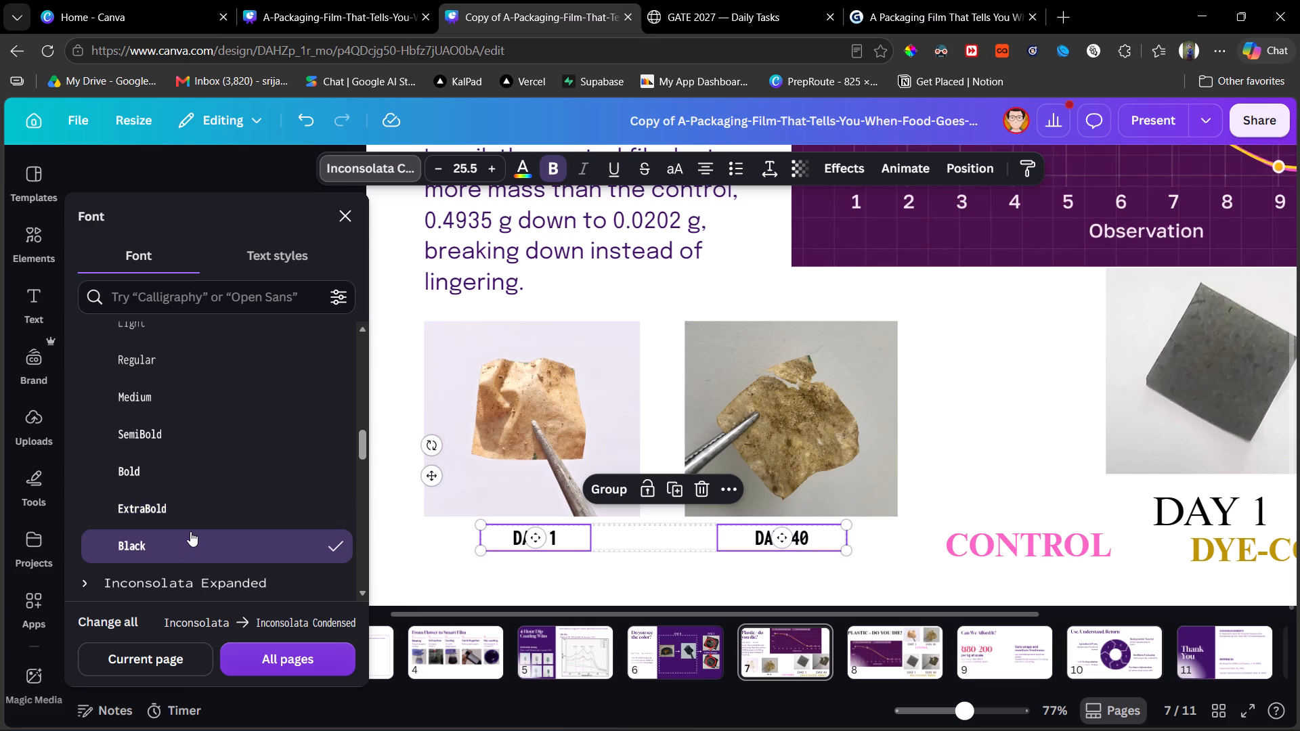
Change the font of the control photos' DAY 1 and DAY 40 labels to Epilogue SemiBold.
scroll(191, 525, "up", 4)
scroll(191, 525, "down", 1)
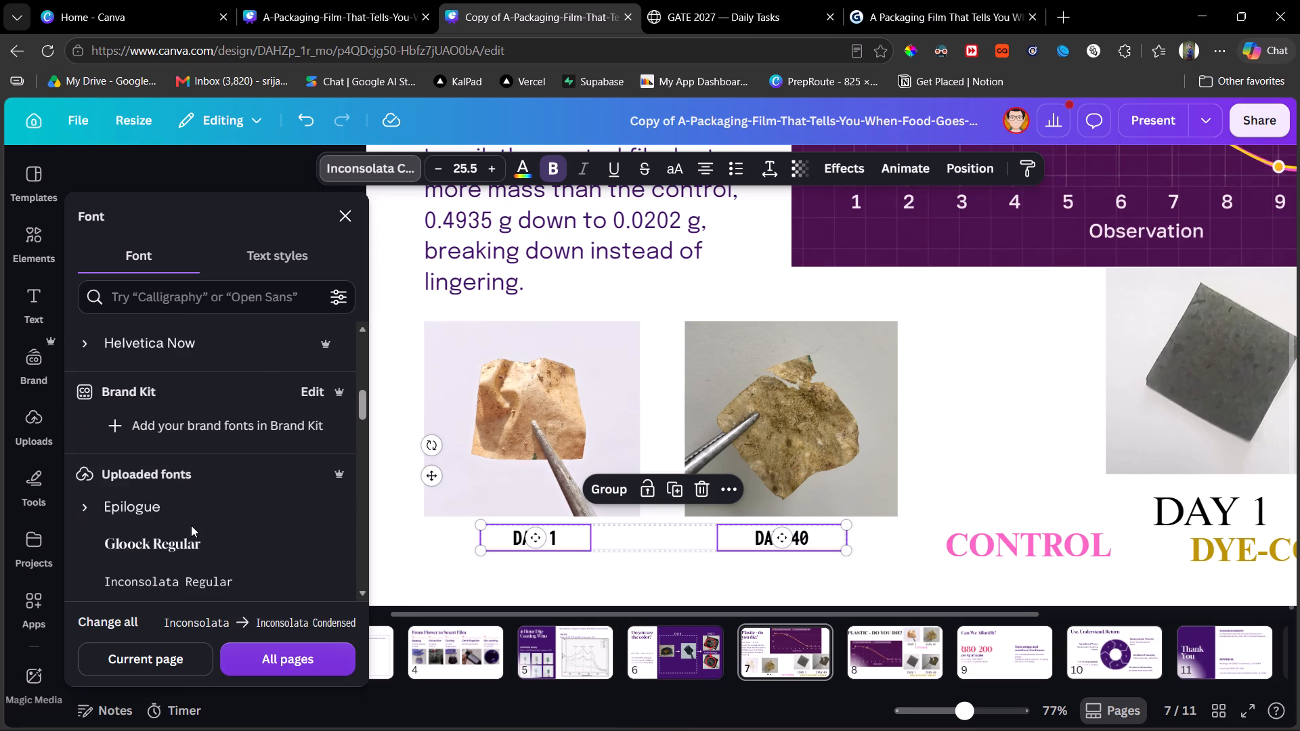
scroll(191, 525, "down", 1)
scroll(144, 532, "up", 5)
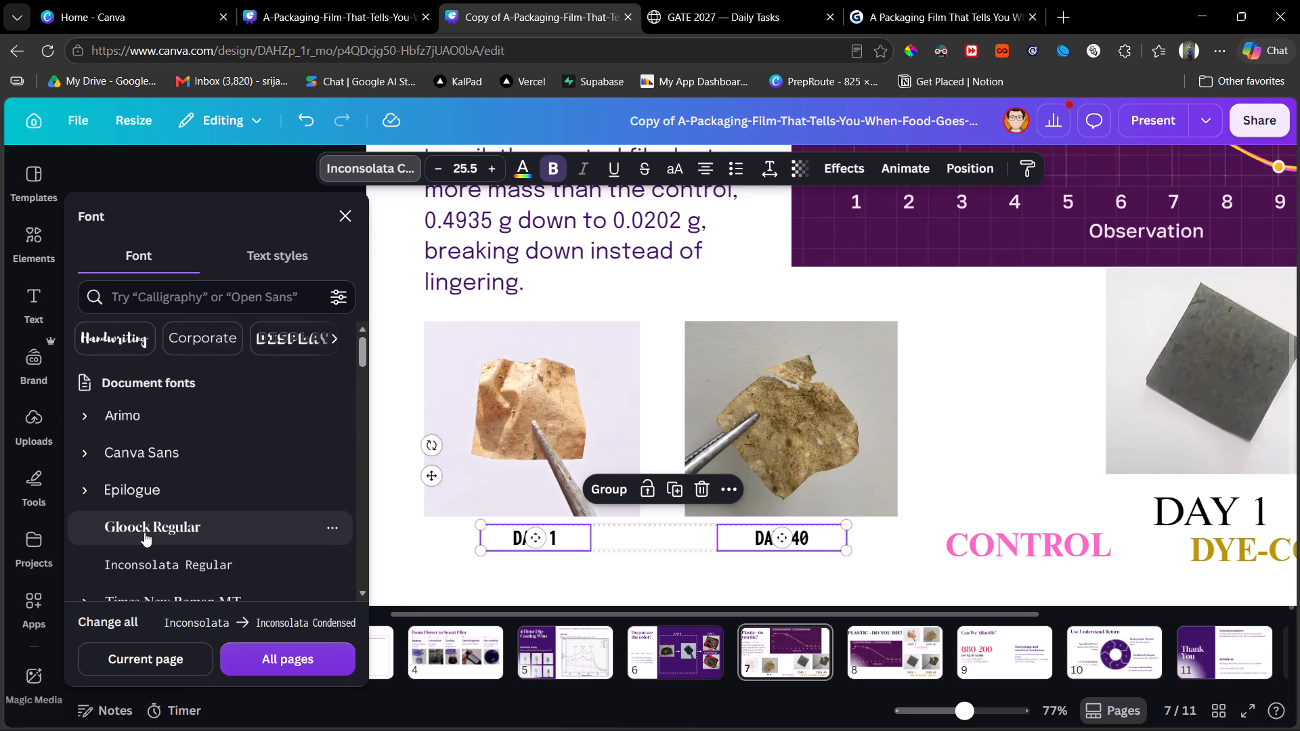
left_click(90, 489)
scroll(180, 513, "down", 2)
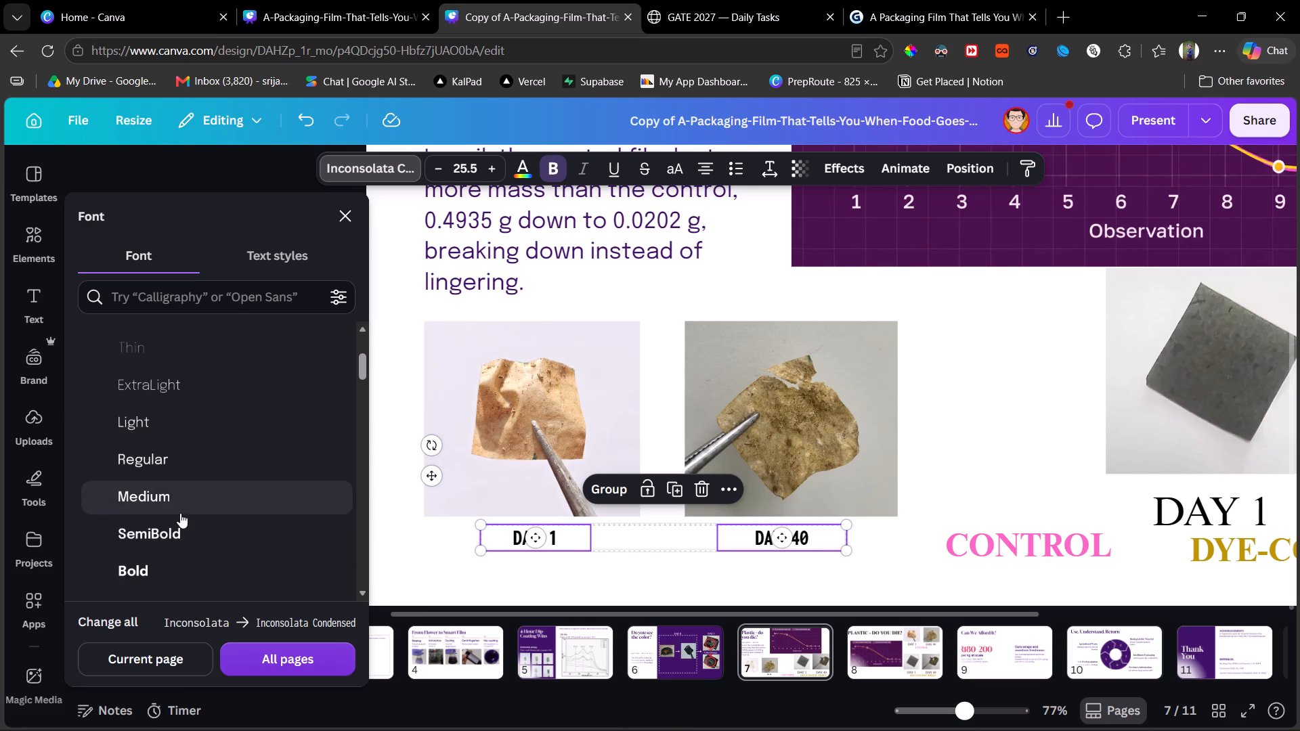
left_click(181, 506)
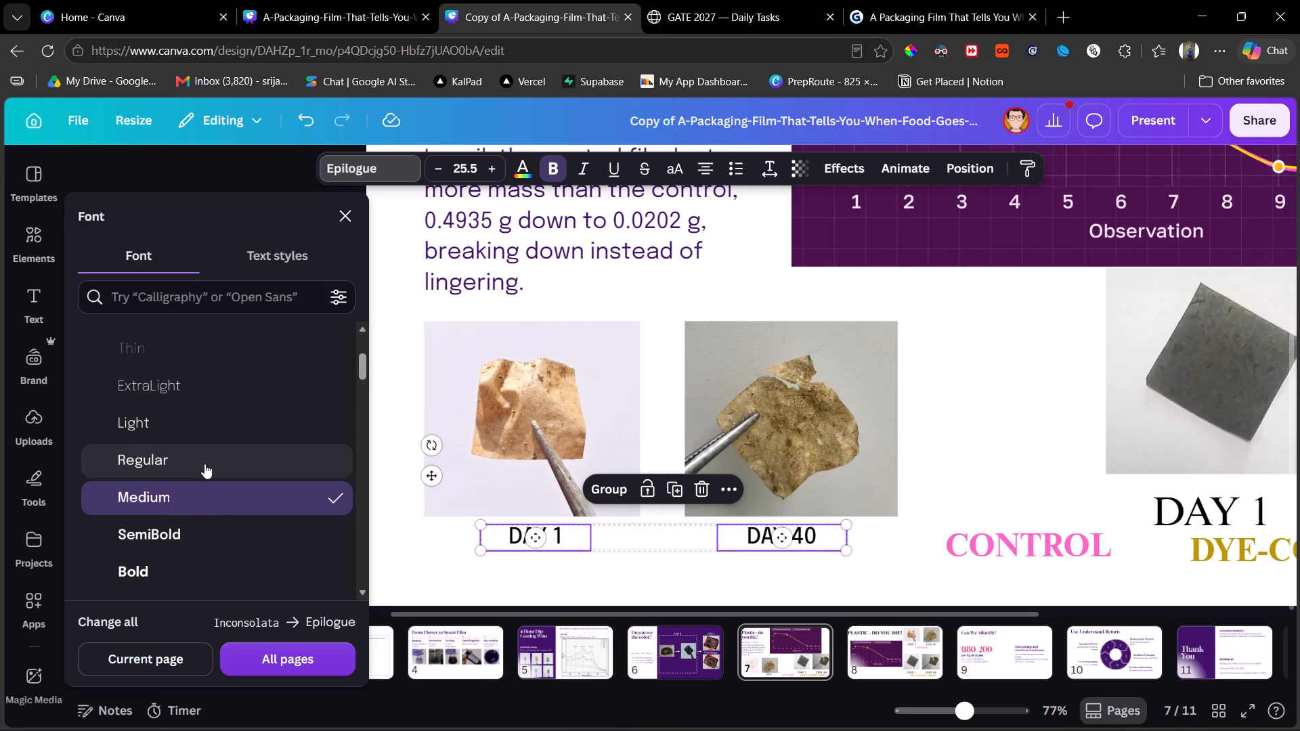
left_click(202, 531)
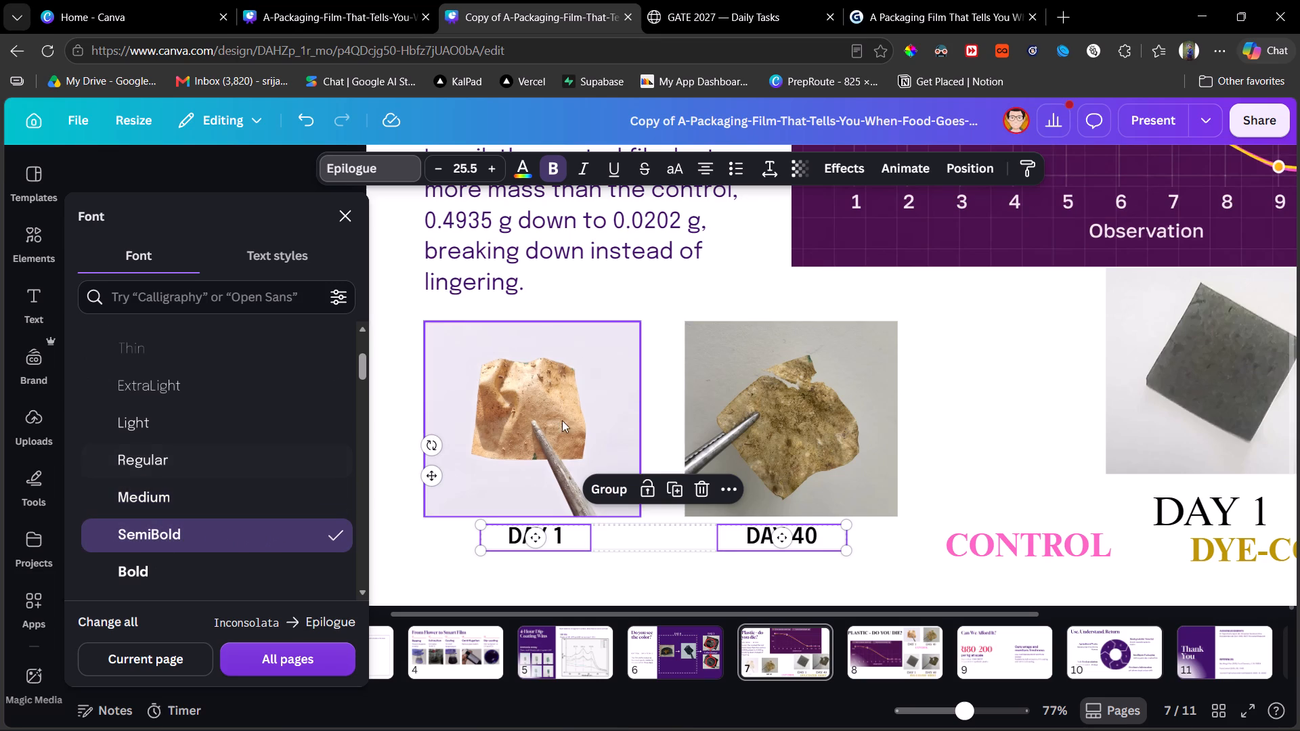
left_click(1033, 525)
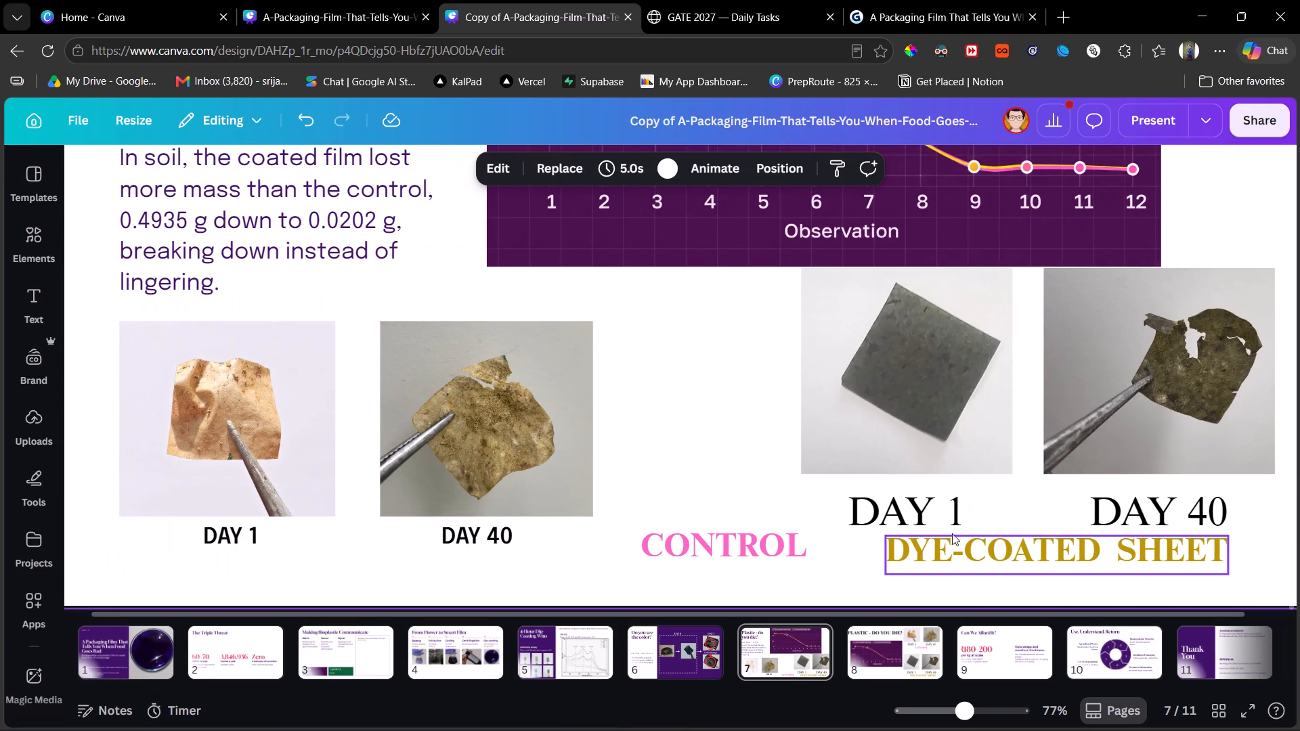
Move the pink CONTROL label beneath the control photos, centred below their DAY 1 and DAY 40 labels.
left_click_drag(719, 552, 336, 564)
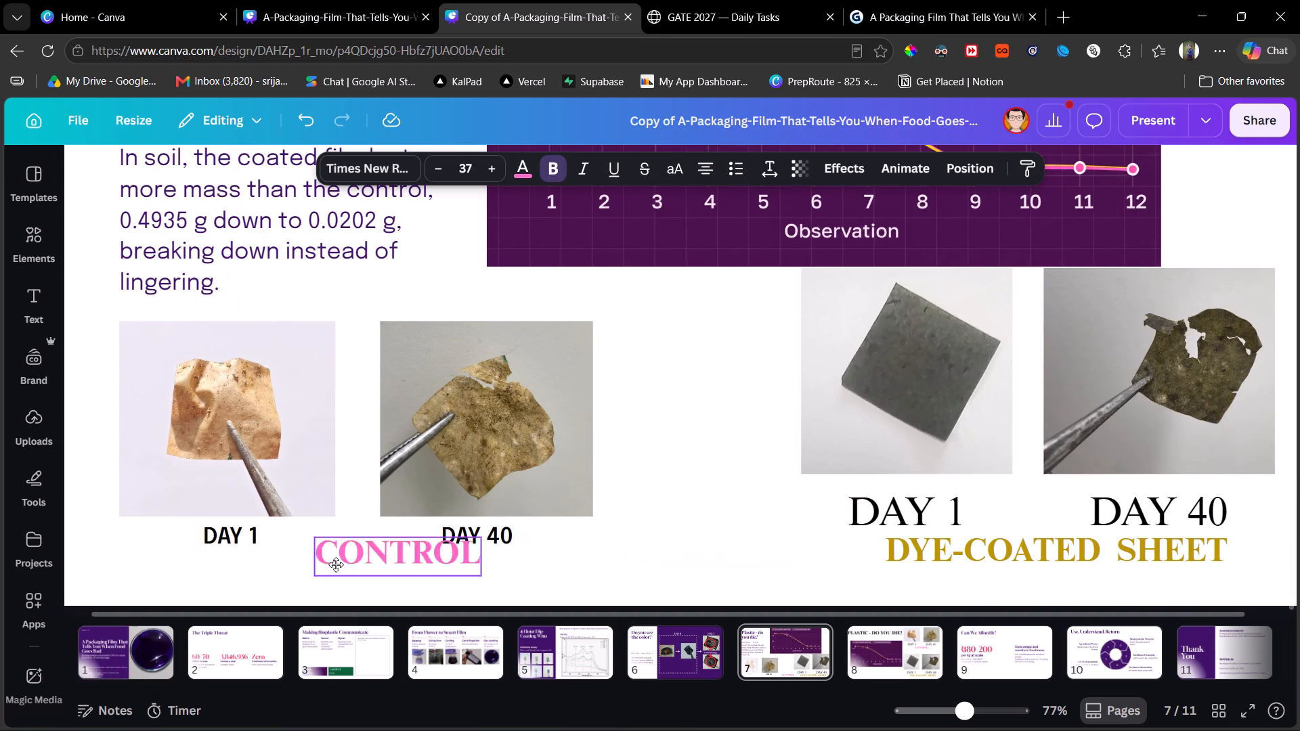
left_click_drag(336, 564, 333, 583)
left_click(333, 583)
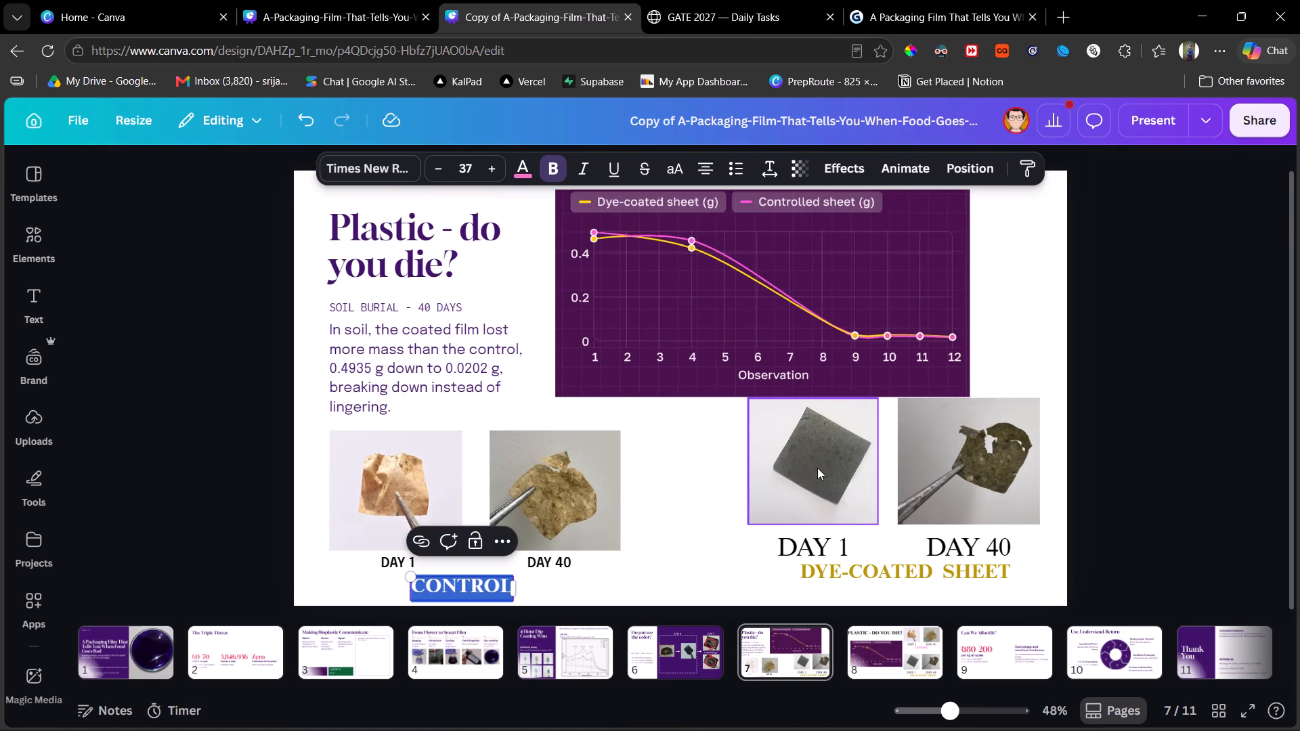
Move the dark dye-coated DAY 1 photo into the control photos' row and shorten its lower edge to match their height.
left_click(817, 468)
left_click_drag(817, 468, 743, 499)
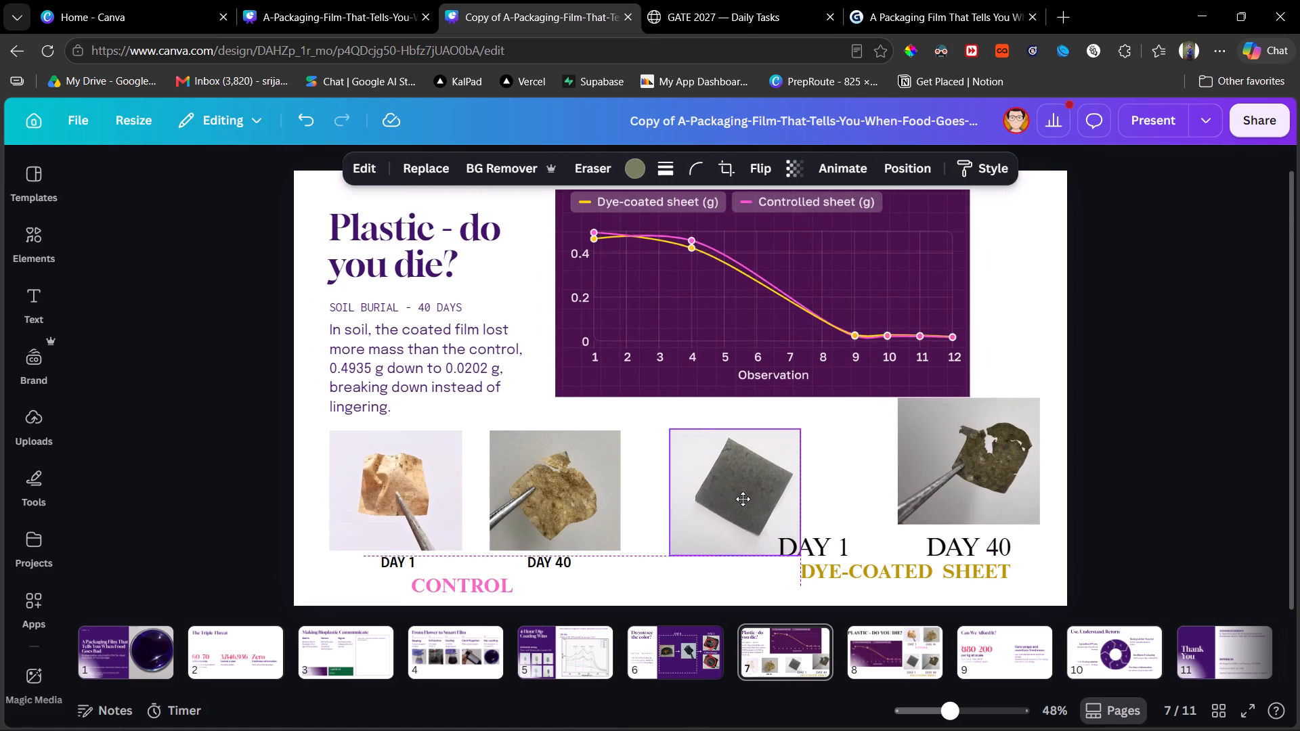
left_click_drag(743, 499, 739, 501)
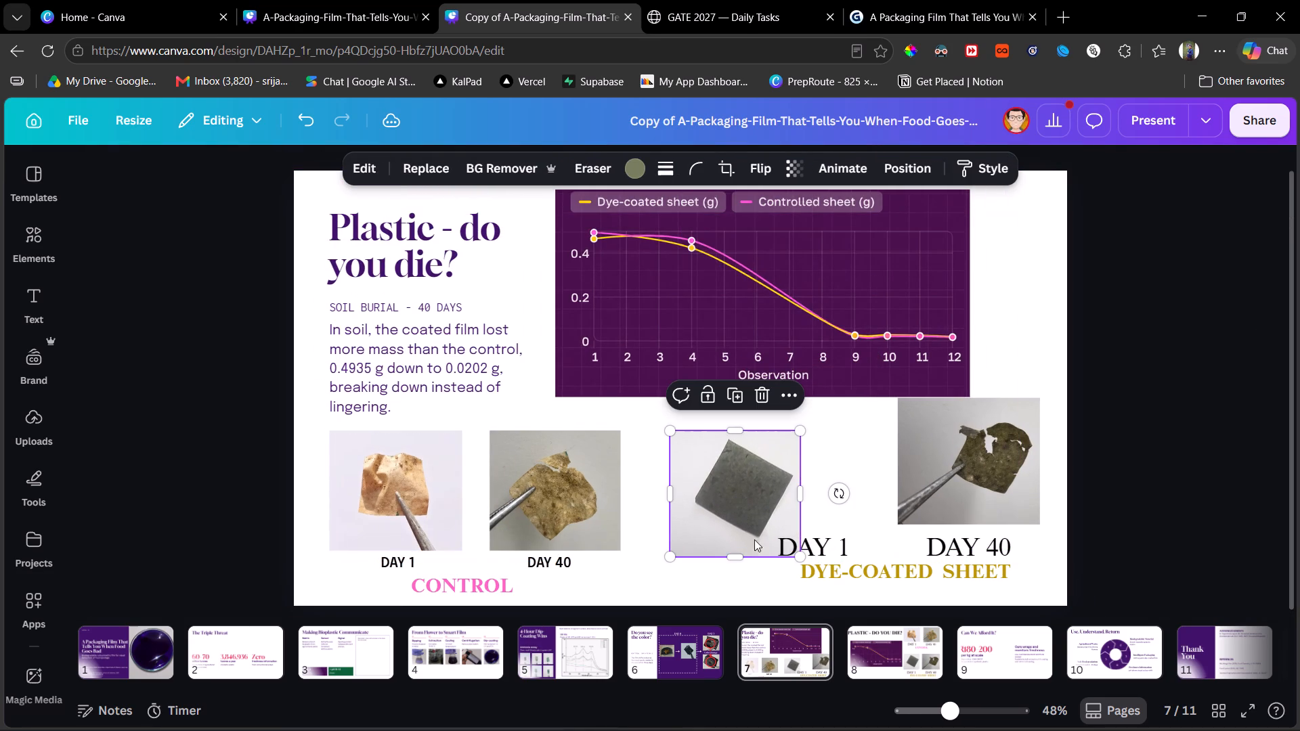
left_click_drag(745, 554, 754, 544)
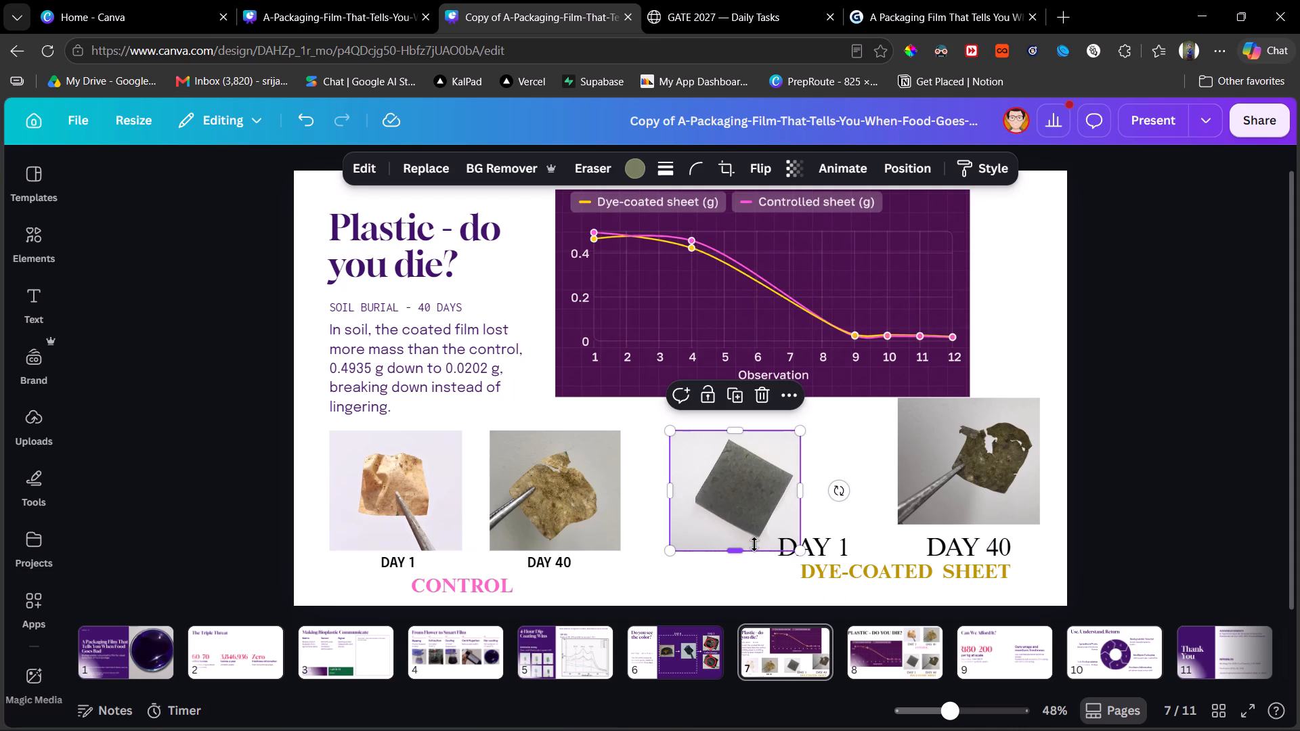
Delete the dye-coated photos' large serif DAY 1 and DAY 40 labels and move the DYE-COATED SHEET label up onto the chart.
left_click_drag(842, 552, 764, 579)
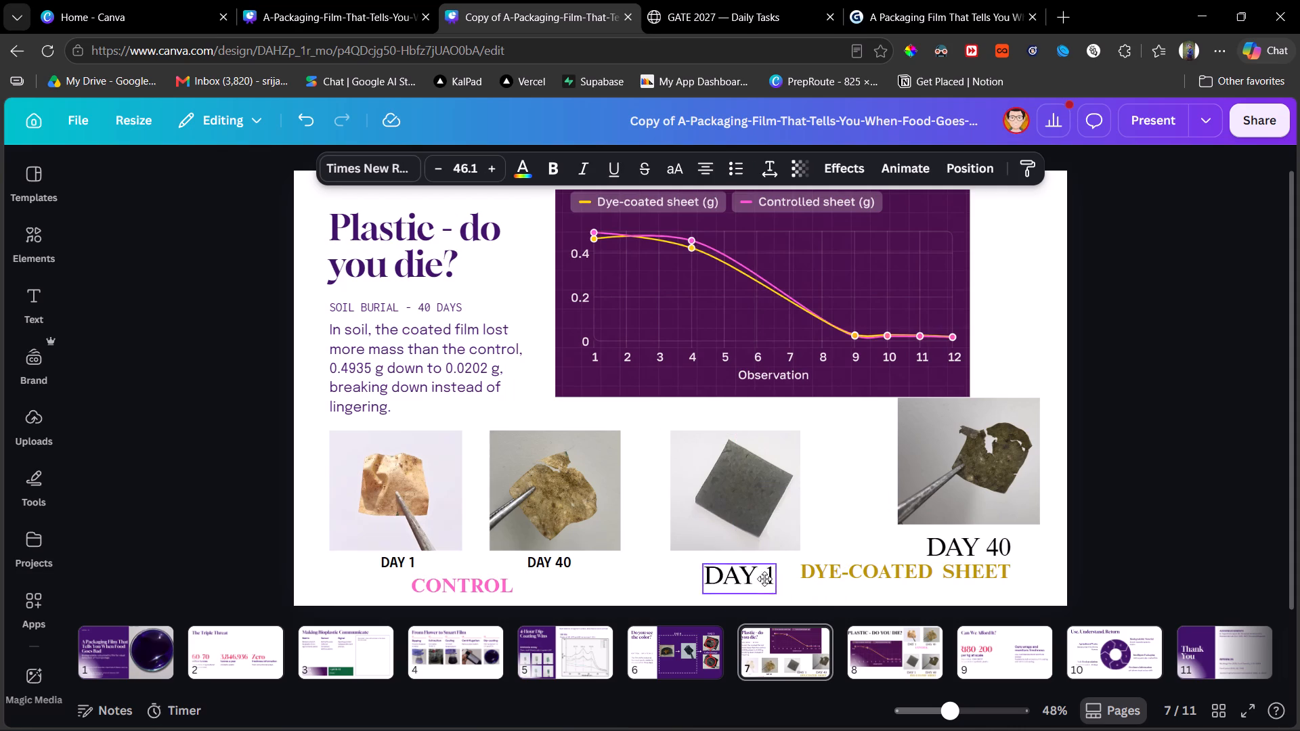
left_click_drag(764, 579, 674, 588)
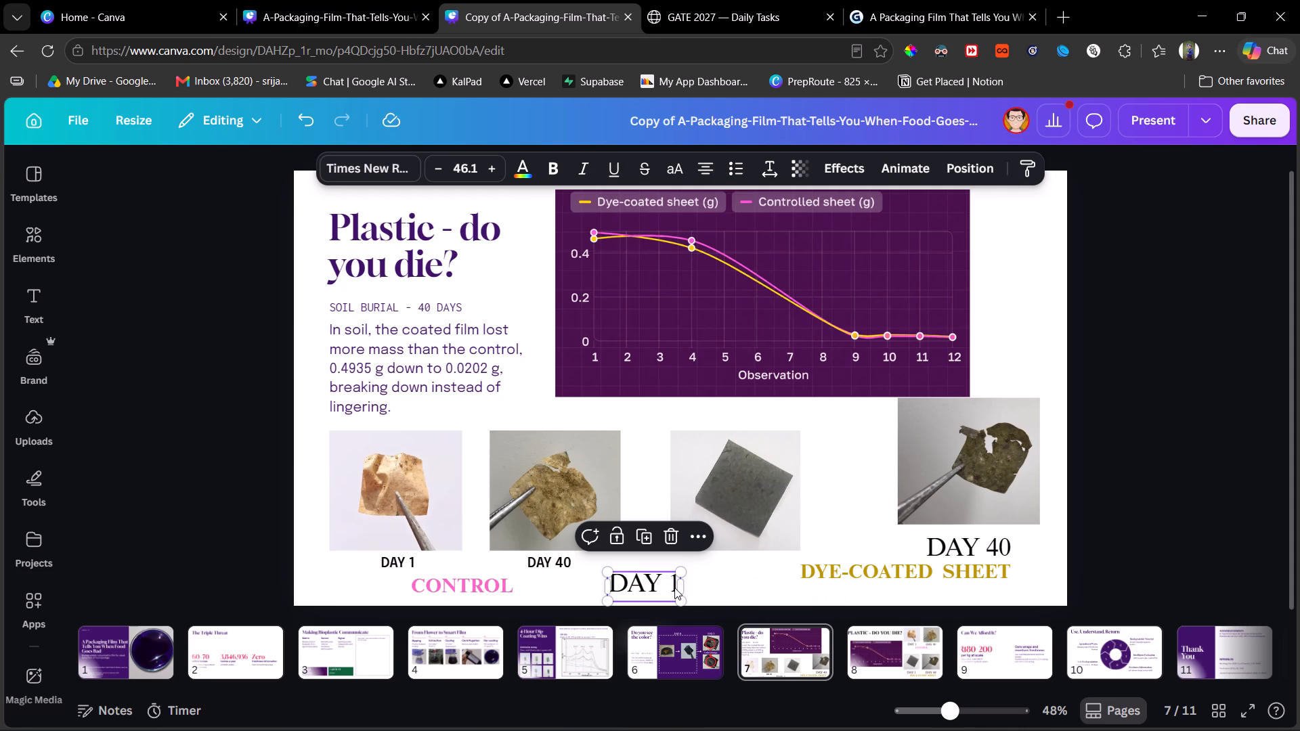
key("Delete")
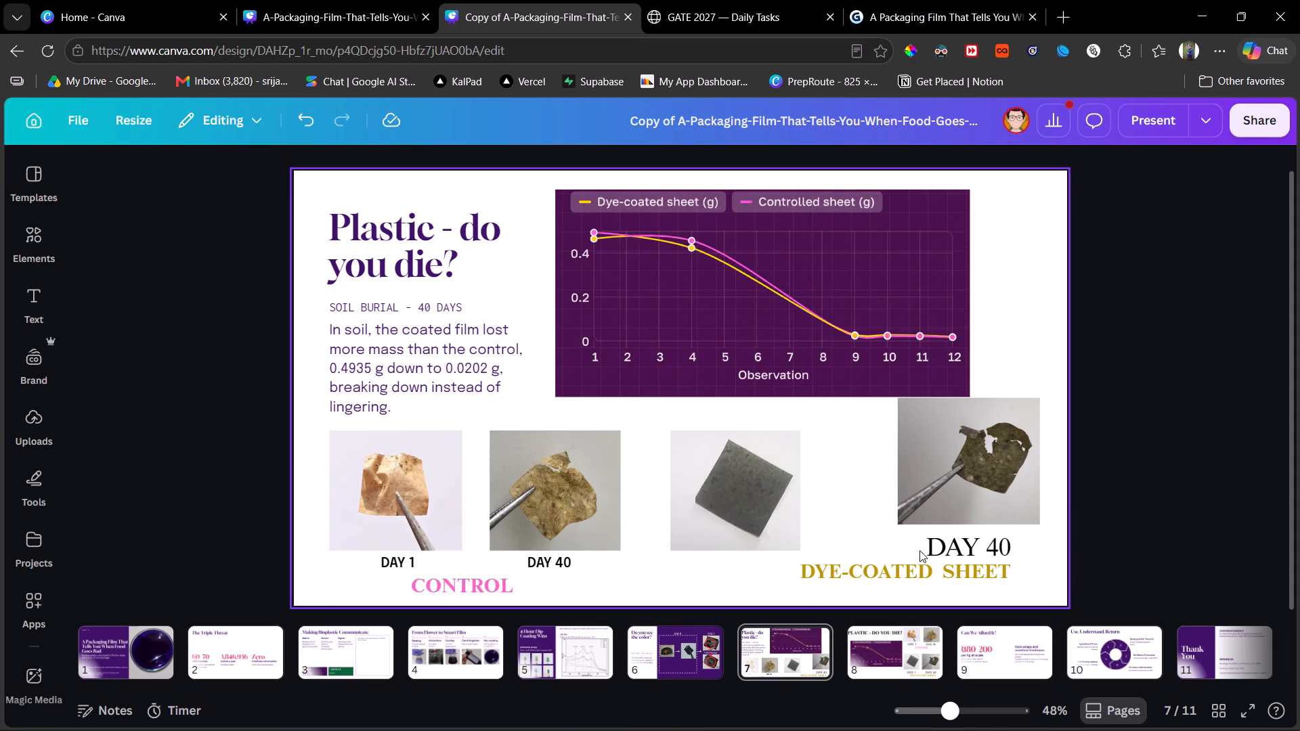
left_click(936, 546)
key("Delete")
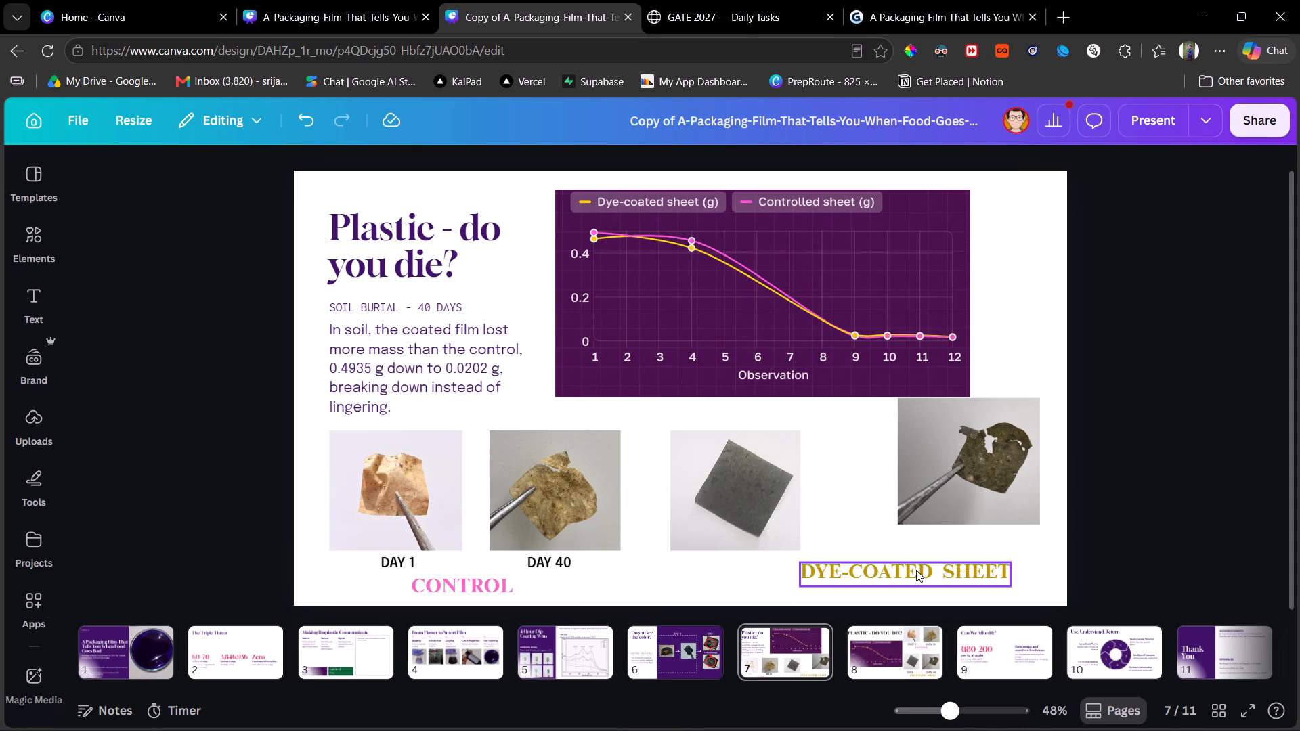
left_click_drag(916, 570, 611, 357)
Place the dye-coated DAY 40 photo beside its DAY 1 photo and shorten its lower edge so both end level.
left_click_drag(964, 490, 913, 531)
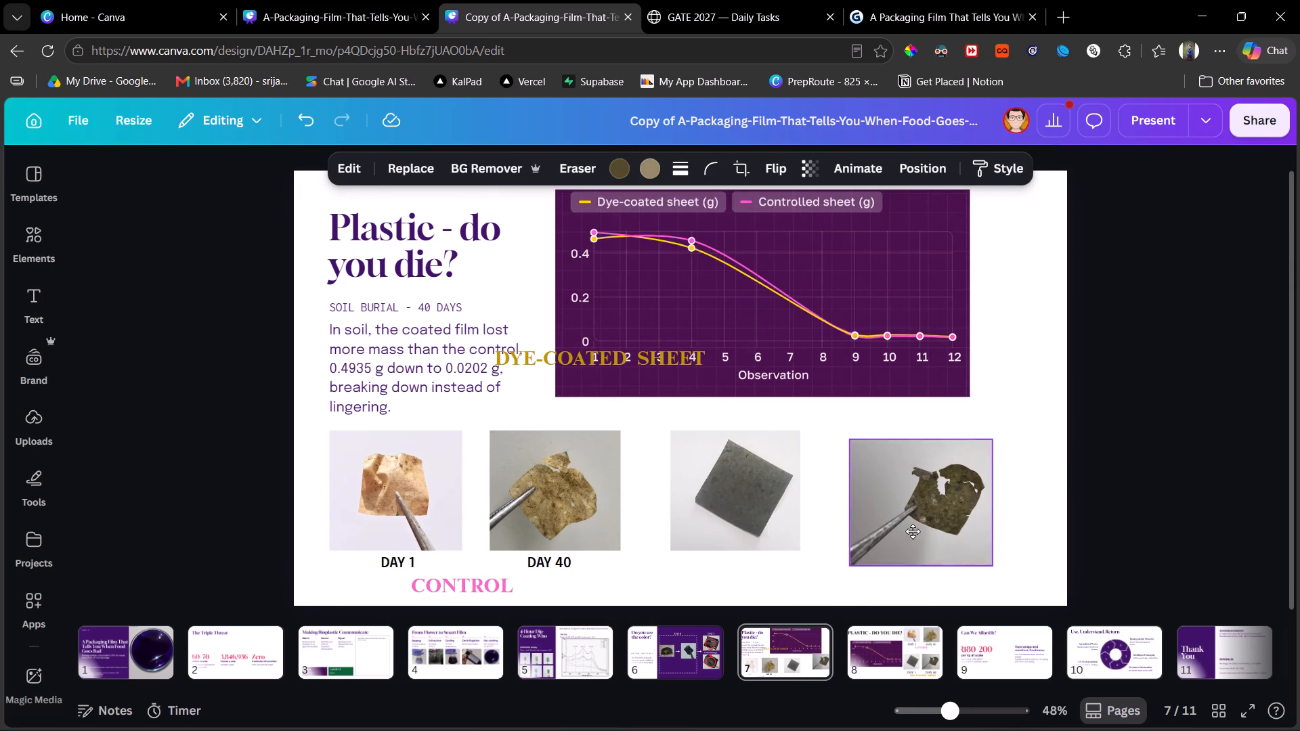
left_click_drag(913, 531, 893, 524)
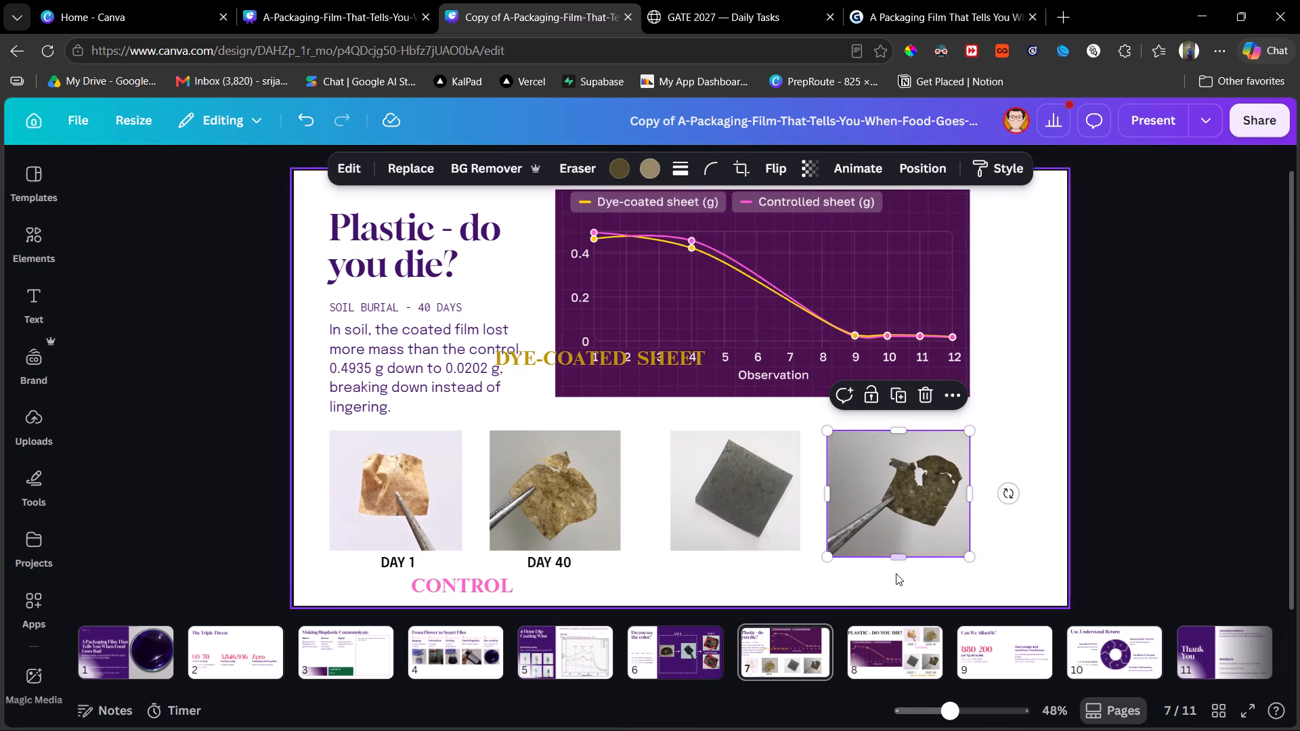
left_click(762, 540)
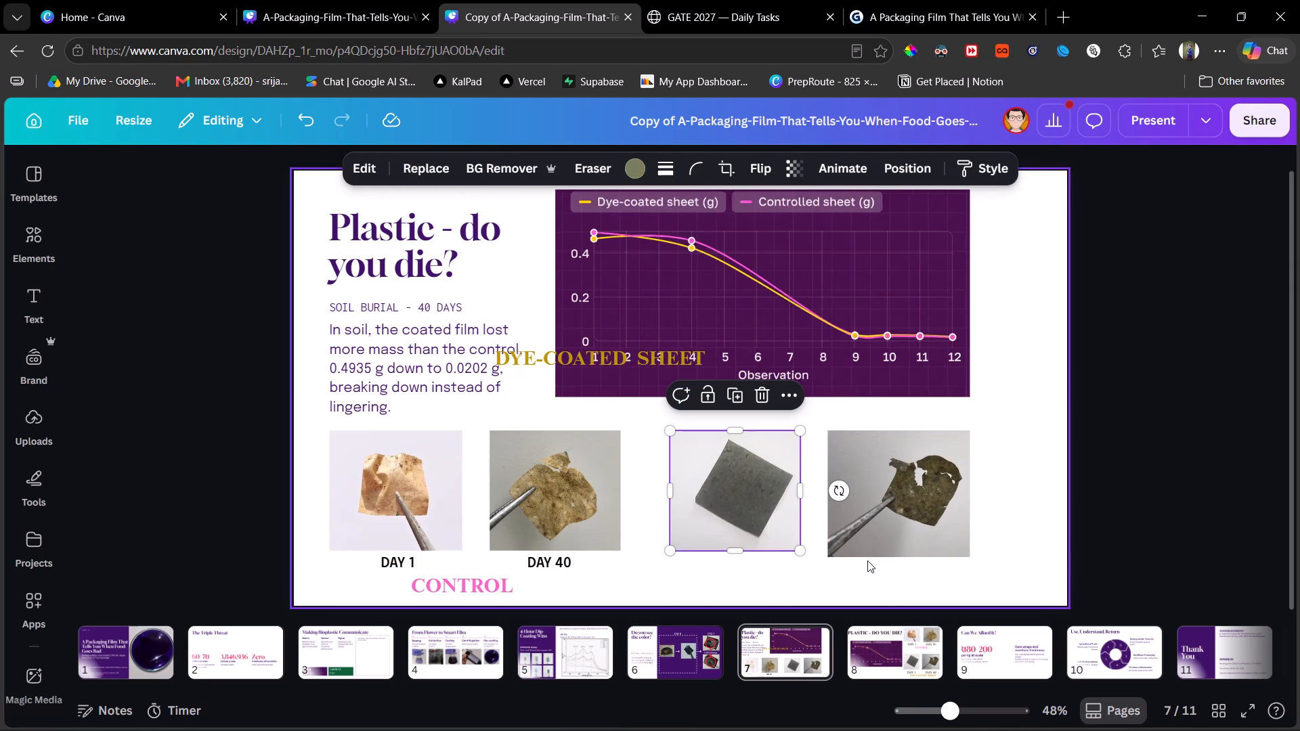
left_click(890, 535)
left_click_drag(896, 550, 906, 538)
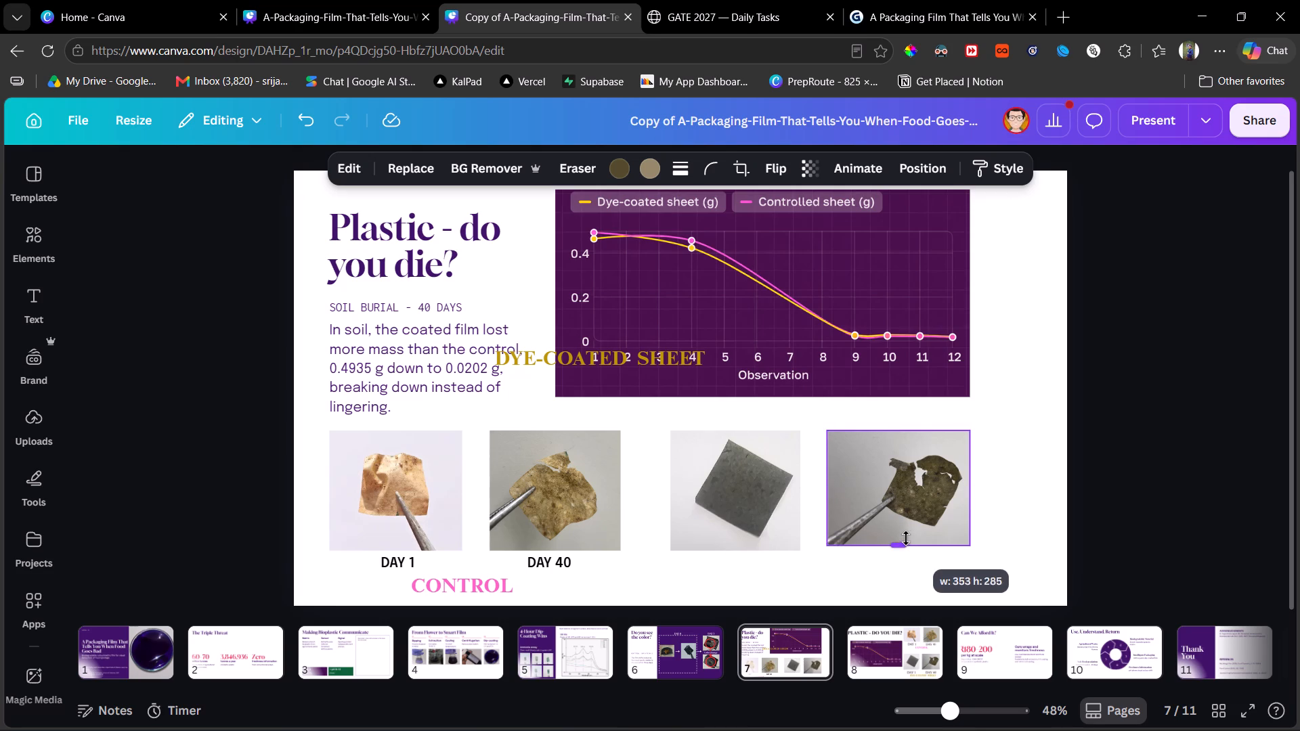
left_click_drag(906, 538, 906, 539)
left_click(1028, 444)
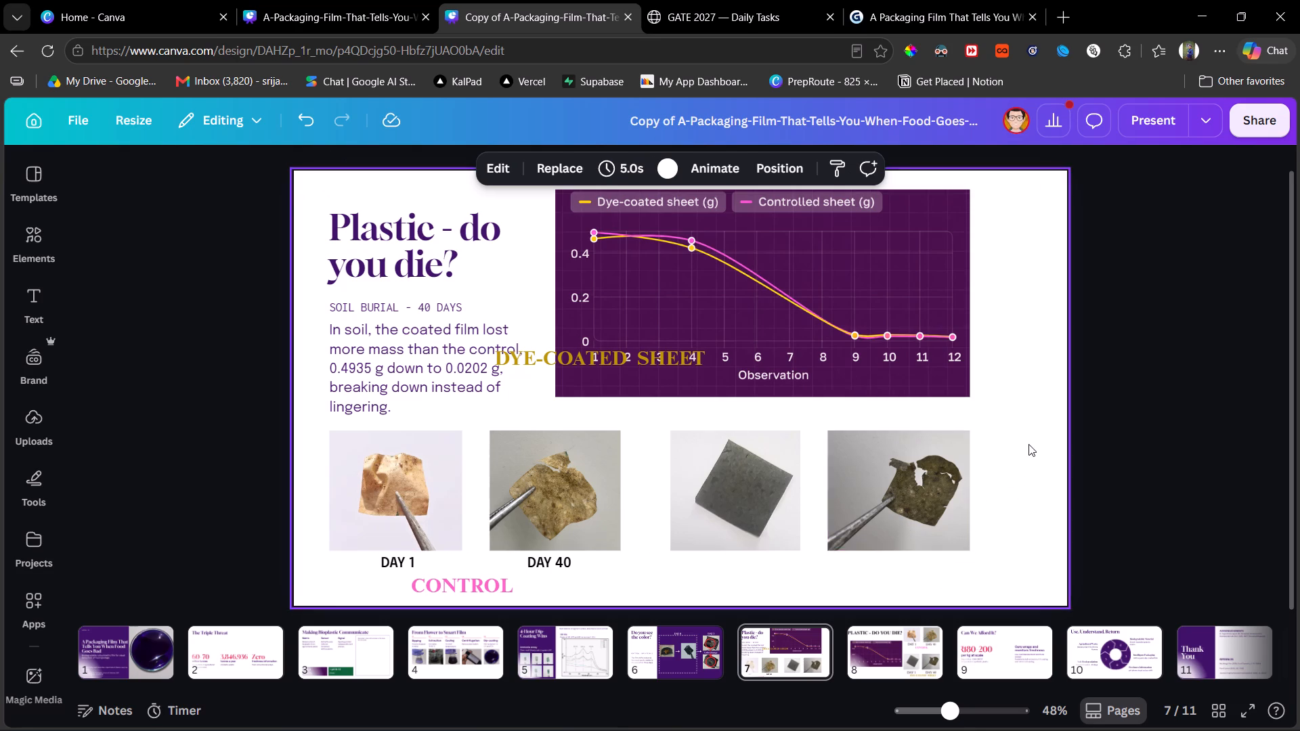
Shift both dye-coated photos together towards the slide's right margin, keeping them level with the control photos.
left_click_drag(658, 418, 815, 481)
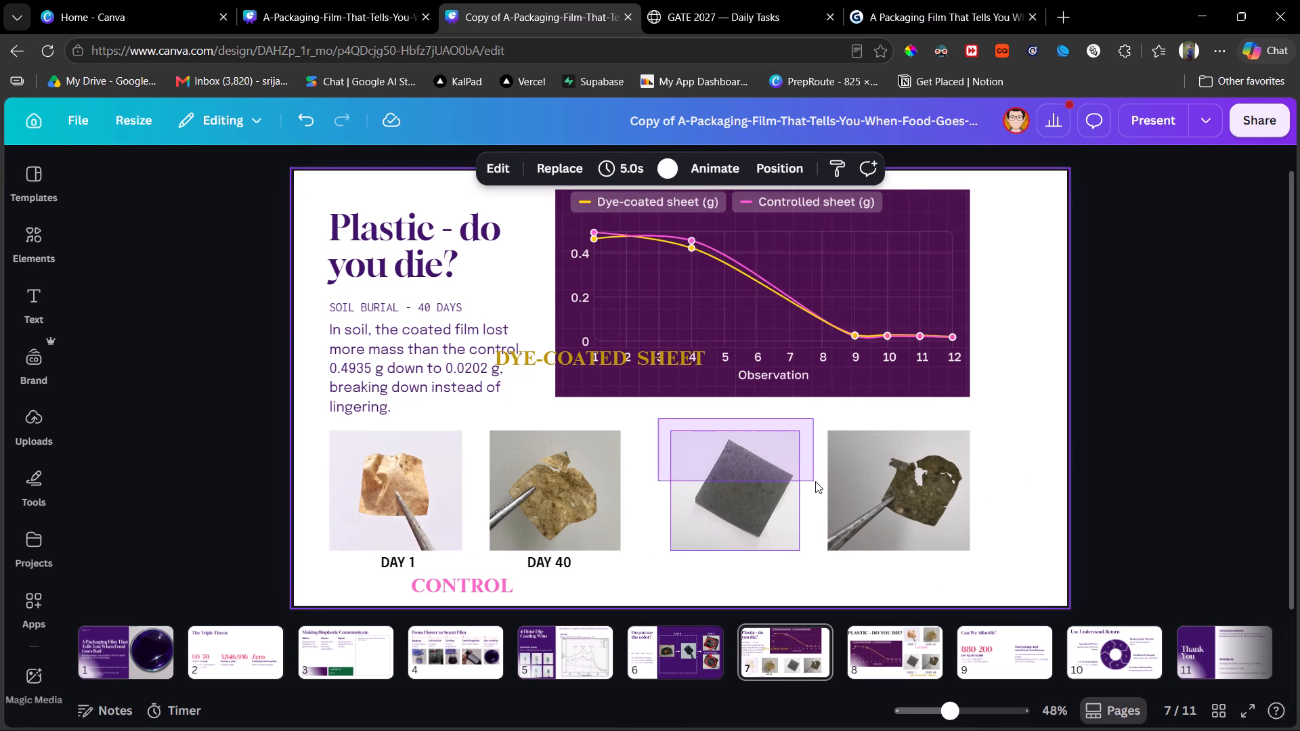
left_click_drag(815, 481, 950, 537)
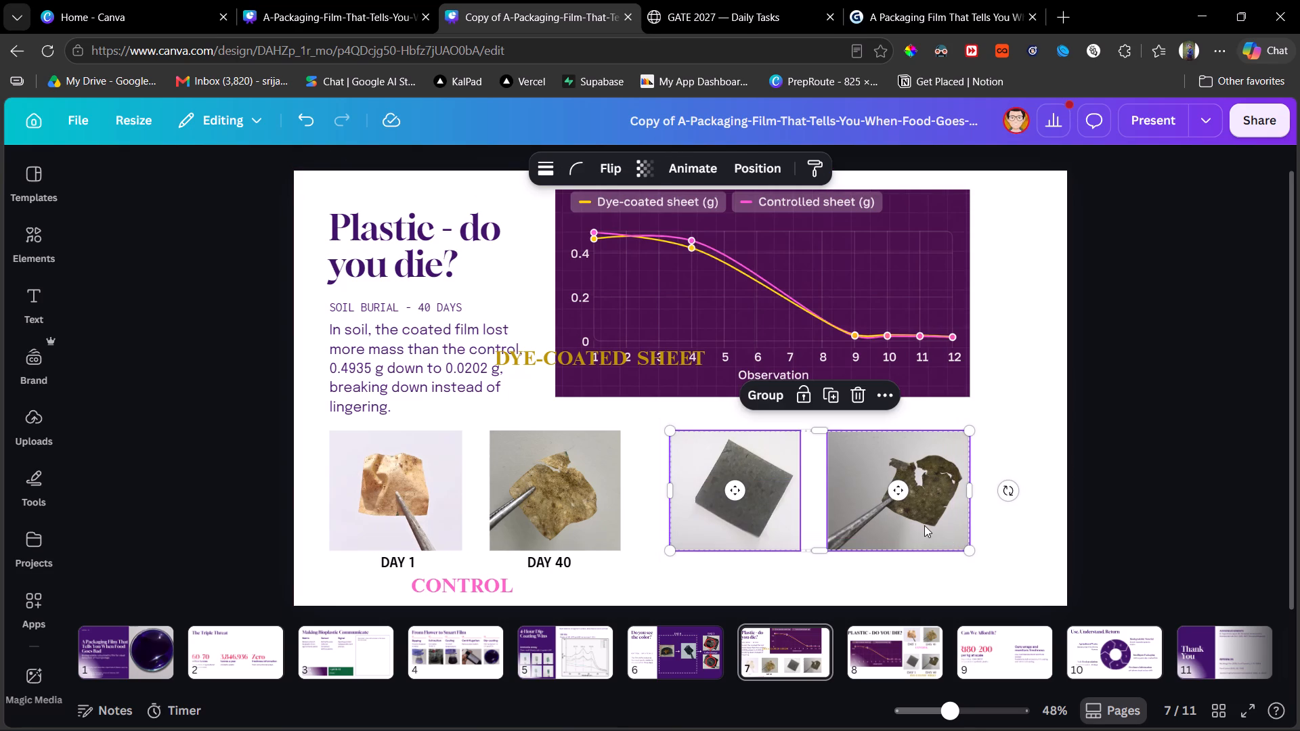
left_click_drag(923, 525, 961, 524)
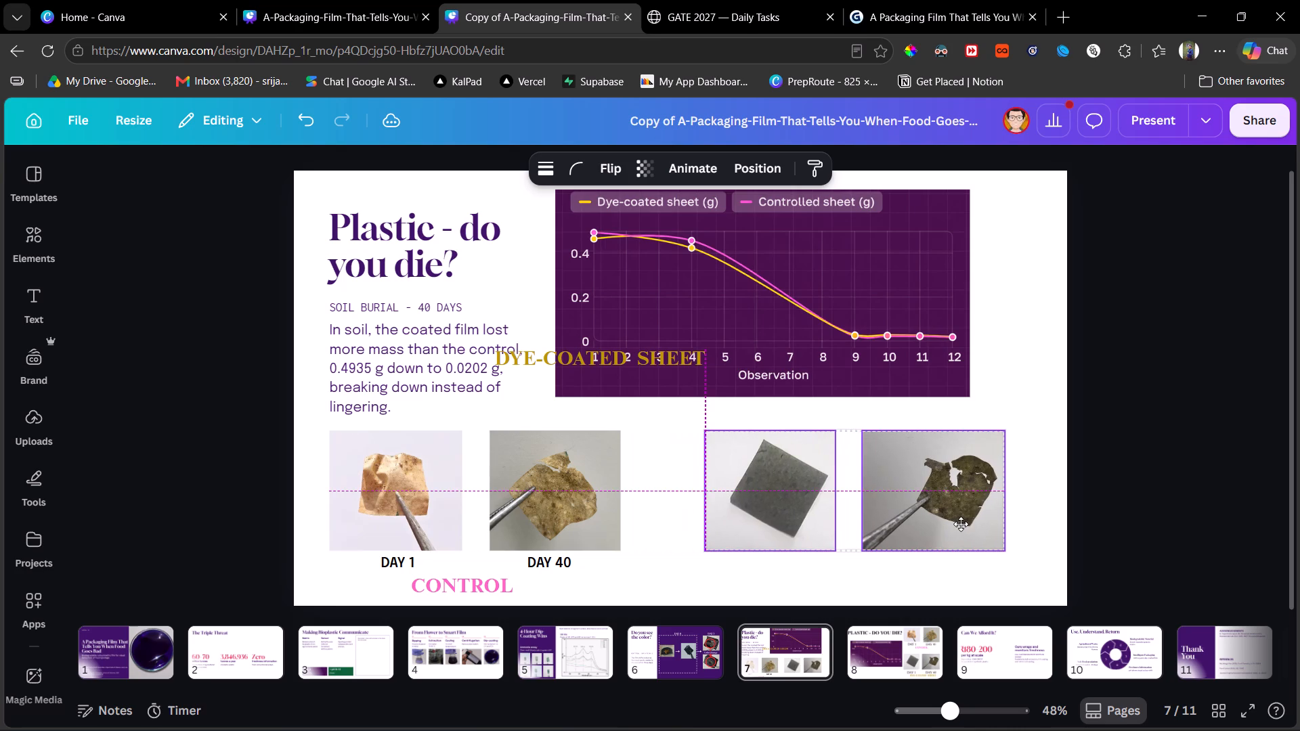
left_click_drag(961, 524, 977, 523)
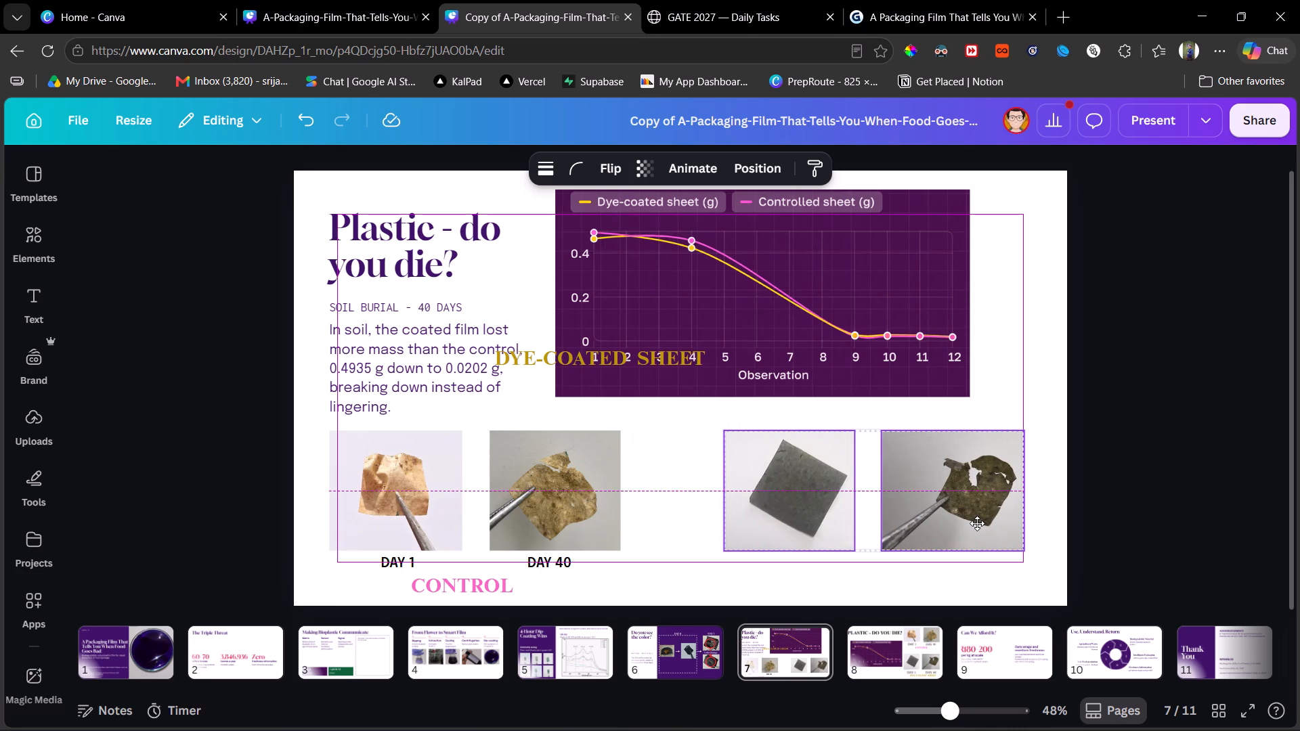
left_click_drag(977, 523, 978, 529)
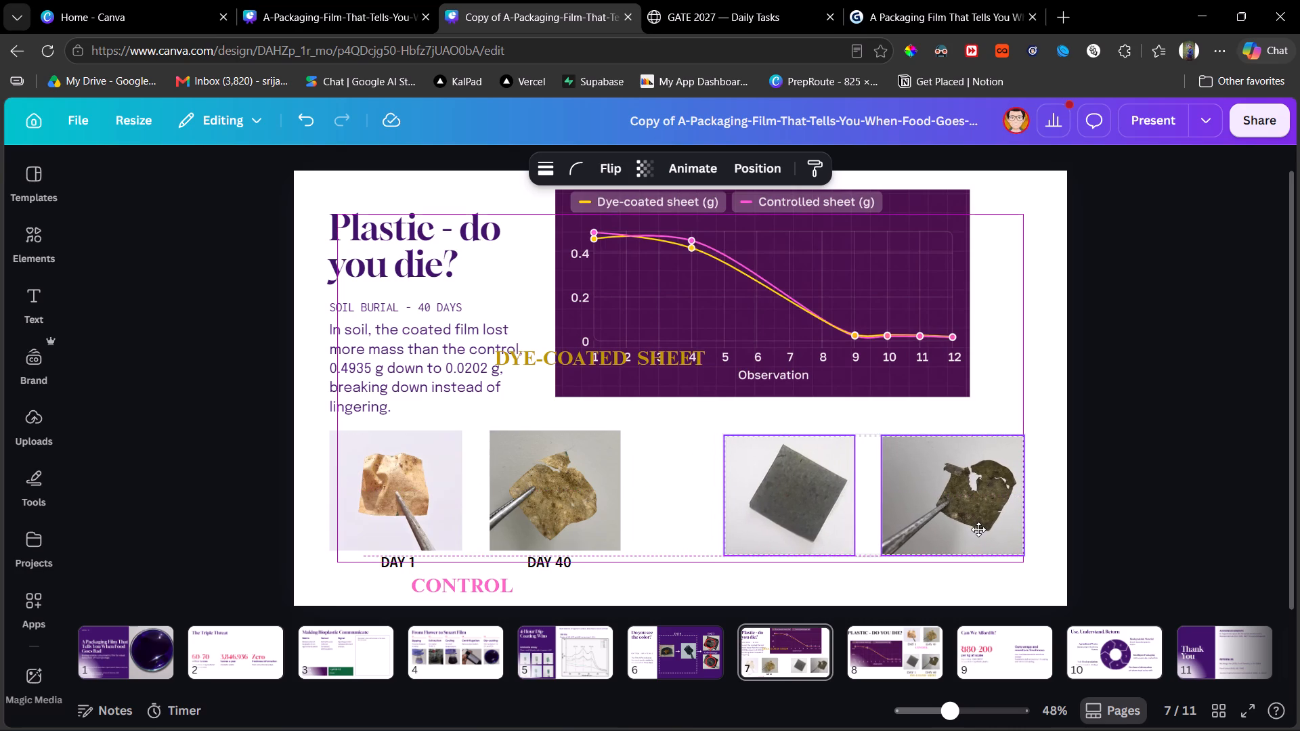
left_click_drag(978, 529, 980, 533)
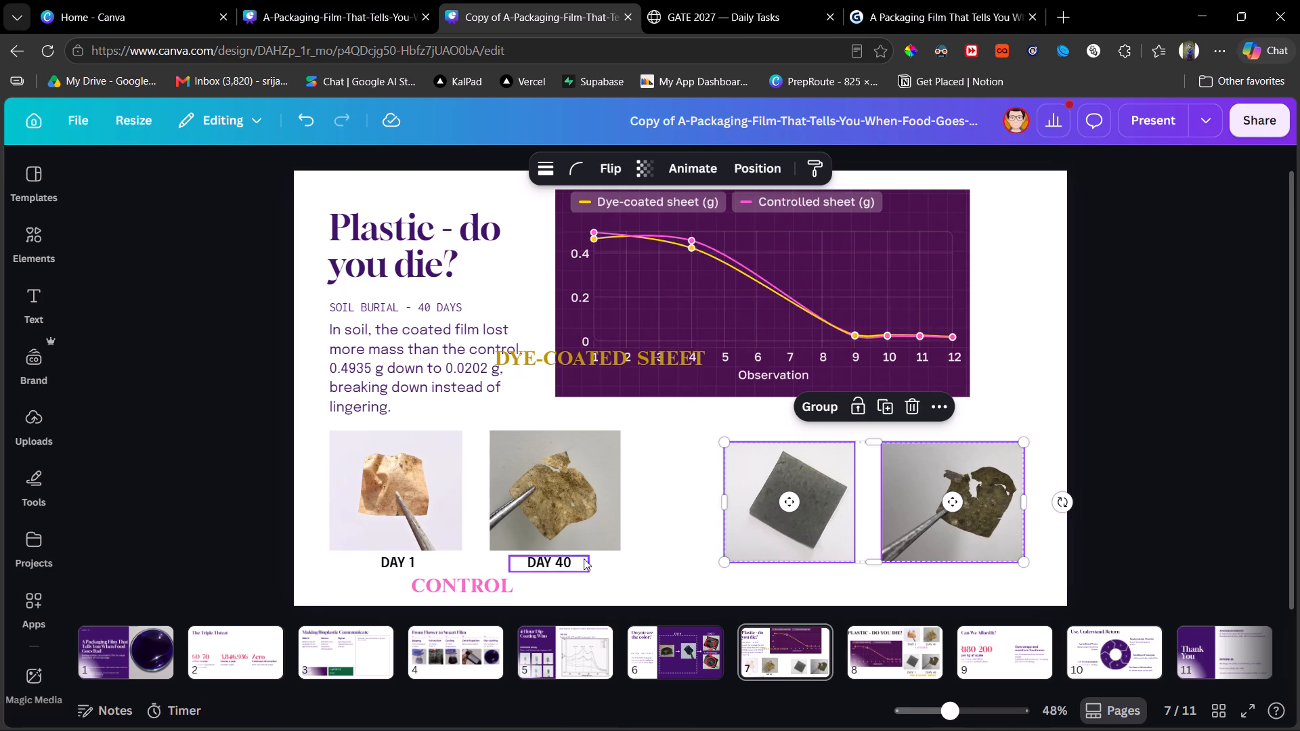
key("ctrl+z")
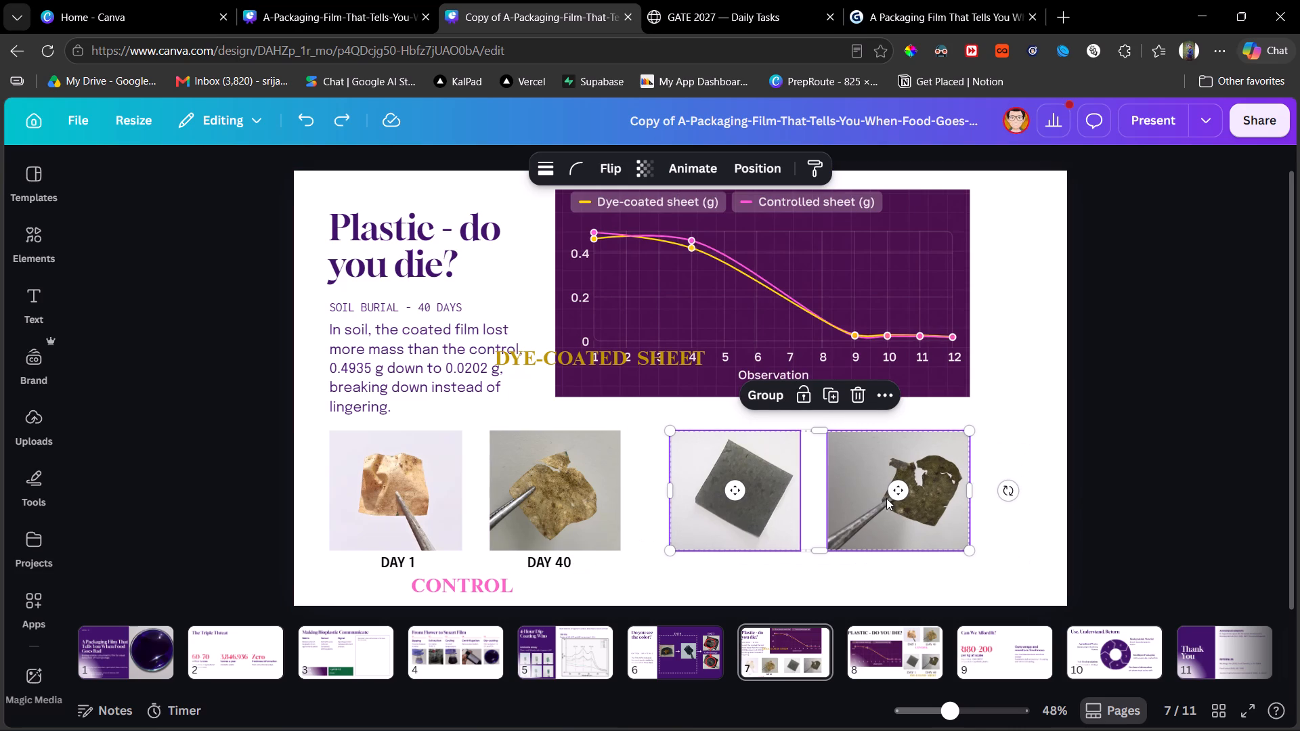
left_click_drag(885, 498, 921, 515)
left_click_drag(921, 515, 946, 515)
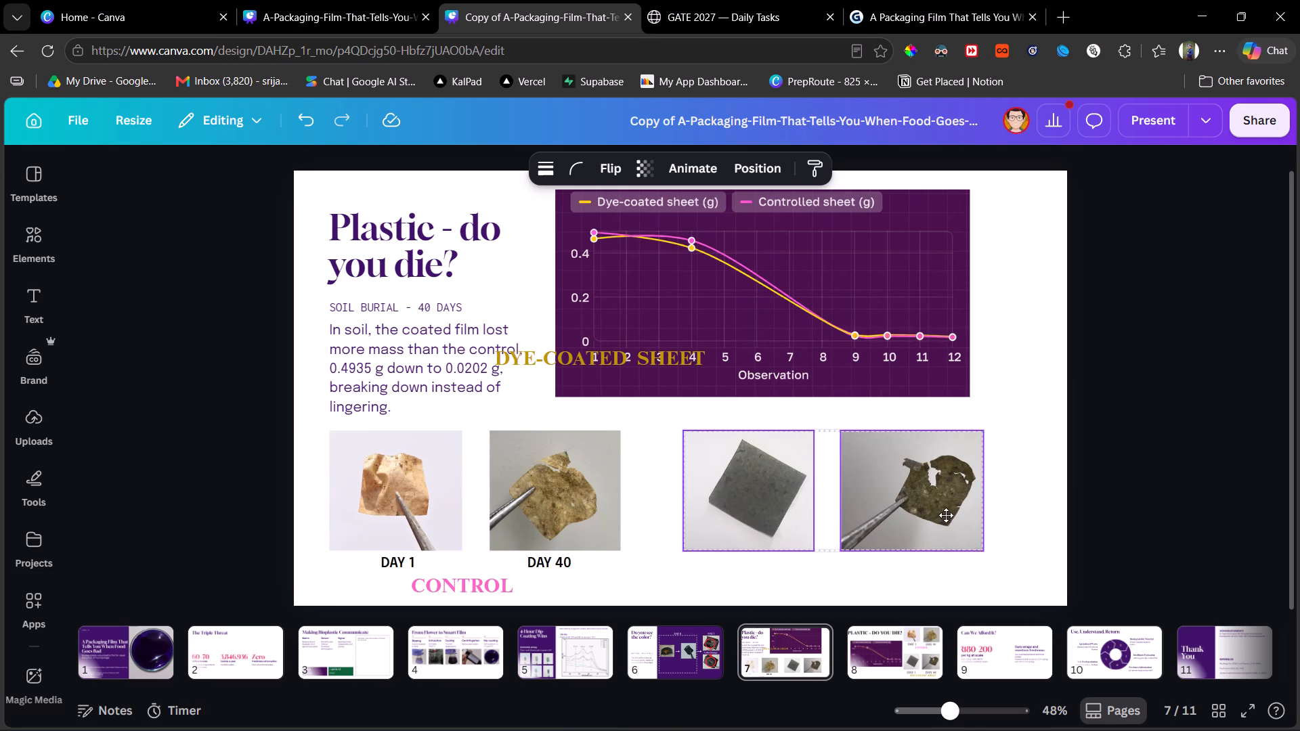
left_click_drag(946, 515, 976, 515)
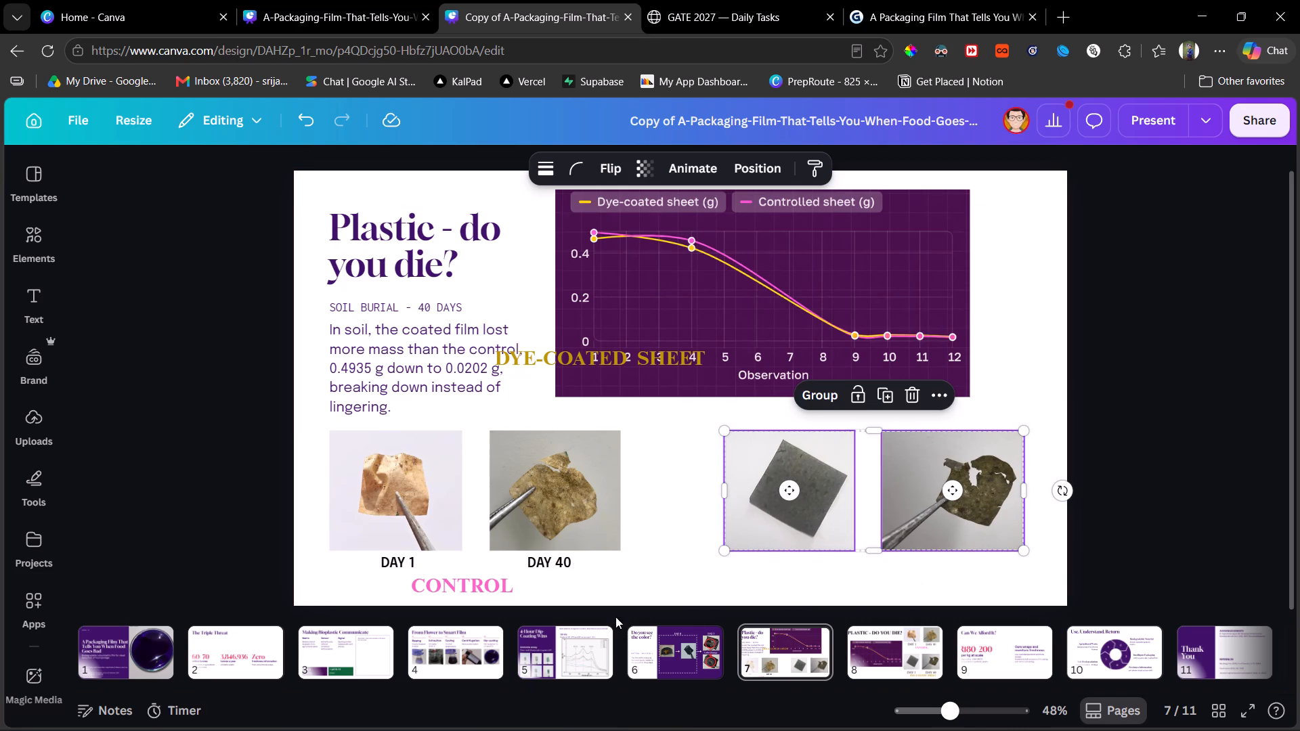
Duplicate the control photos' DAY 1 and DAY 40 labels and place the copies beneath the dye-coated photos.
left_click(408, 559)
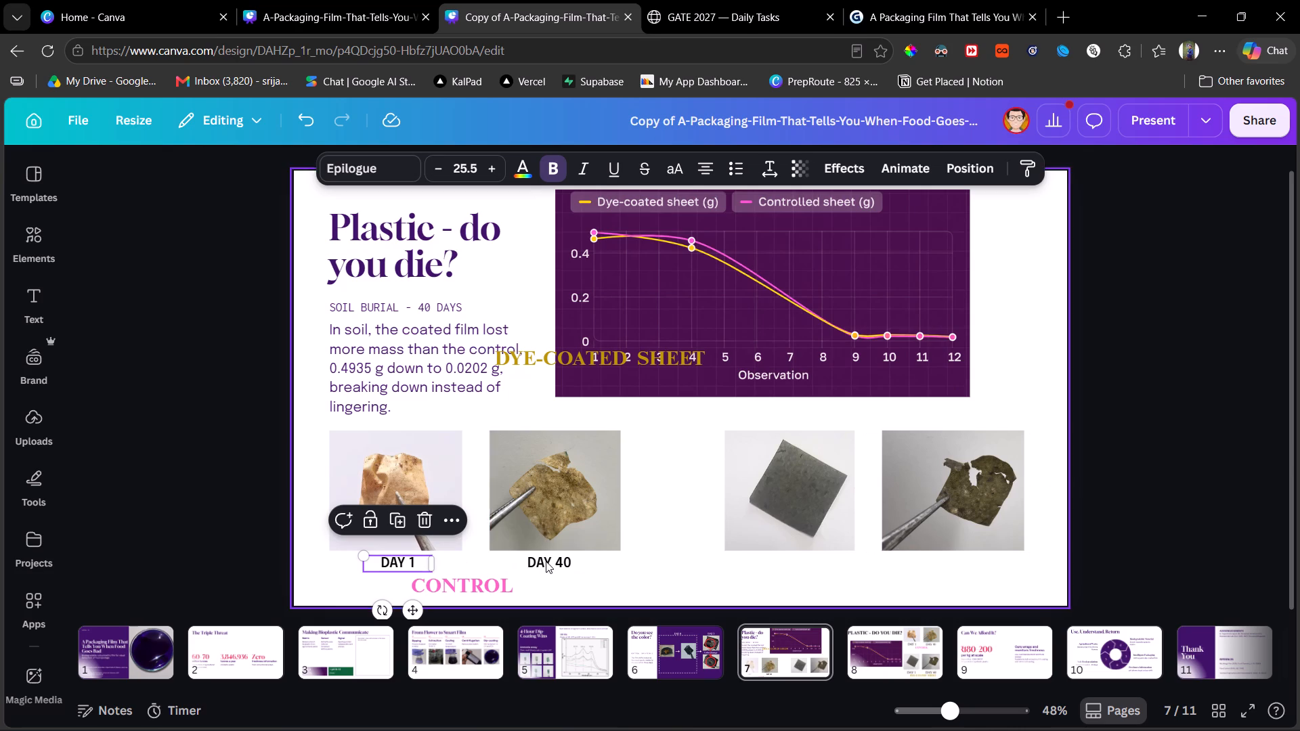
left_click(548, 561, "shift")
key("ctrl+c")
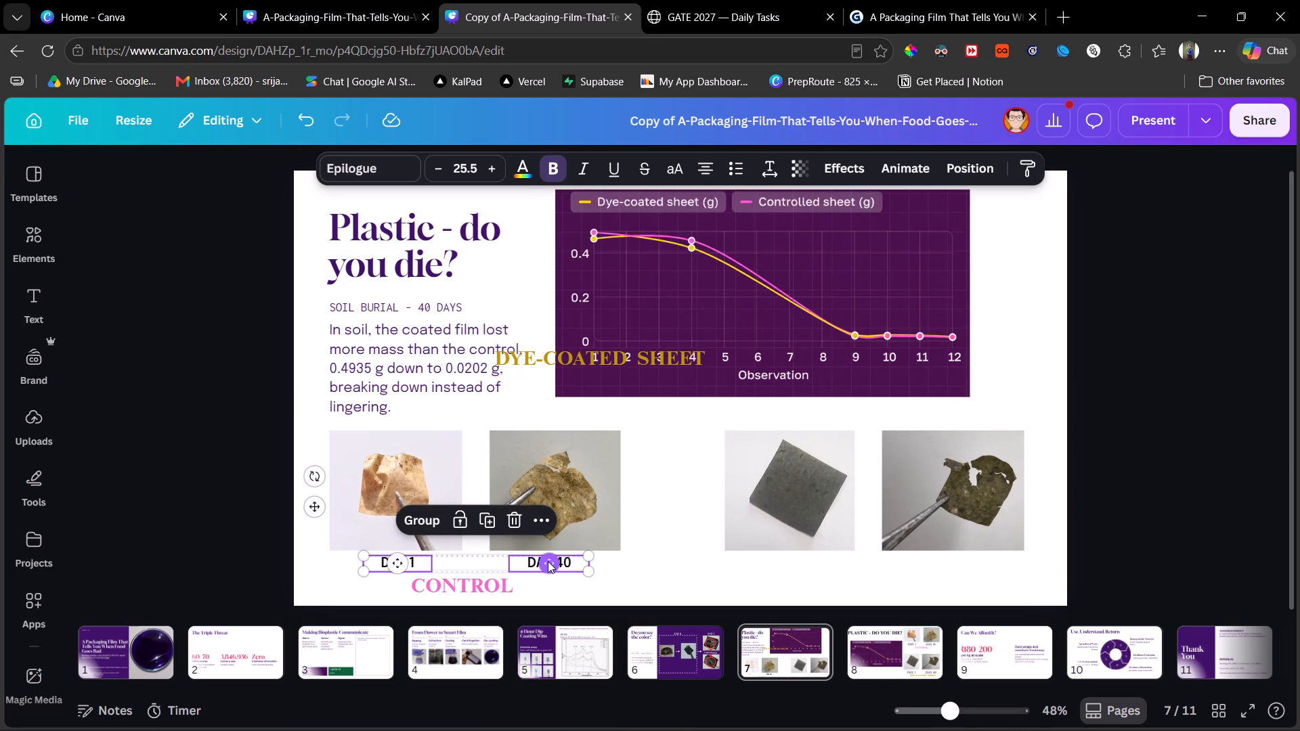
key("ctrl+d")
left_click_drag(496, 608, 571, 579)
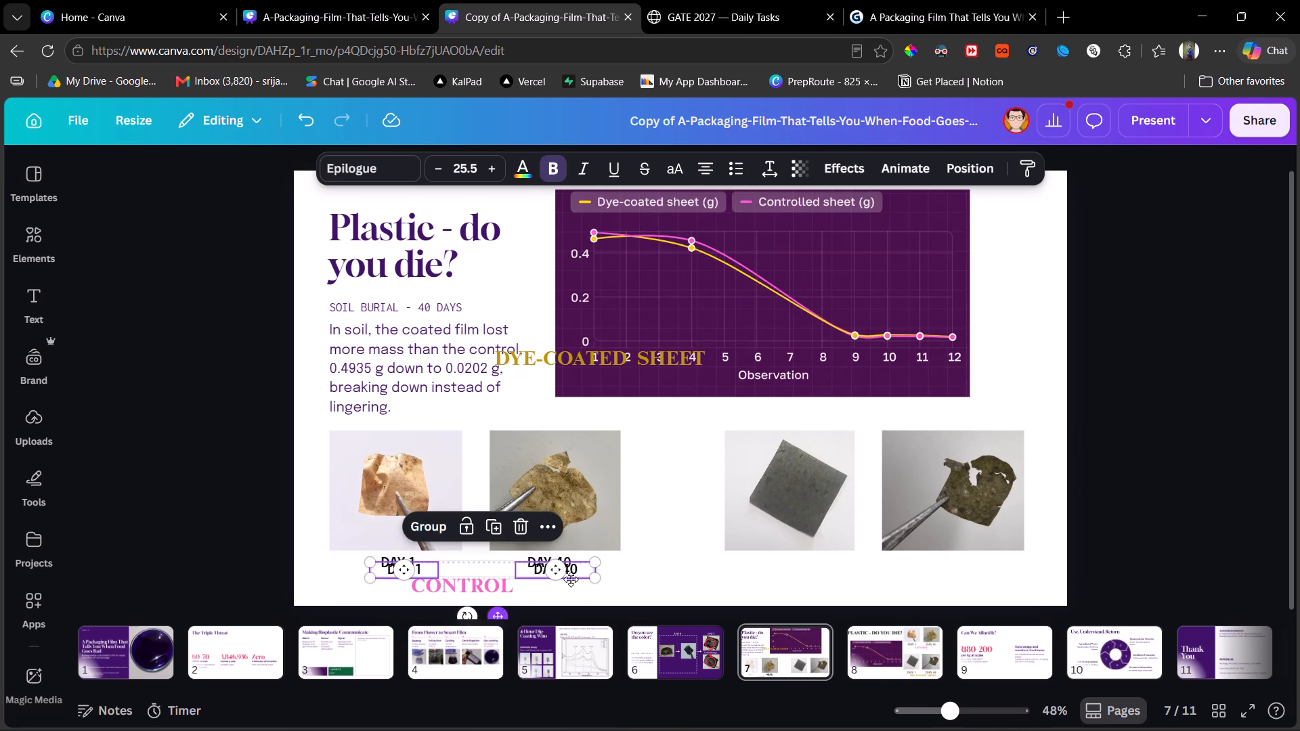
left_click_drag(571, 579, 880, 605)
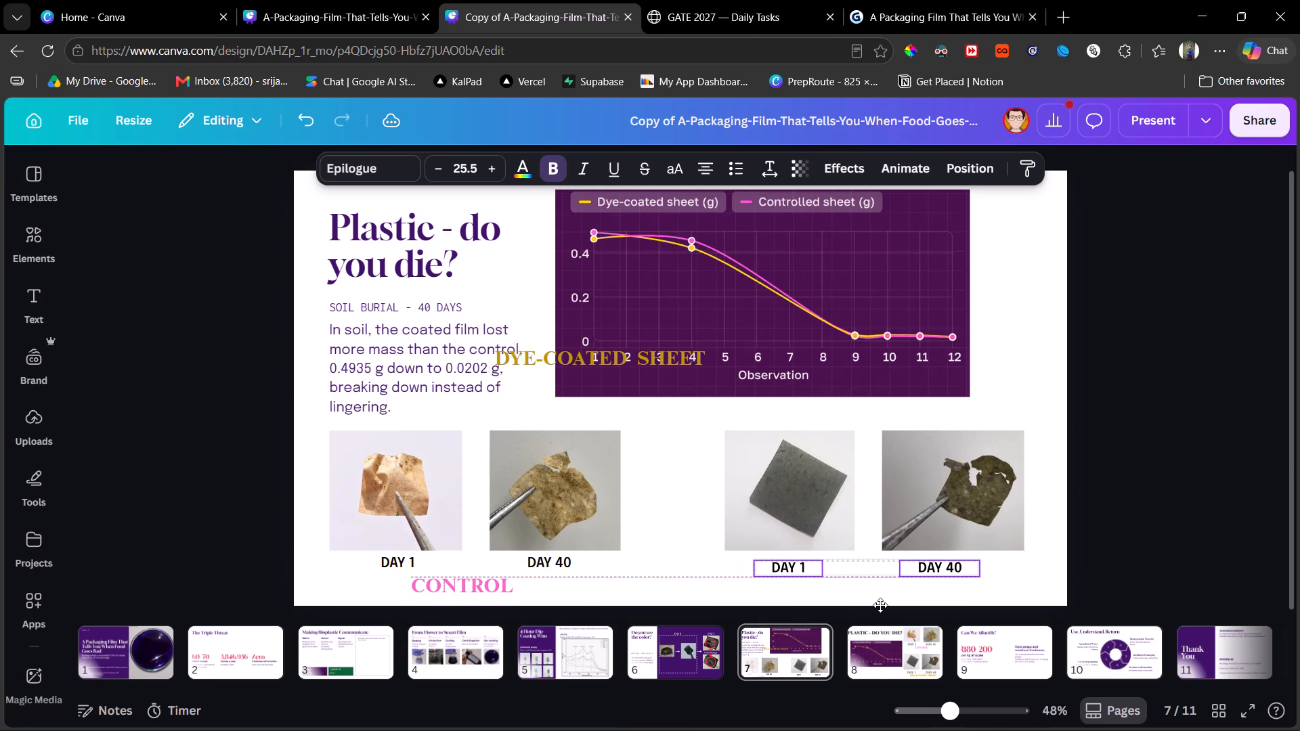
left_click_drag(880, 605, 877, 600)
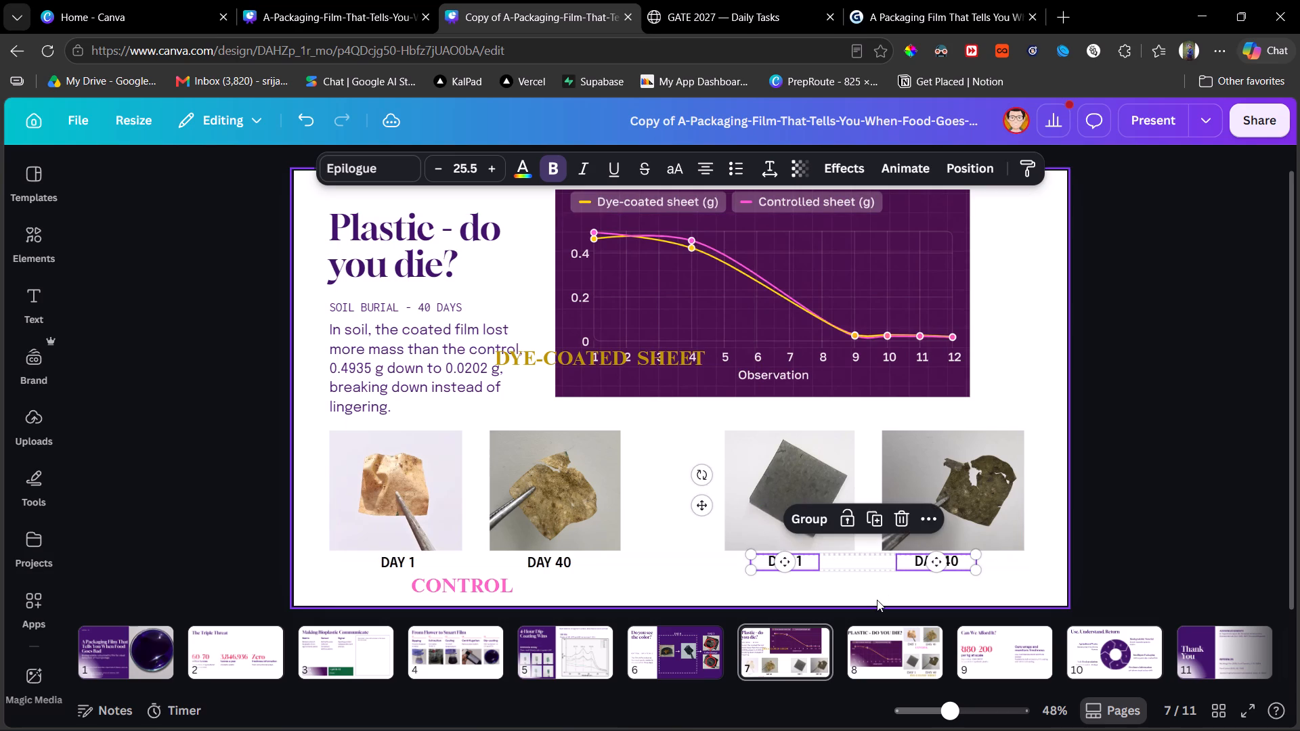
Group the copied DAY 1 and DAY 40 labels and nudge them down level with the control labels.
key("Down")
key("Down")
key("Down")
key("Down")
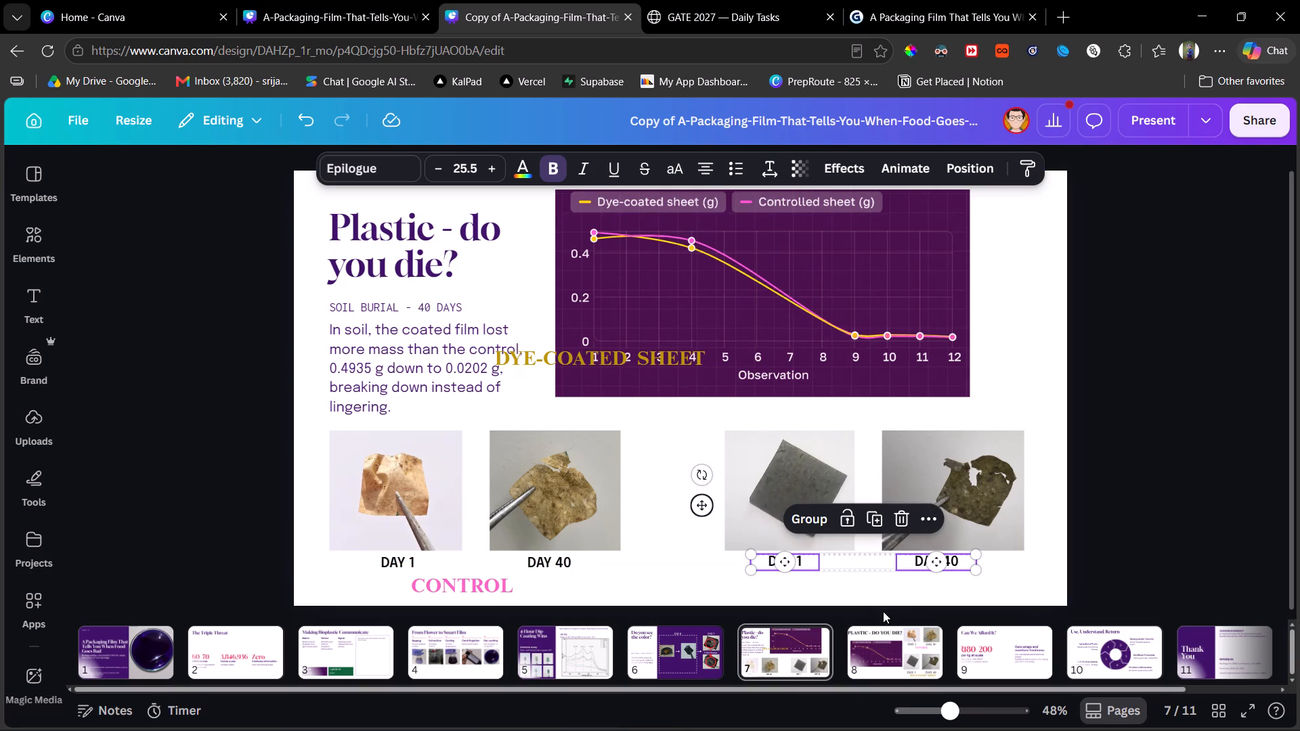
scroll(860, 541, "down", 1)
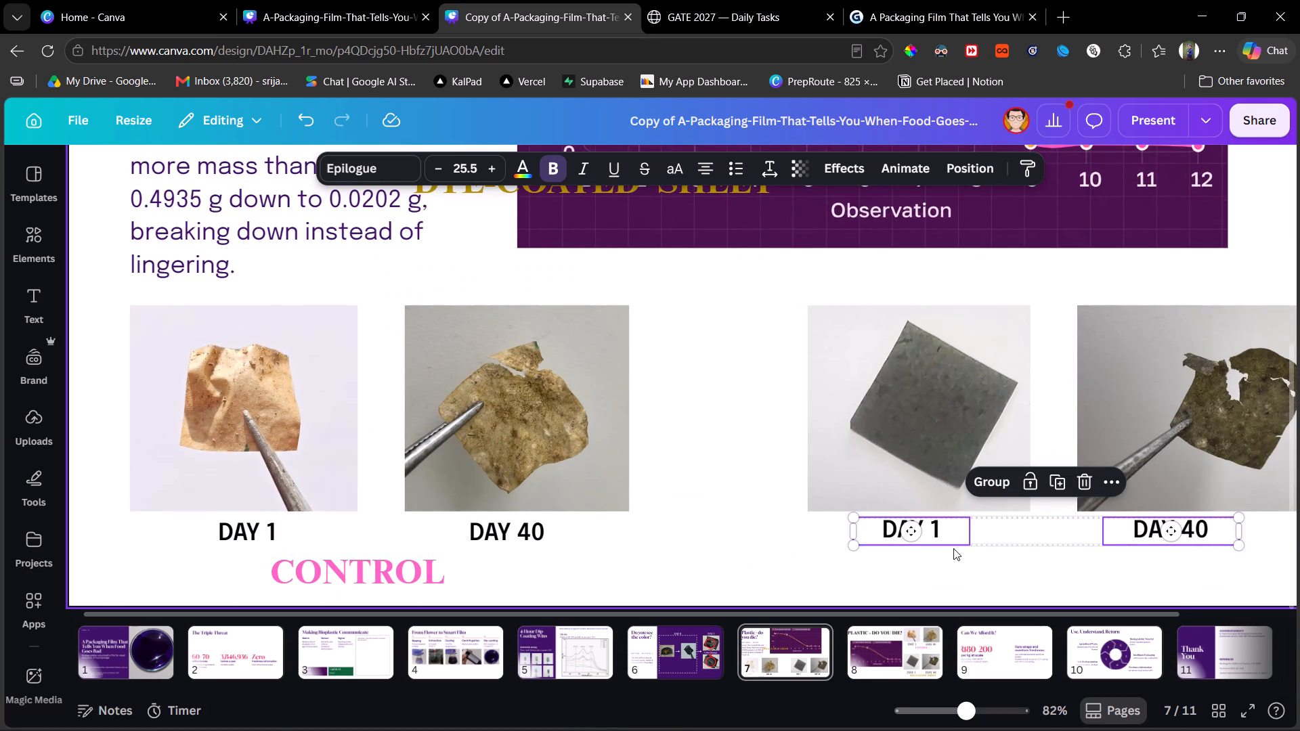
left_click(996, 476)
left_click(788, 476)
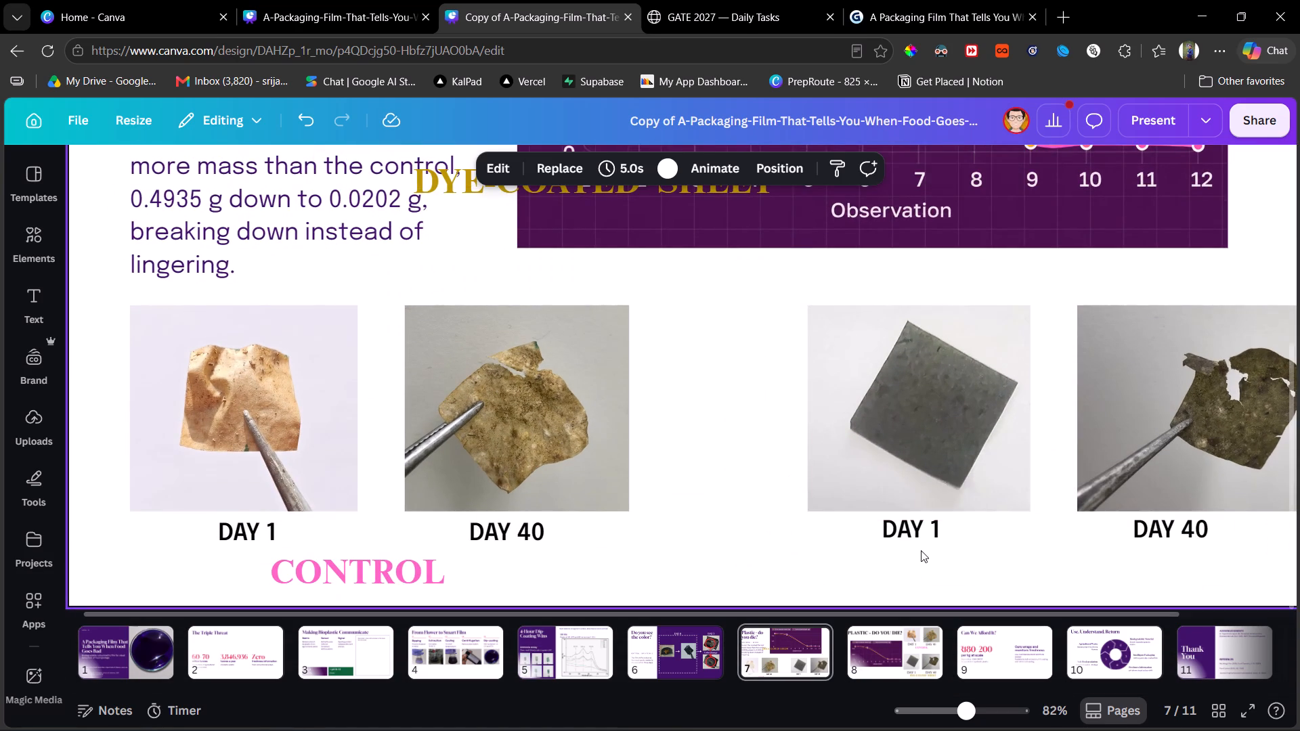
left_click(926, 537)
key("Down")
key("Down")
key("Down")
key("Down")
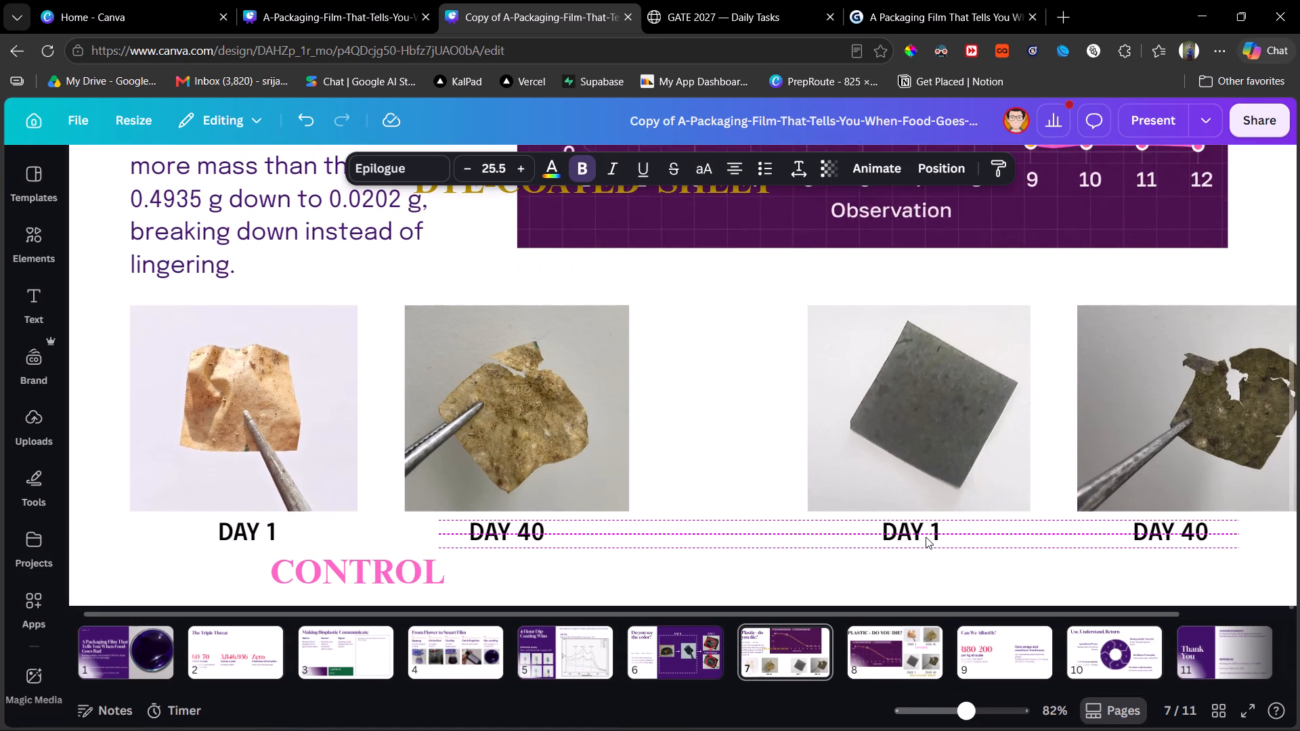
Nudge the grouped DAY 1 and DAY 40 labels rightward to centre them beneath the dye-coated photos.
key("Right")
key("Right")
key("Right")
key("Right")
key("Right")
key("Right")
key("Right")
key("Right")
key("Right")
key("Right")
key("Right")
key("Right")
key("Right")
key("Right")
key("Right")
key("Right")
key("Right")
key("Right")
key("Right")
key("Right")
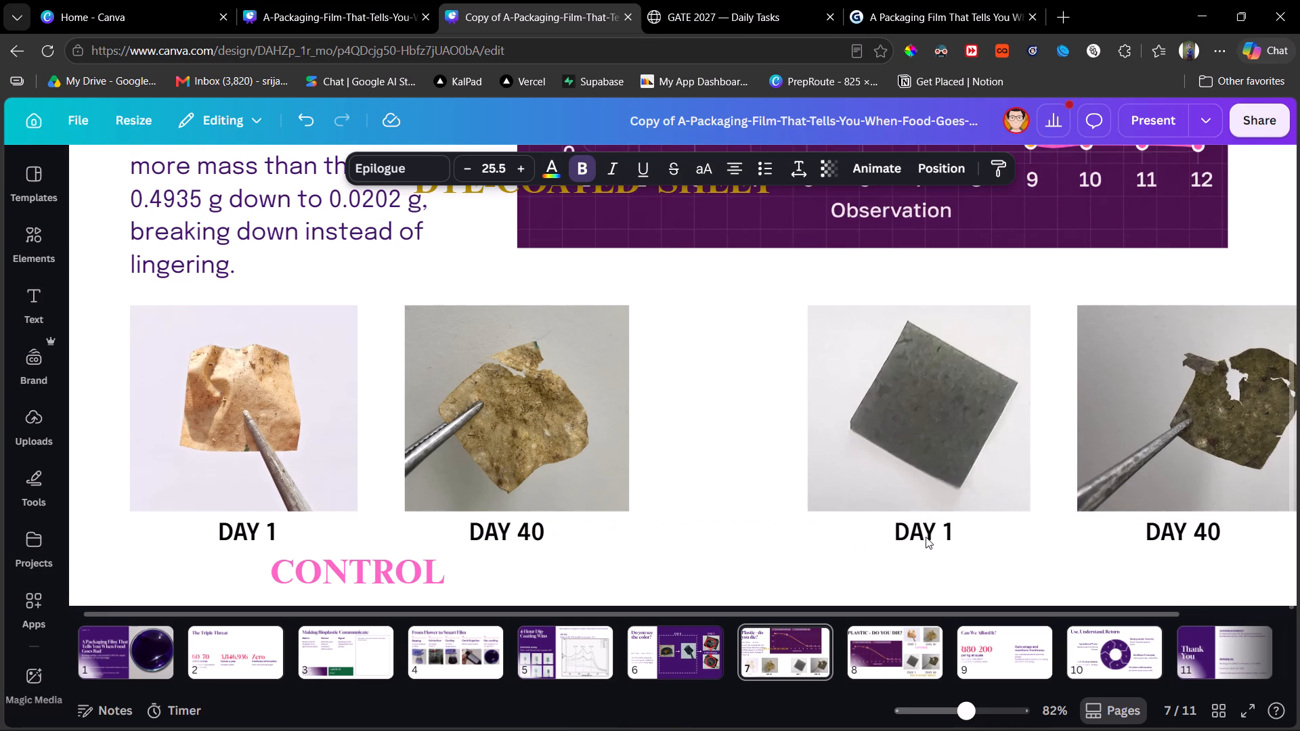
key("Right")
key("Right")
key("Left")
key("Left")
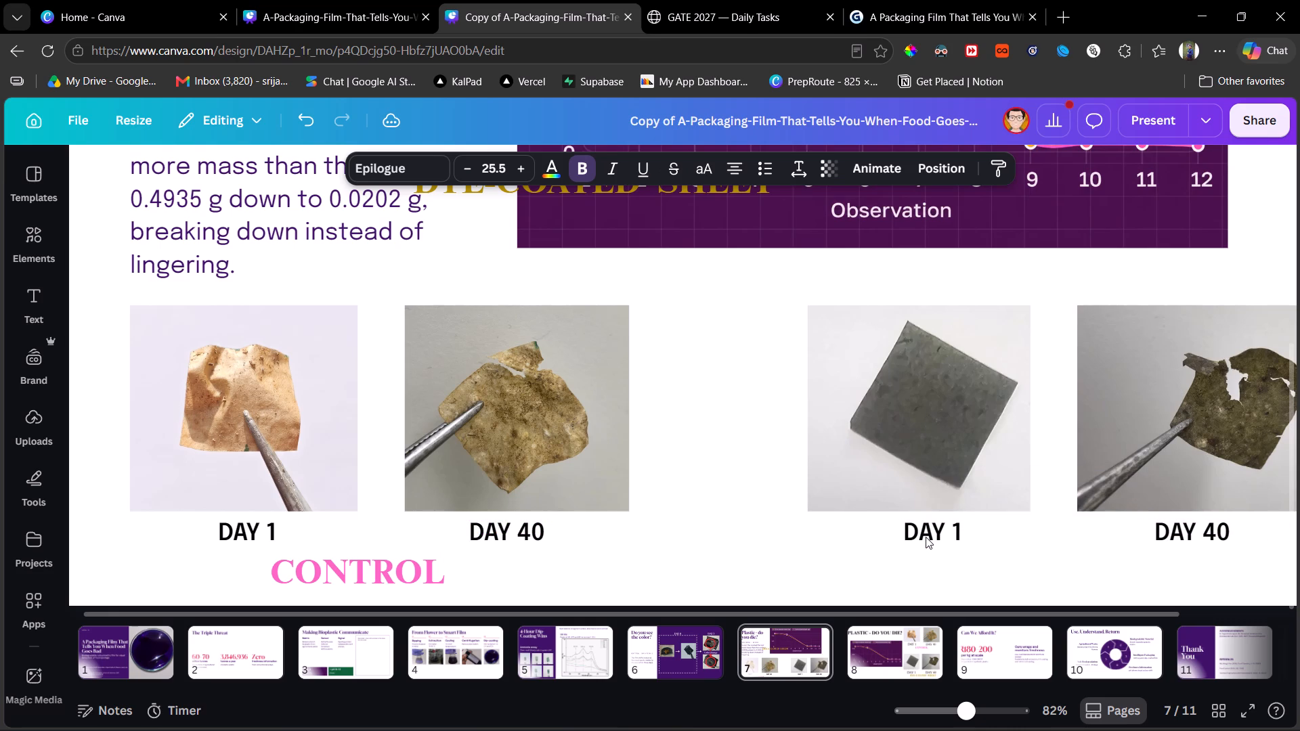
Ungroup the dye-coated photos' DAY 1 and DAY 40 labels.
left_click(739, 552)
left_click(949, 535)
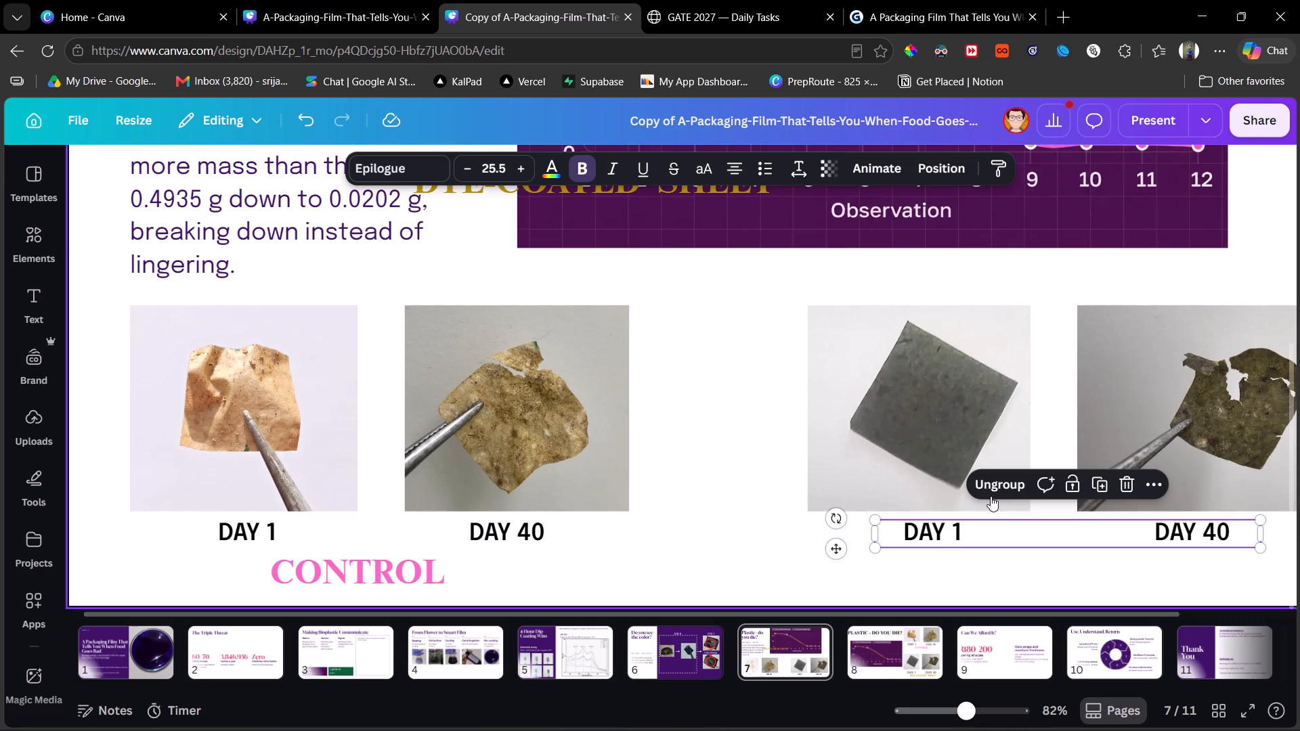
left_click(1007, 479)
left_click(739, 546)
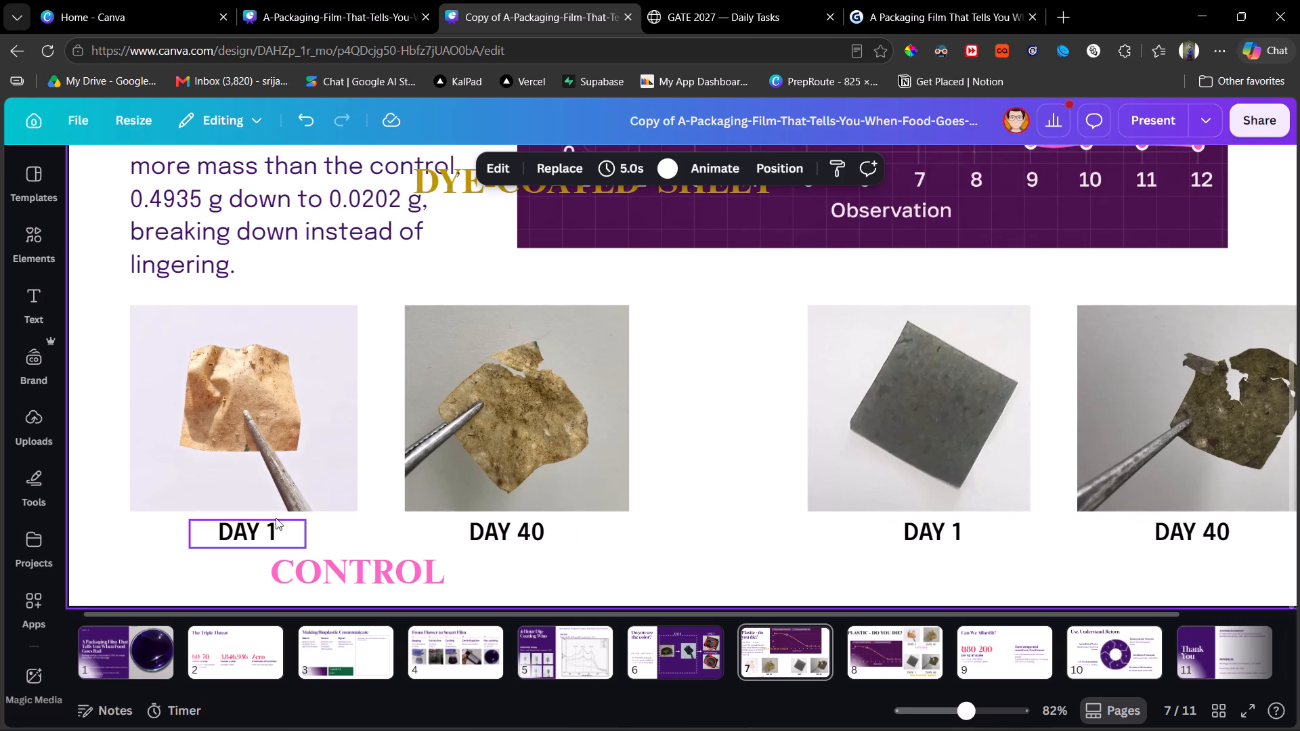
Nudge the control DAY 1 label slightly leftward so it sits centred beneath the first control photo.
left_click(240, 518)
key("Right")
key("Right")
key("Right")
key("Right")
key("Right")
key("Right")
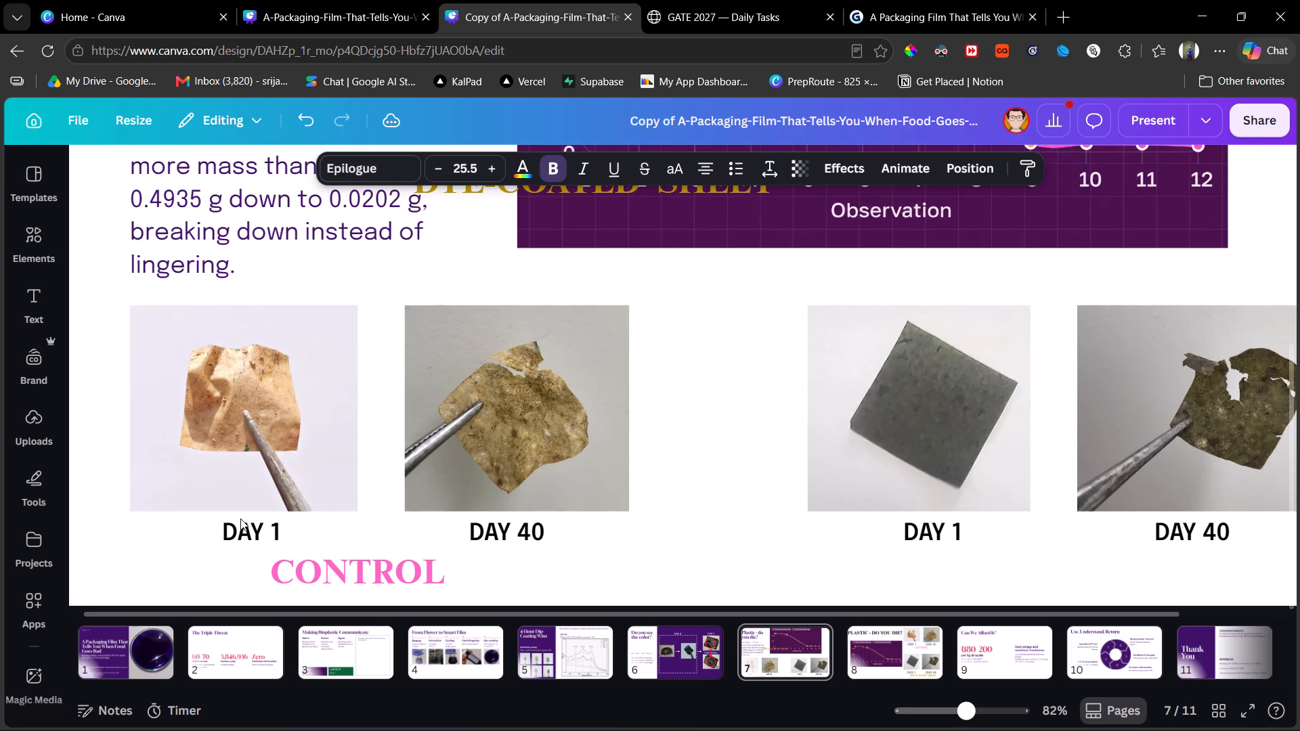
key("Right")
key("Right")
key("Right")
key("Left")
key("Left")
key("Left")
key("Left")
key("Left")
key("Left")
key("Left")
key("Left")
key("Left")
key("Left")
key("Left")
key("Left")
key("Left")
key("Left")
key("Left")
key("Left")
key("Left")
key("Left")
key("Left")
key("Left")
key("Right")
key("Right")
key("Right")
key("Right")
key("Right")
key("Right")
key("Right")
key("Right")
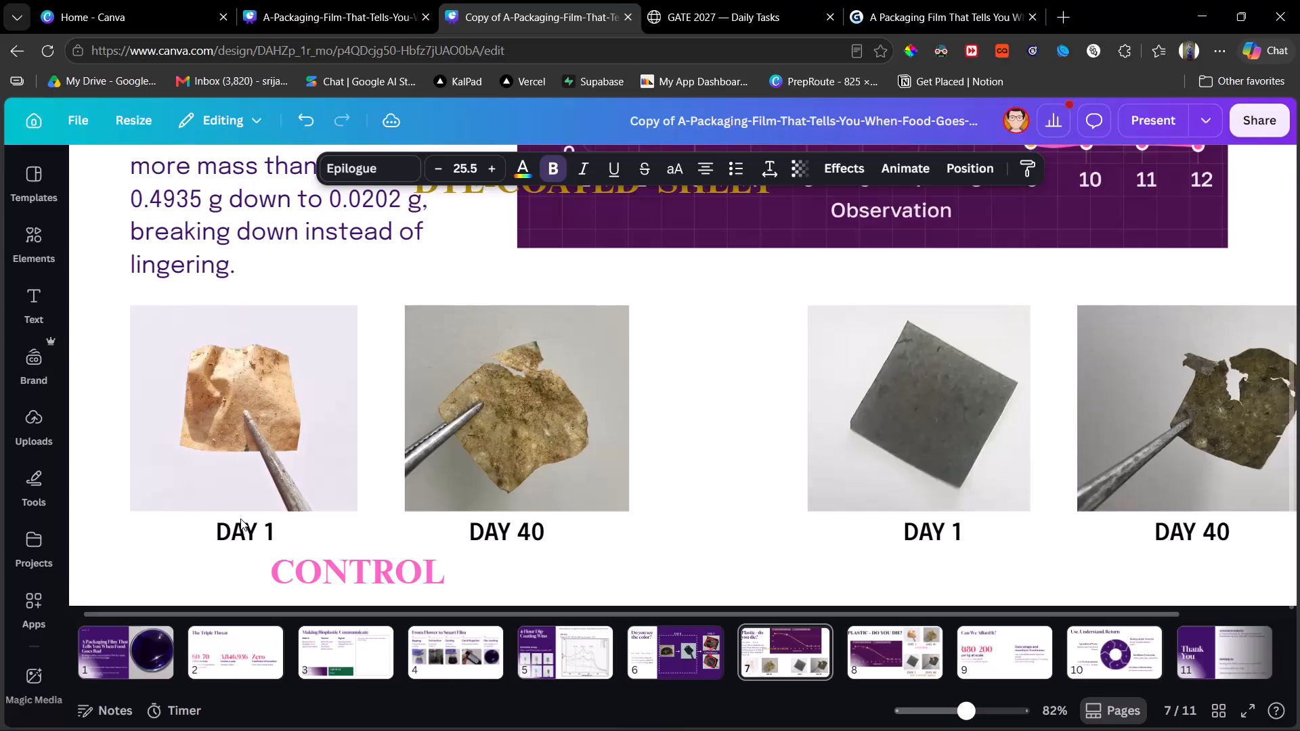
key("Left")
key("Left")
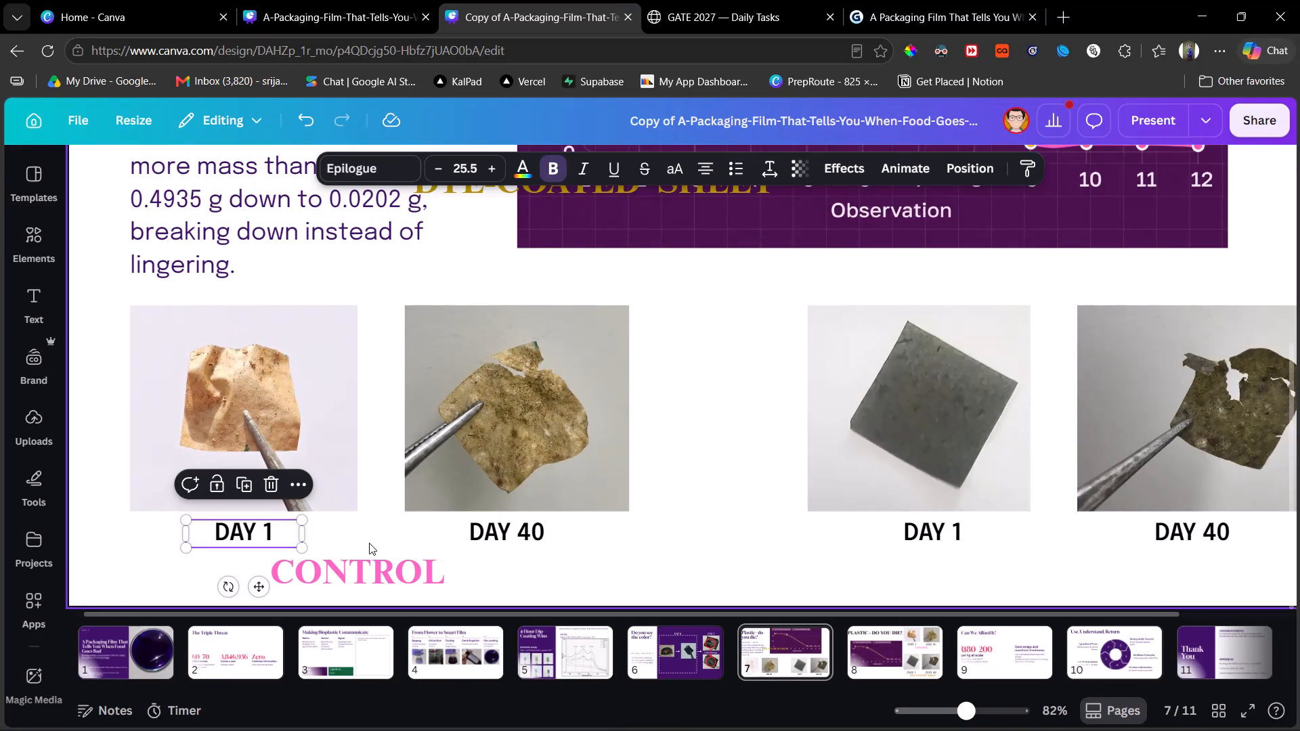
Nudge the control DAY 40 label rightward to centre it beneath the second control photo.
left_click(483, 535)
key("Right")
key("Right")
key("Right")
key("Right")
key("Right")
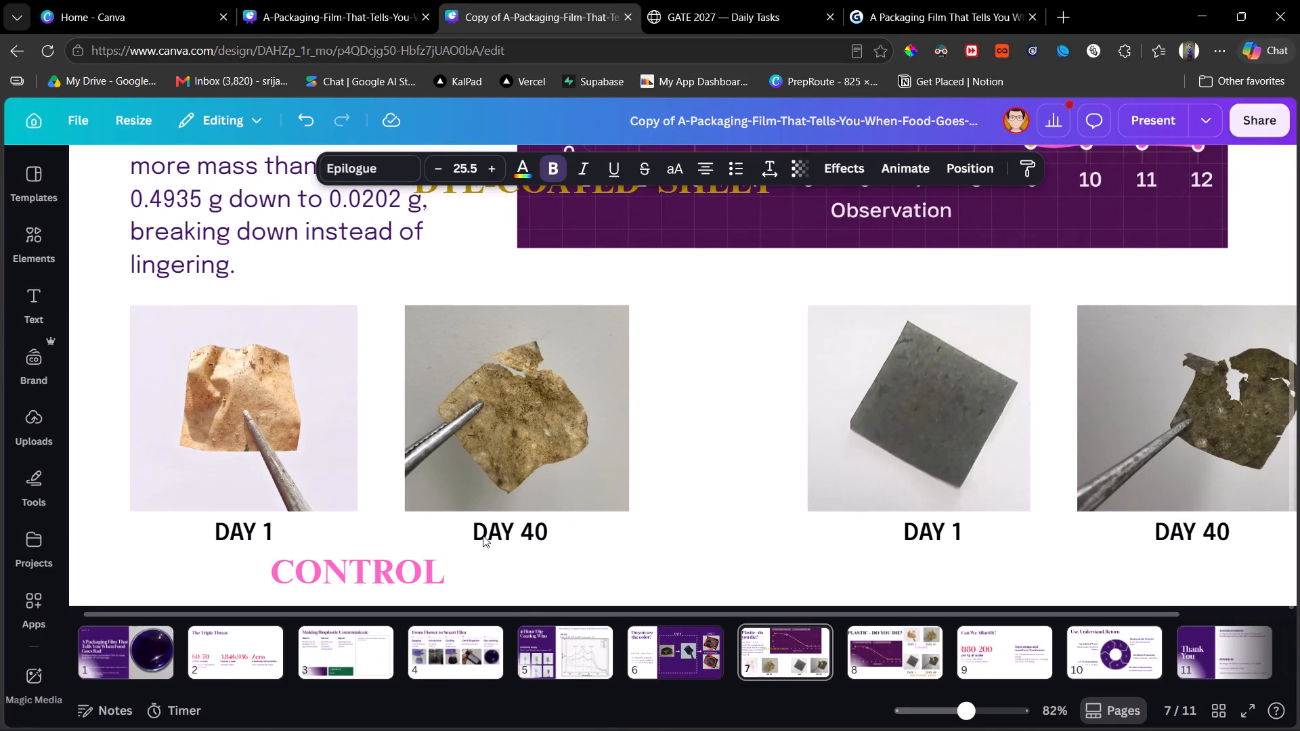
key("Right")
key("Right")
key("Right")
key("Right")
key("Right")
key("Right")
key("Right")
key("Right")
key("Right")
key("Right")
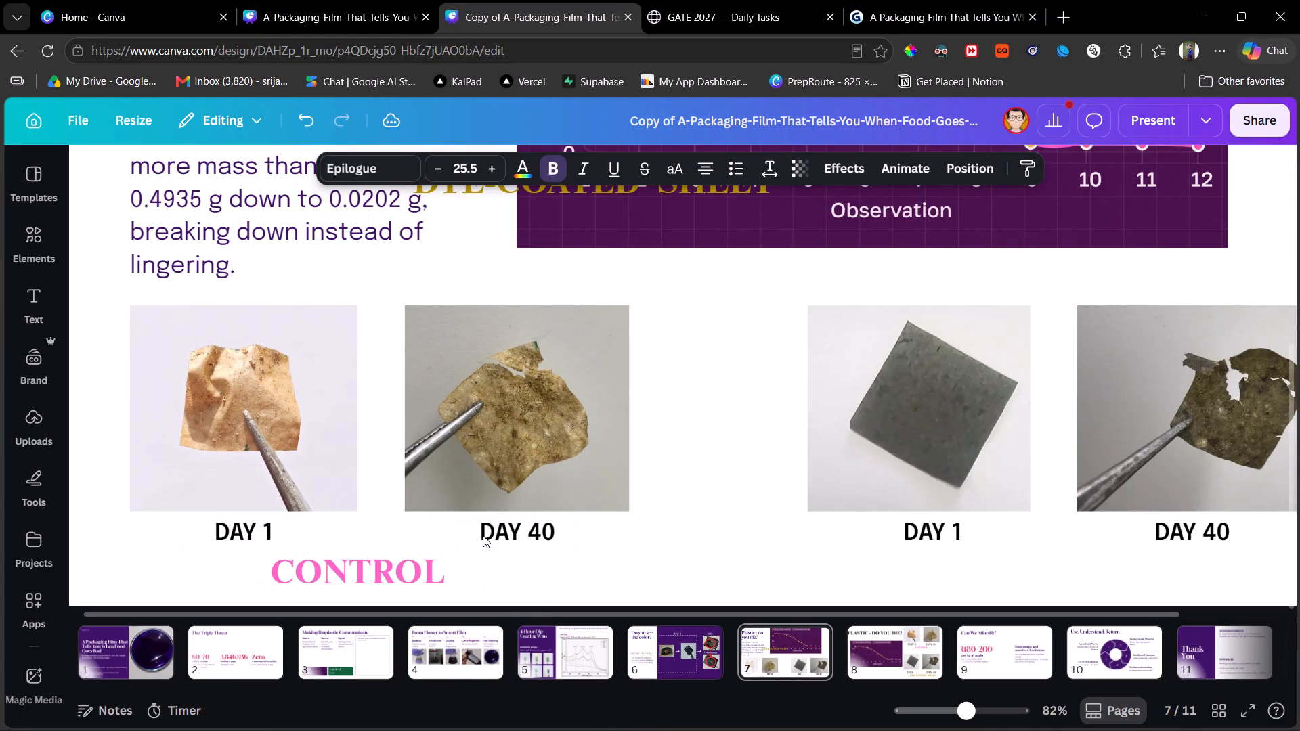
key("Left")
Nudge the dye-coated DAY 1 label leftward until it is centred beneath the dark square sheet photo.
scroll(483, 535, "left", 3)
left_click(826, 533)
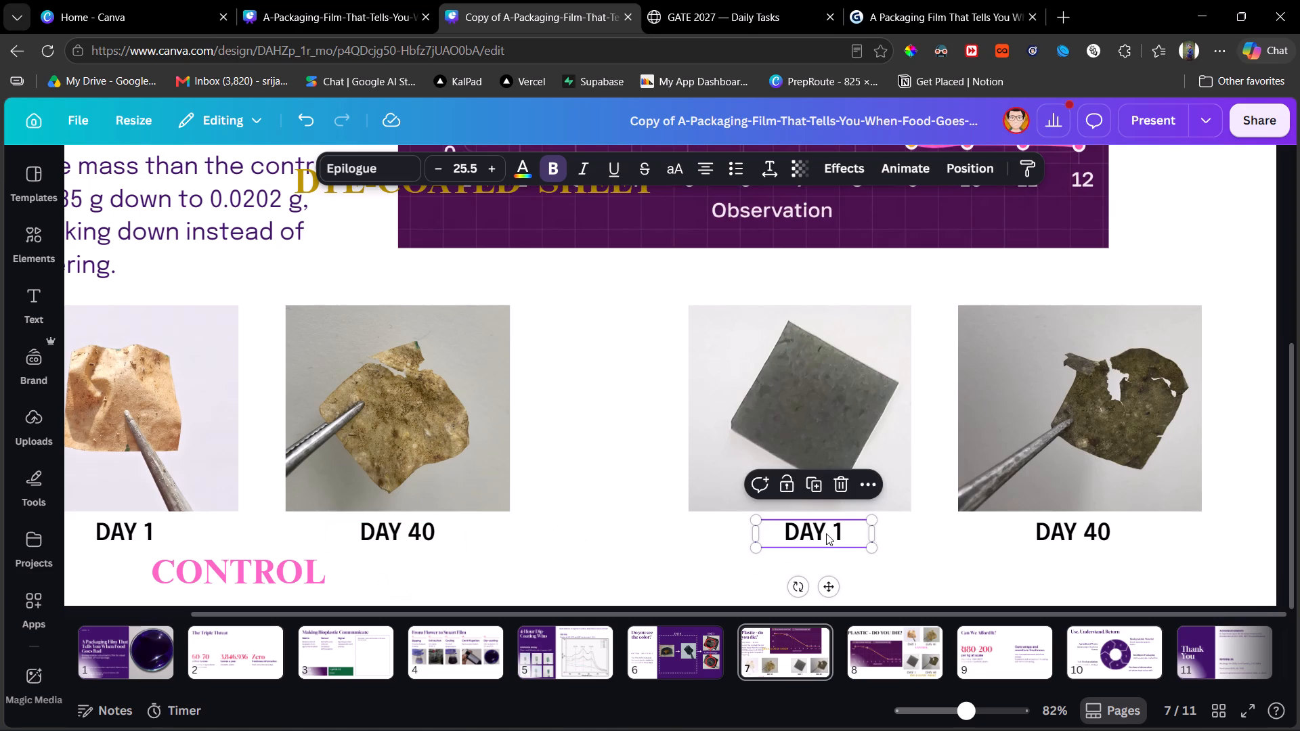
key("Left")
key("Left")
key("Left")
key("Left")
key("Left")
key("Left")
key("Left")
key("Left")
key("Left")
key("Left")
key("Left")
key("Left")
key("Left")
key("Left")
key("Left")
key("Left")
key("Left")
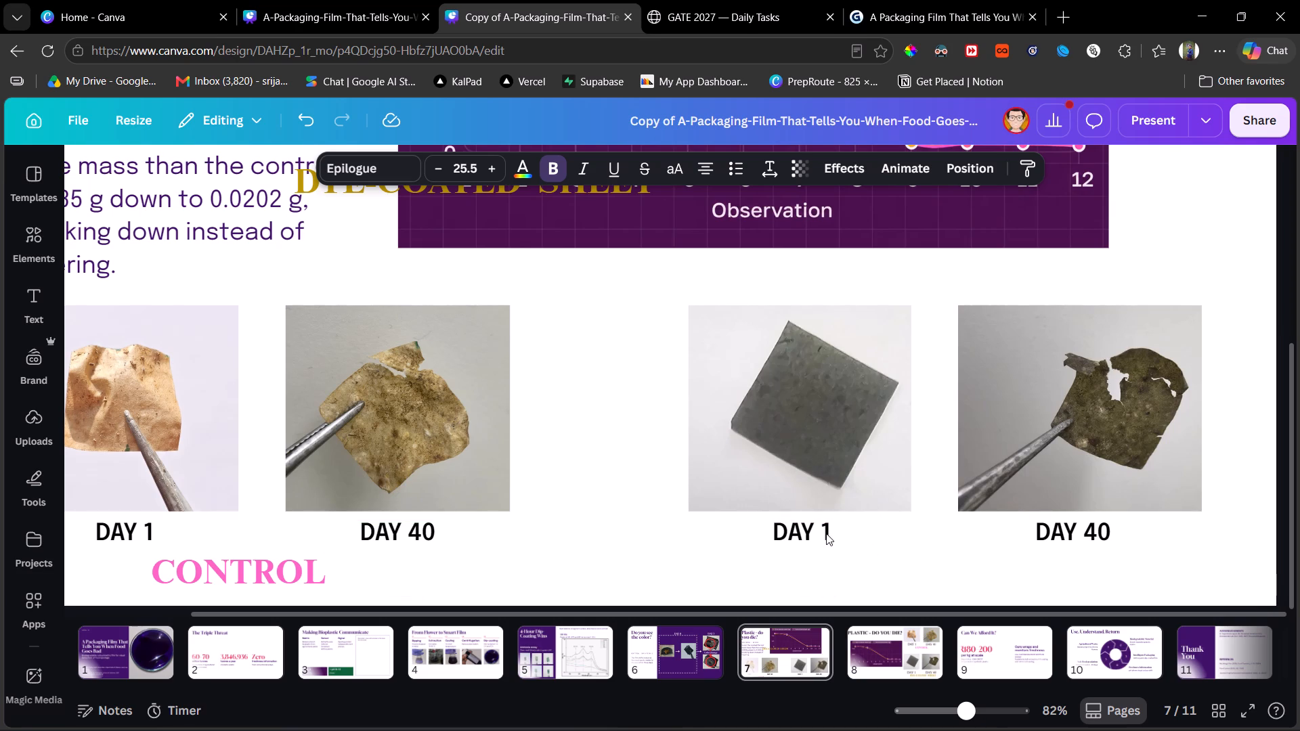
key("Left")
key("Left")
key("Left")
key("Left")
key("Right")
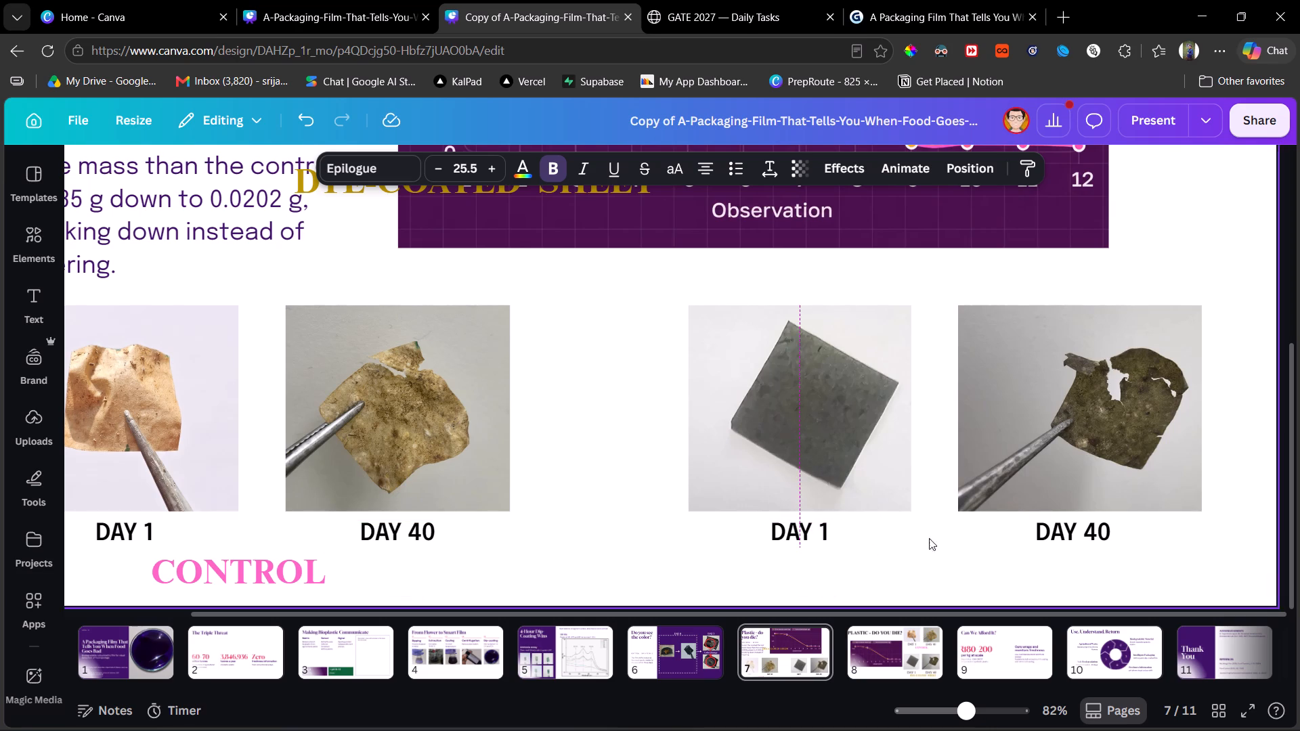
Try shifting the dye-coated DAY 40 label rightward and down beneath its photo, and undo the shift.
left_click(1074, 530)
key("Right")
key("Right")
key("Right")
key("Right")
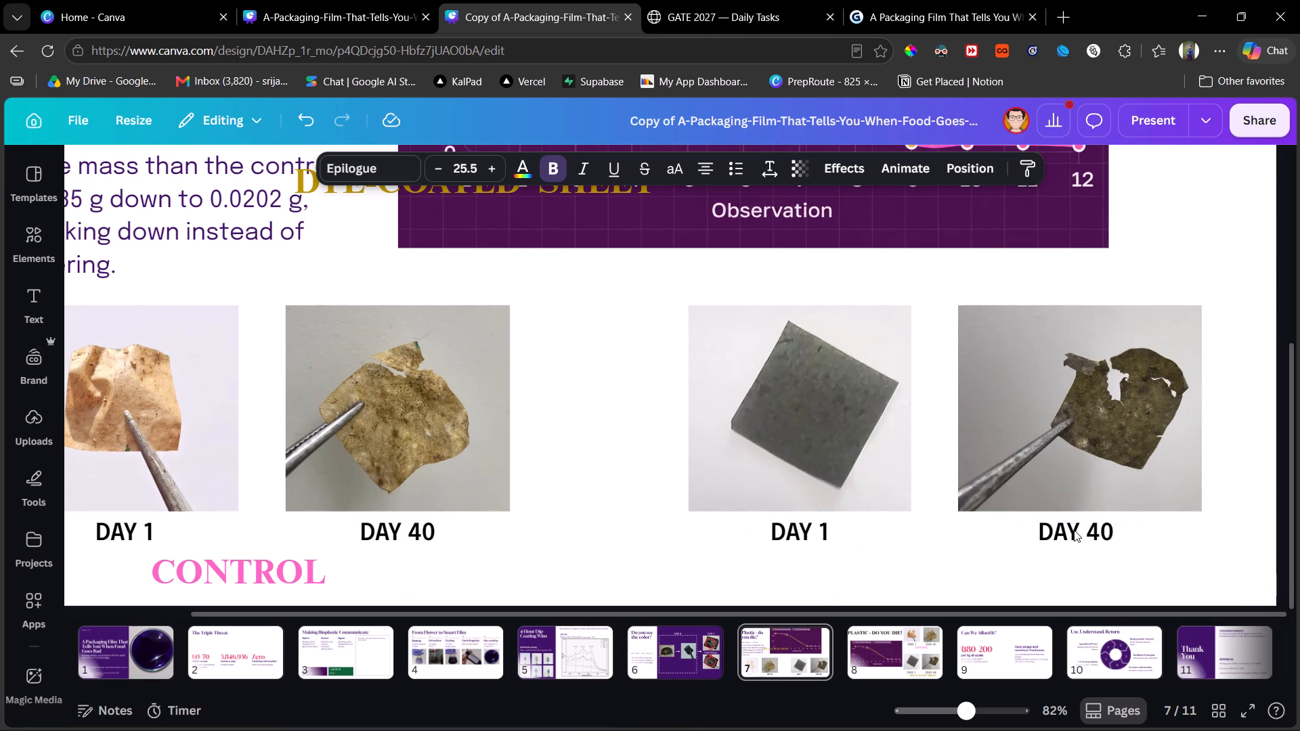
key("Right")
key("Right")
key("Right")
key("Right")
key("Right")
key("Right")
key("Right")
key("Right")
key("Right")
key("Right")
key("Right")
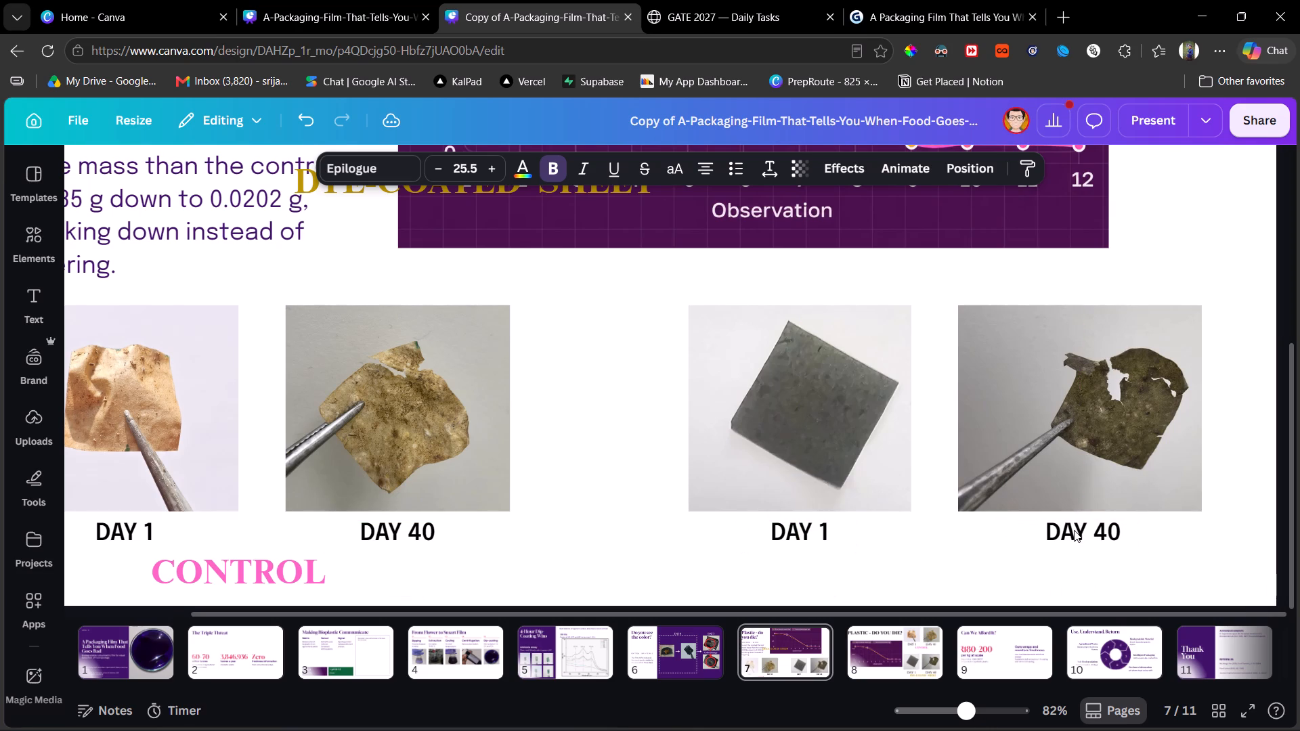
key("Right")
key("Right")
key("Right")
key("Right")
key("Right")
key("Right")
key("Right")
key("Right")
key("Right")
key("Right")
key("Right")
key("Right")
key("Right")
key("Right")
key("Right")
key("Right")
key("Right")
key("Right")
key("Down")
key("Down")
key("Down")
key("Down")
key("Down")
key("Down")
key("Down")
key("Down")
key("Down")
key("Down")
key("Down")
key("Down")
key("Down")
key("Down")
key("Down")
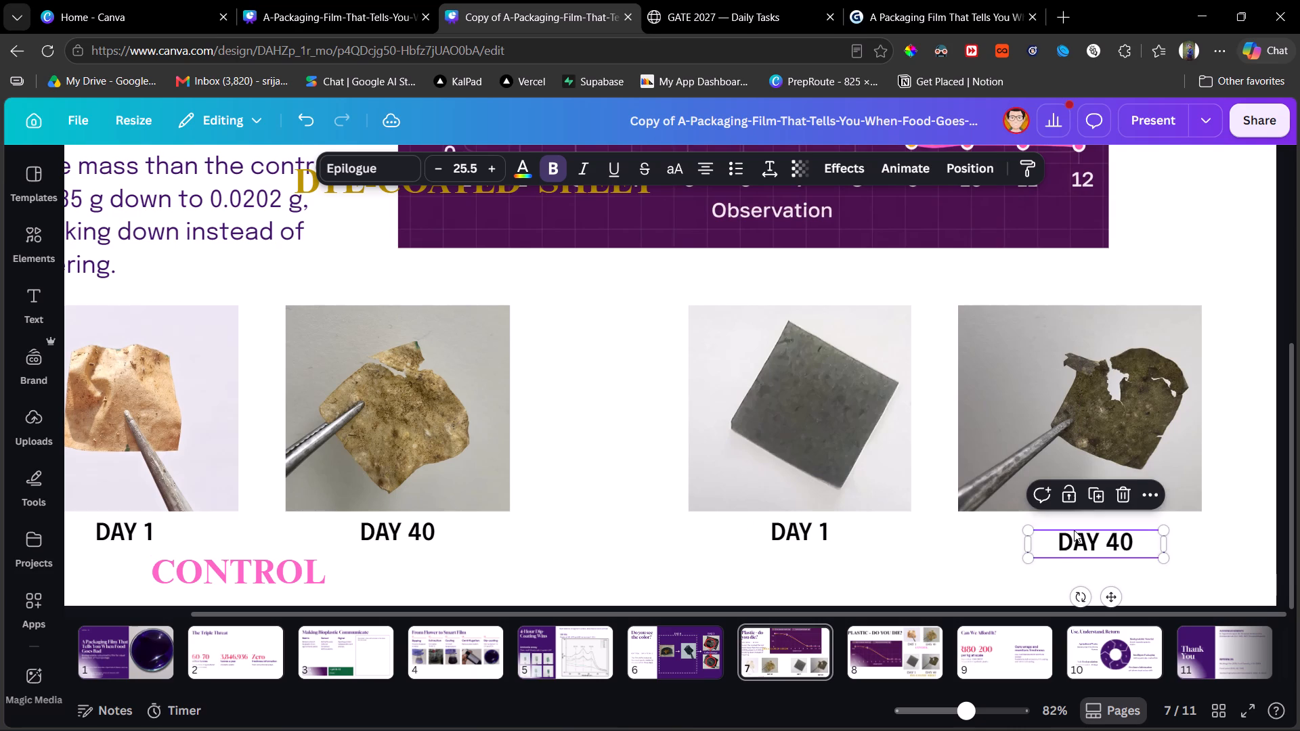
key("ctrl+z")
Nudge the dye-coated DAY 40 label sideways until it is centred beneath the rightmost sheet photo.
key("Left")
key("Left")
key("Left")
key("Left")
key("Left")
key("Left")
key("Left")
key("Left")
key("Left")
key("Left")
key("Left")
key("Left")
key("Left")
key("Left")
key("Left")
key("Left")
key("Left")
key("Left")
key("Left")
key("Left")
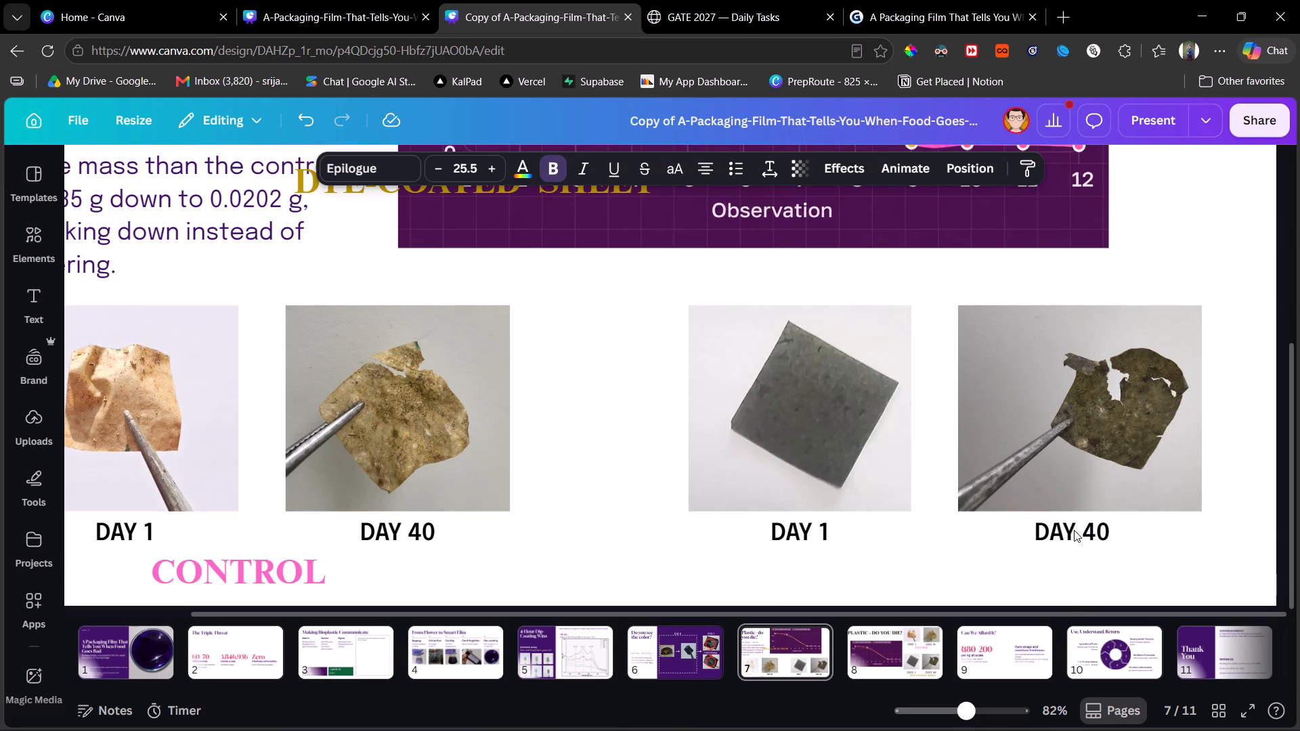
key("Right")
key("Right")
key("Right")
key("Right")
key("Right")
key("Right")
key("Right")
key("Right")
key("Right")
key("Right")
key("Right")
key("Right")
key("Right")
key("Right")
key("Right")
key("Right")
key("Right")
key("Right")
key("Right")
key("Right")
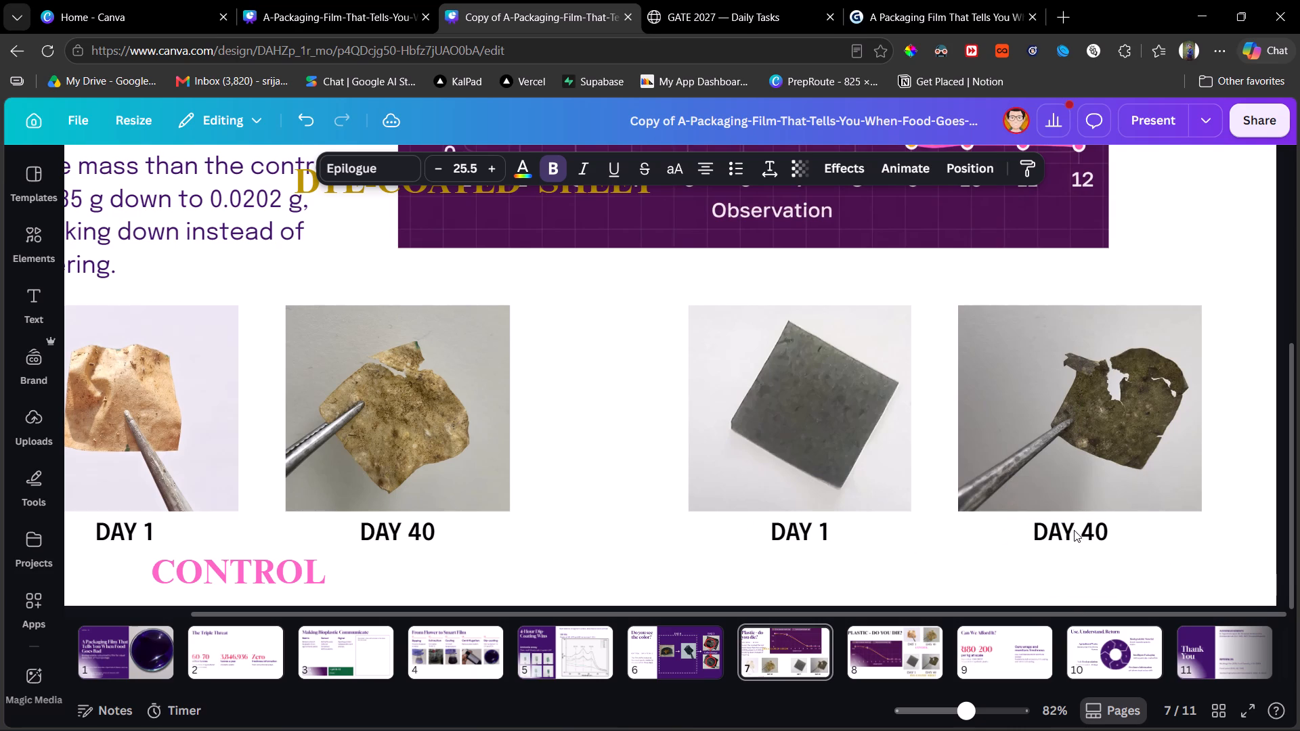
key("Right")
key("Right")
key("Right")
key("Right")
key("Right")
key("Right")
key("Right")
key("Right")
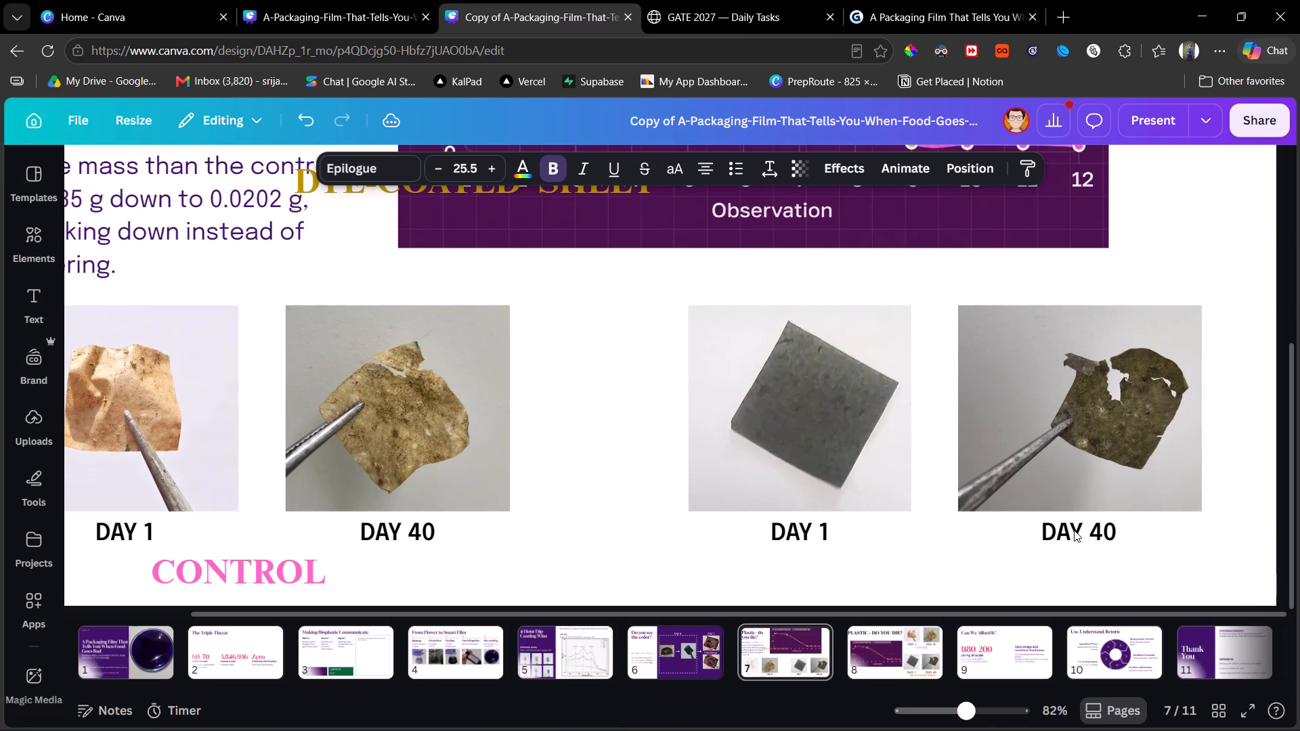
left_click(1021, 537)
left_click(966, 547)
Move the DYE-COATED SHEET label off the chart and down beneath the dye-coated sheet photos.
scroll(1001, 463, "down", 1)
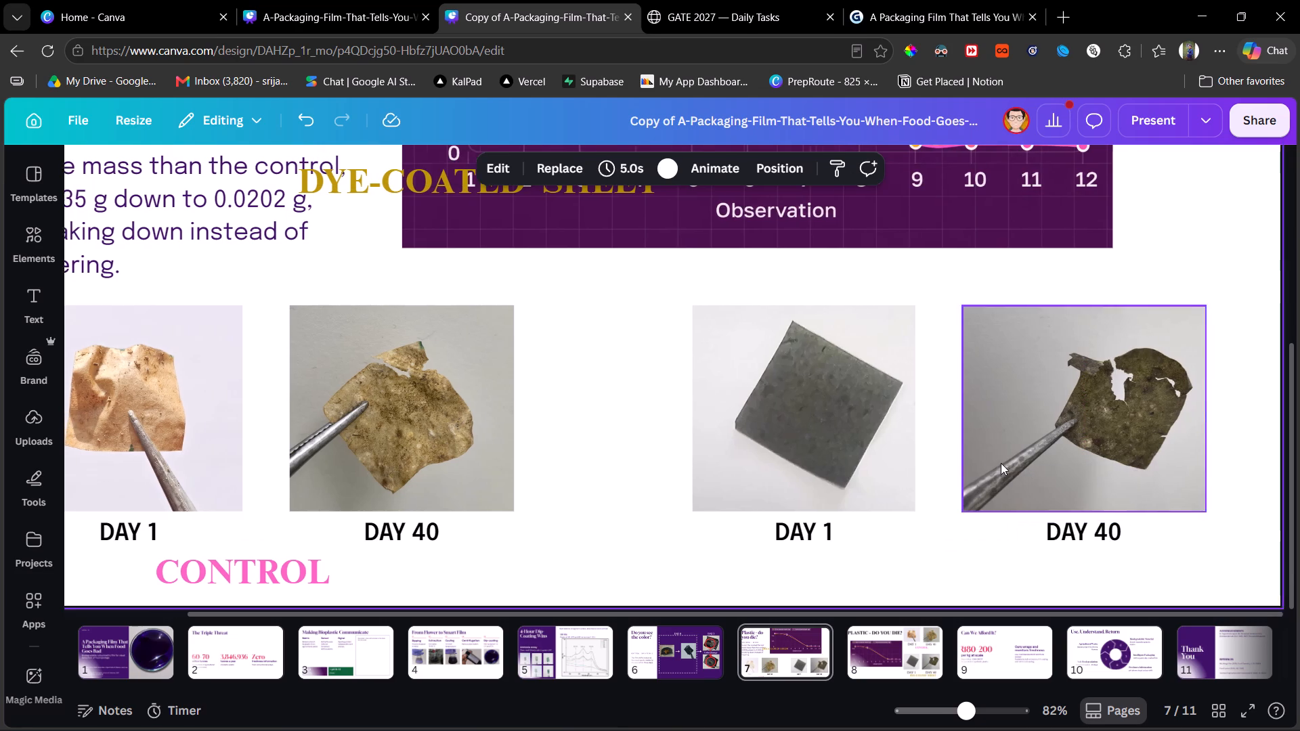
scroll(1001, 463, "down", 1)
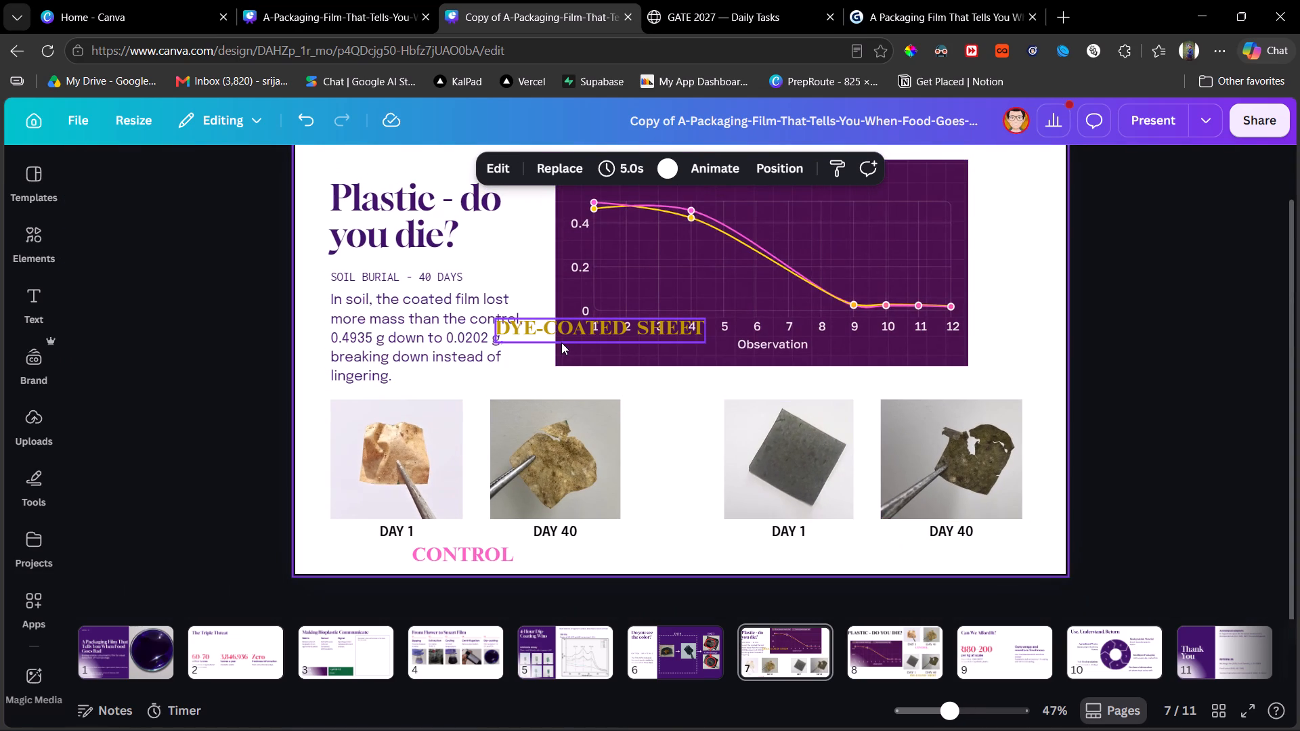
left_click_drag(561, 342, 651, 447)
left_click(651, 447)
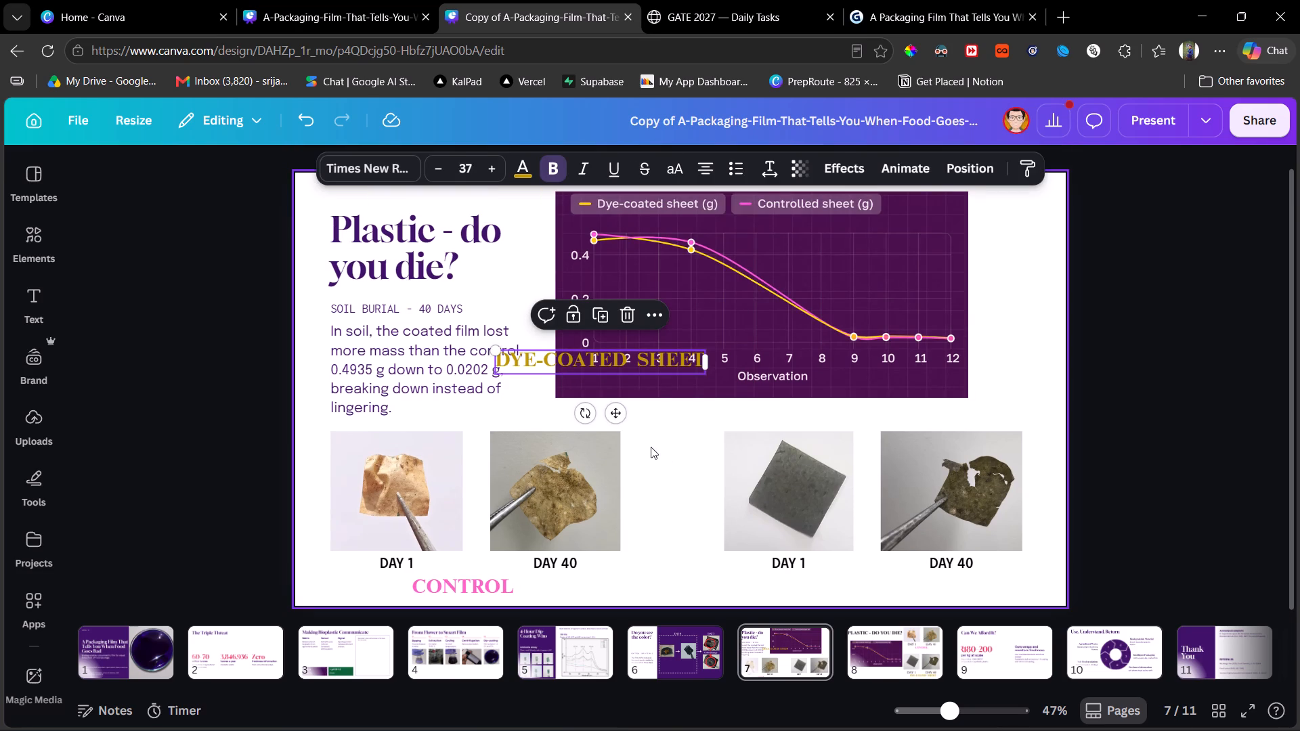
left_click_drag(650, 365, 849, 563)
scroll(849, 563, "down", 1)
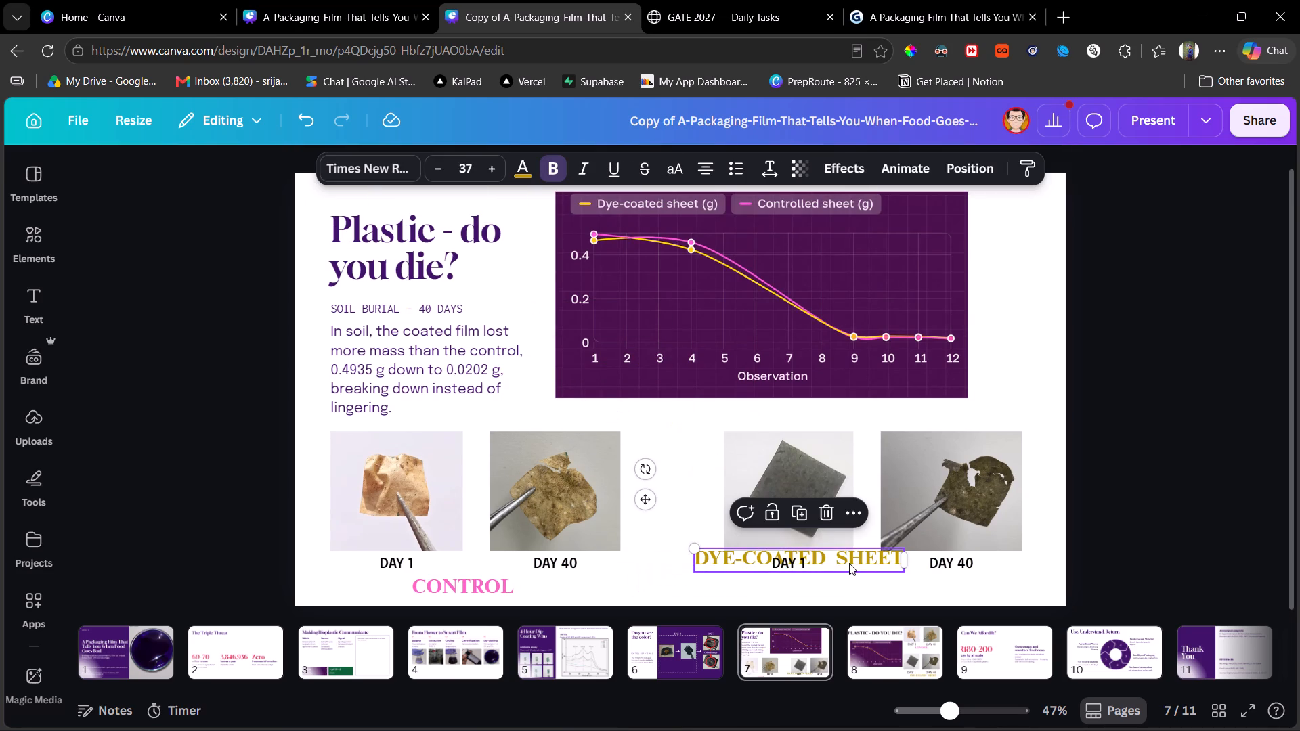
scroll(849, 563, "down", 1)
scroll(697, 558, "down", 1)
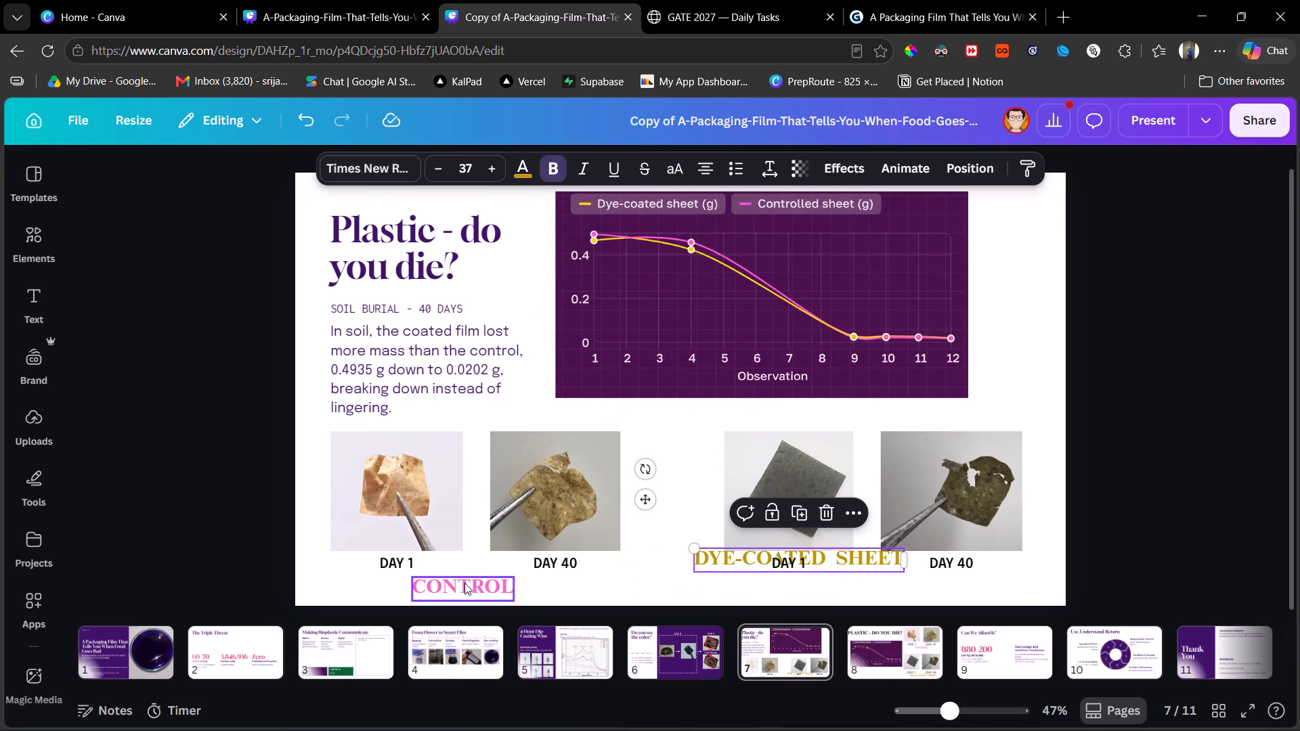
Restyle the CONTROL label in dark purple Gloock Regular and retype it as "Control".
left_click(464, 583)
left_click(526, 169)
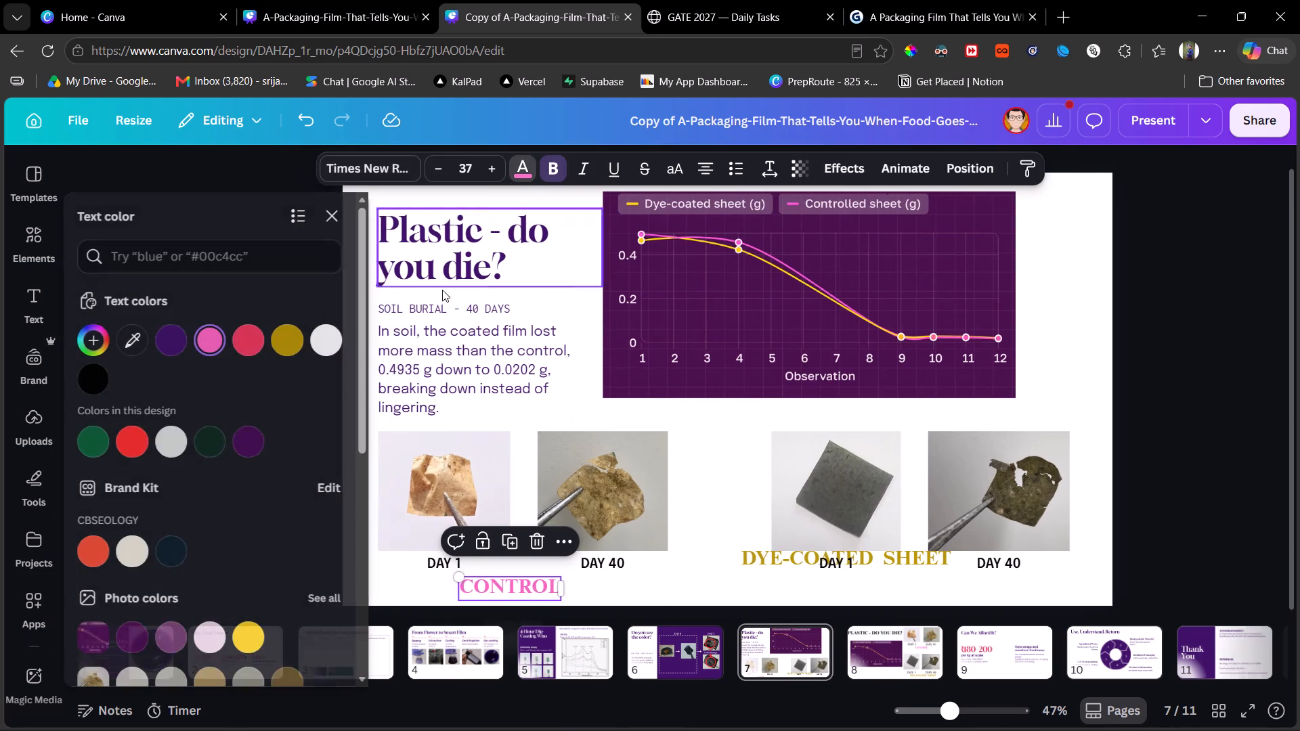
left_click(154, 326)
left_click(162, 330)
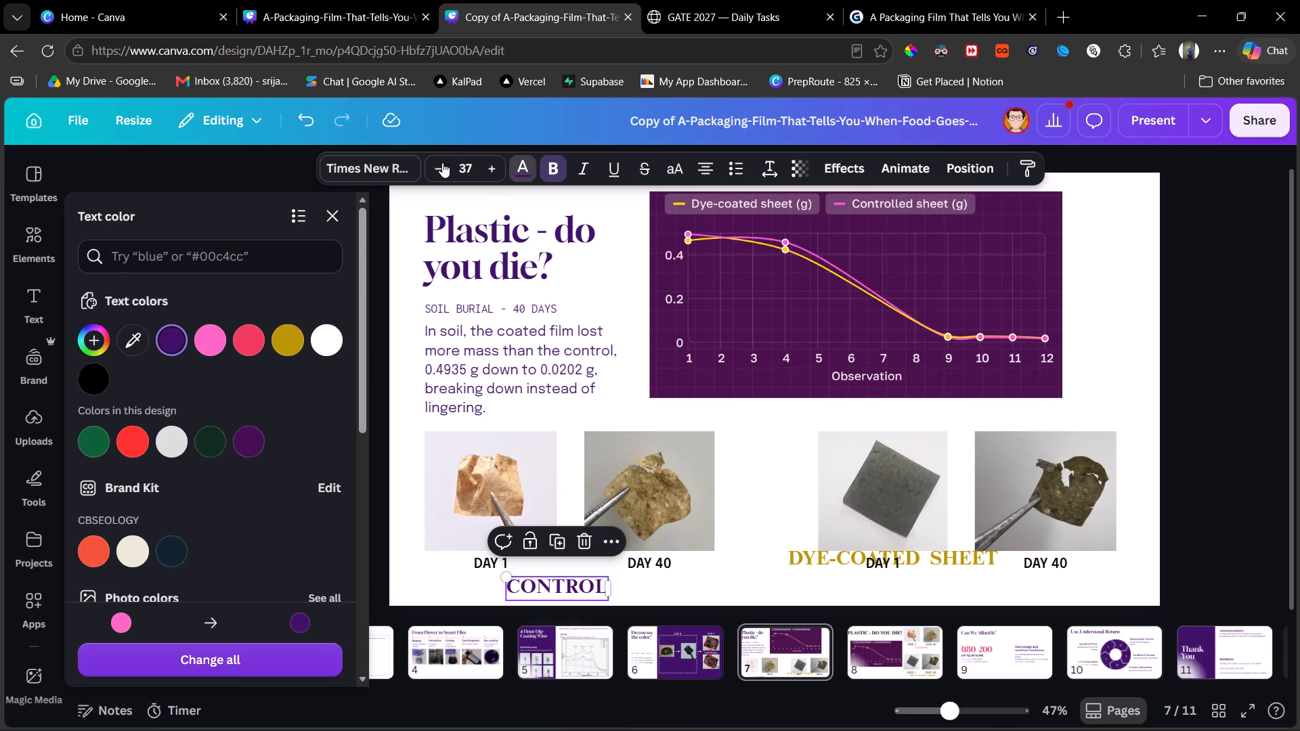
left_click(402, 167)
scroll(219, 397, "up", 1)
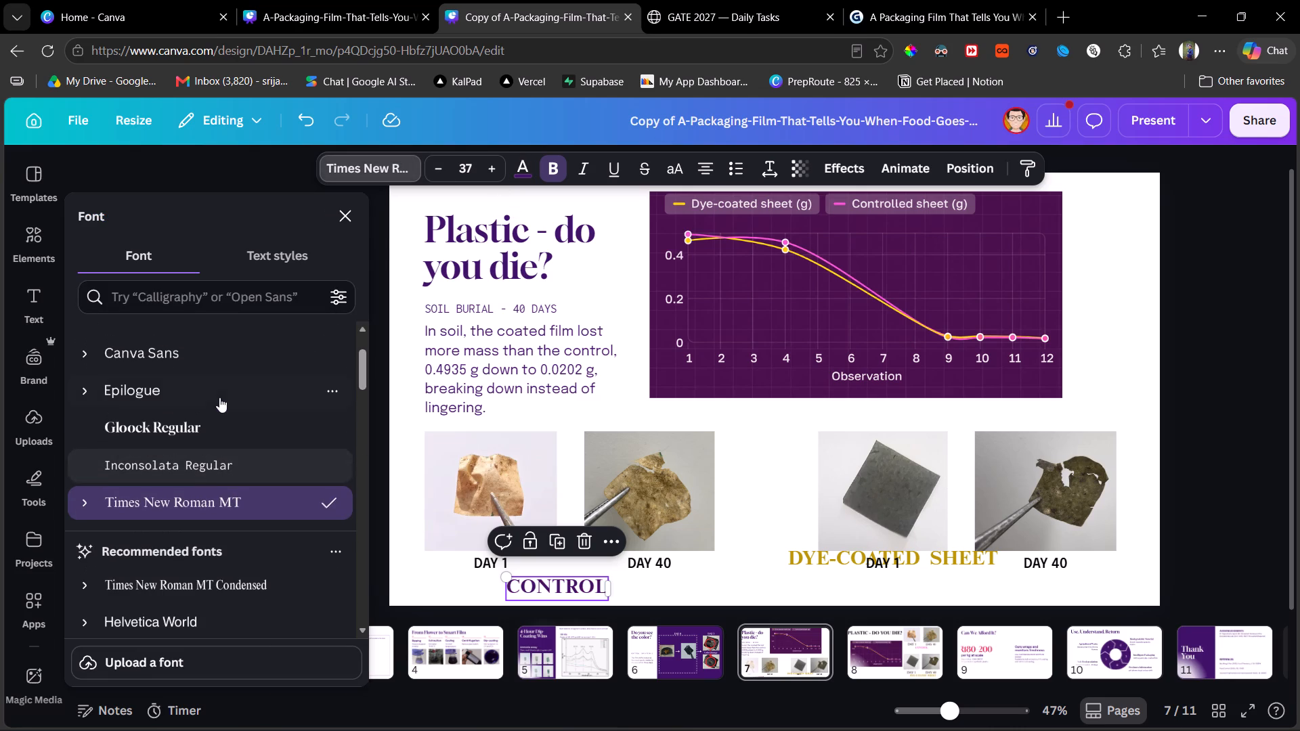
scroll(219, 397, "up", 1)
left_click(217, 428)
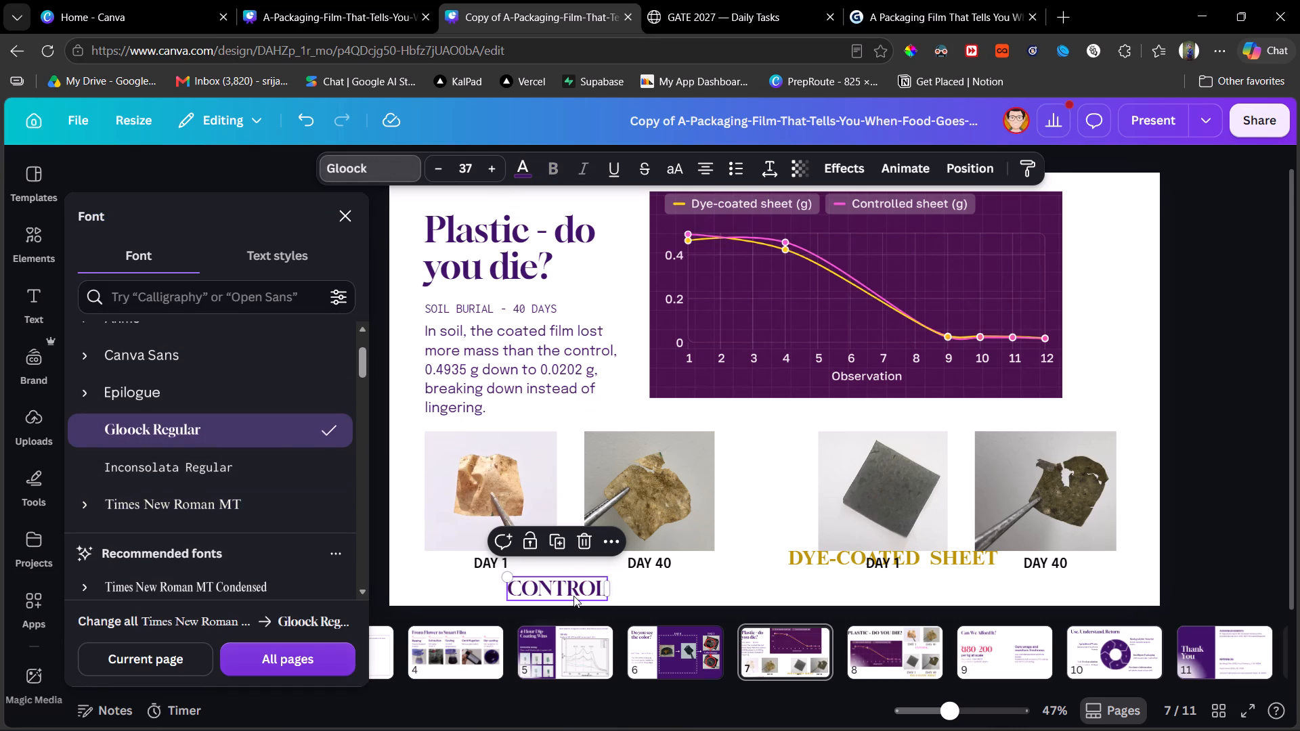
left_click(573, 596)
type("Control")
Restyle the DYE-COATED SHEET label in dark purple Gloock Regular, move it below the DAY labels and retype it as "Dye-coated Sheet".
left_click(829, 553)
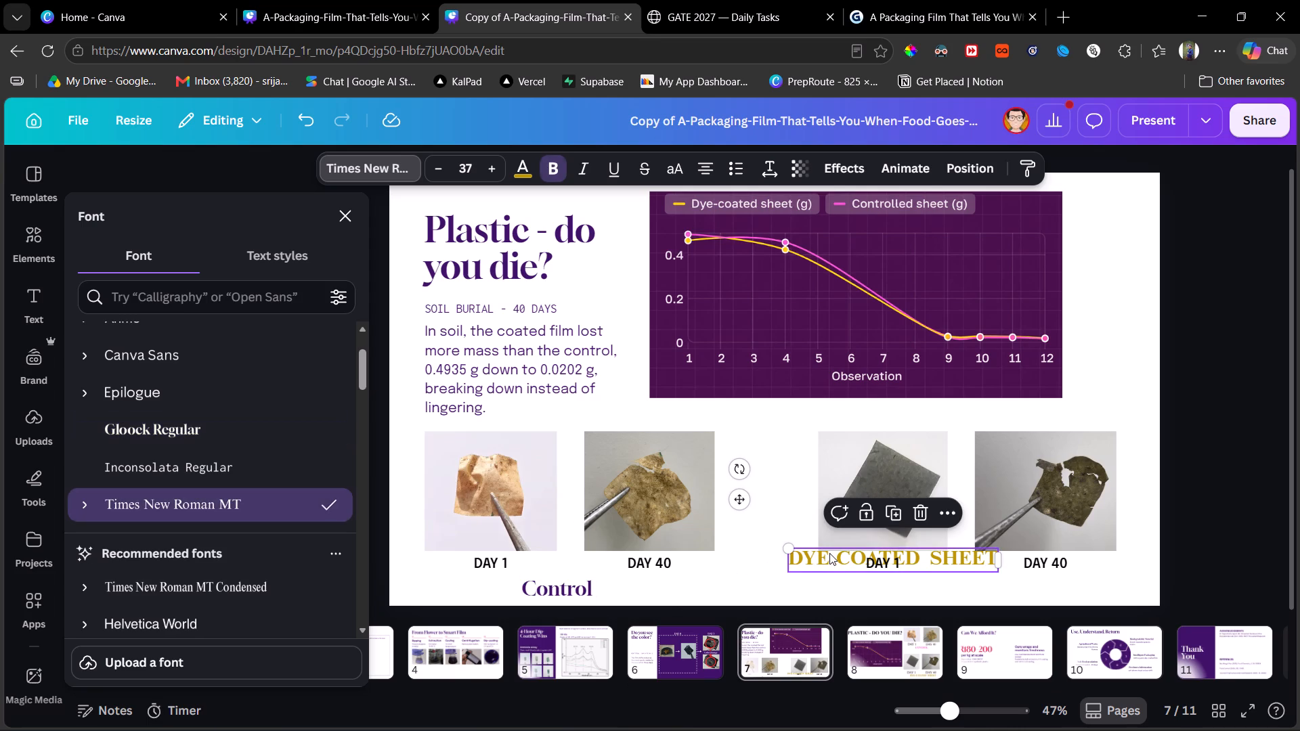
left_click(196, 423)
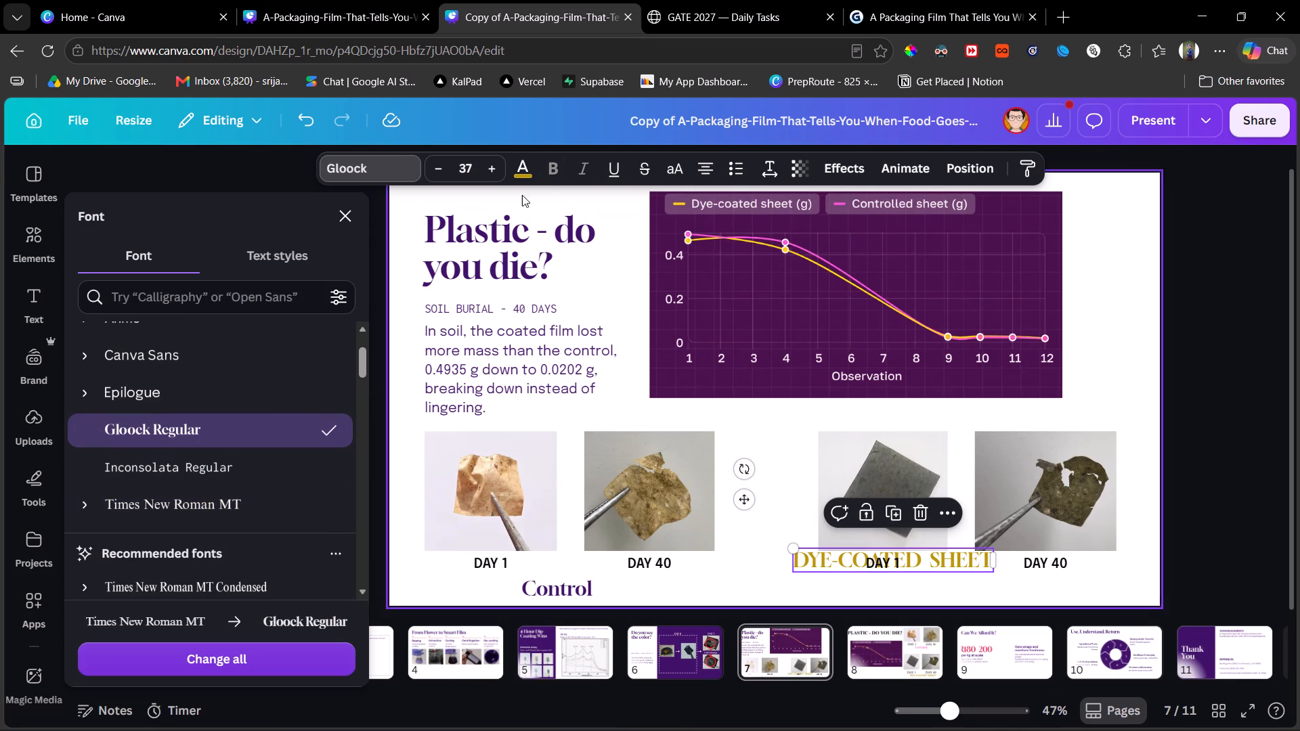
left_click(531, 169)
left_click(167, 336)
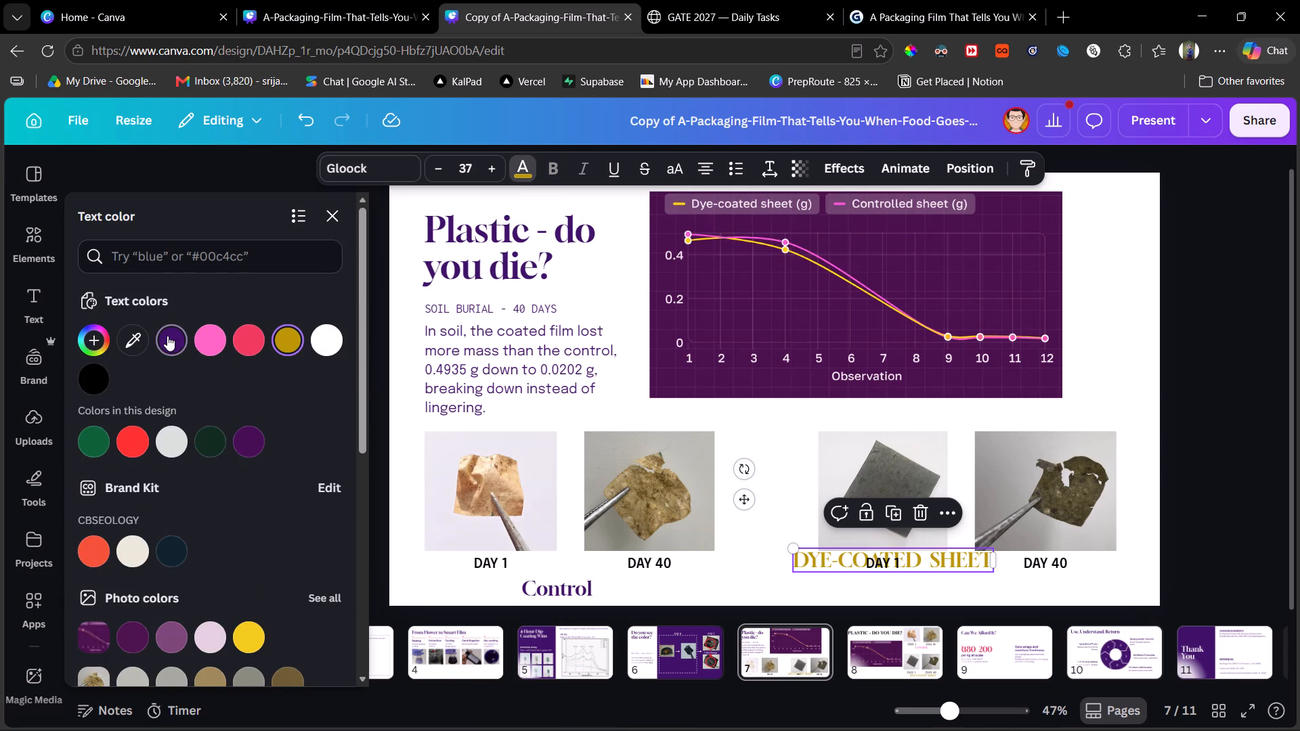
left_click(882, 560)
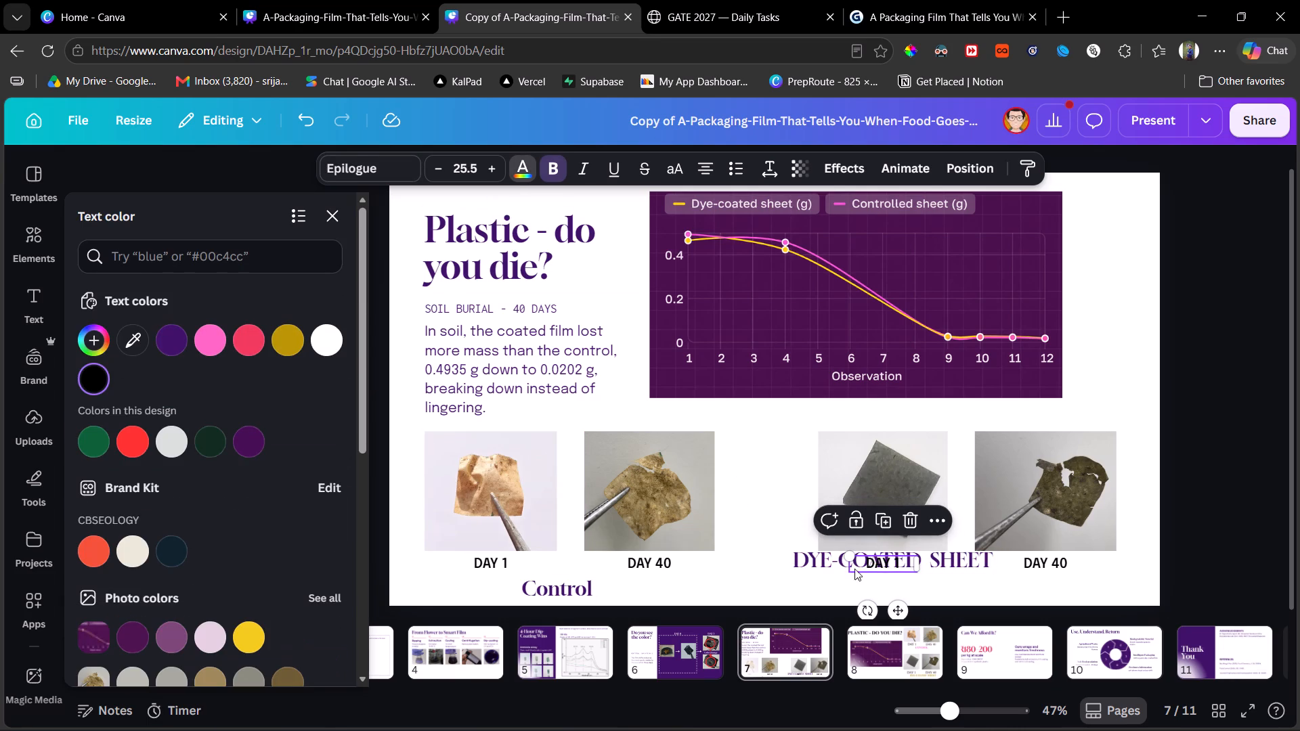
left_click(829, 563)
left_click_drag(829, 563, 692, 594)
left_click(692, 594)
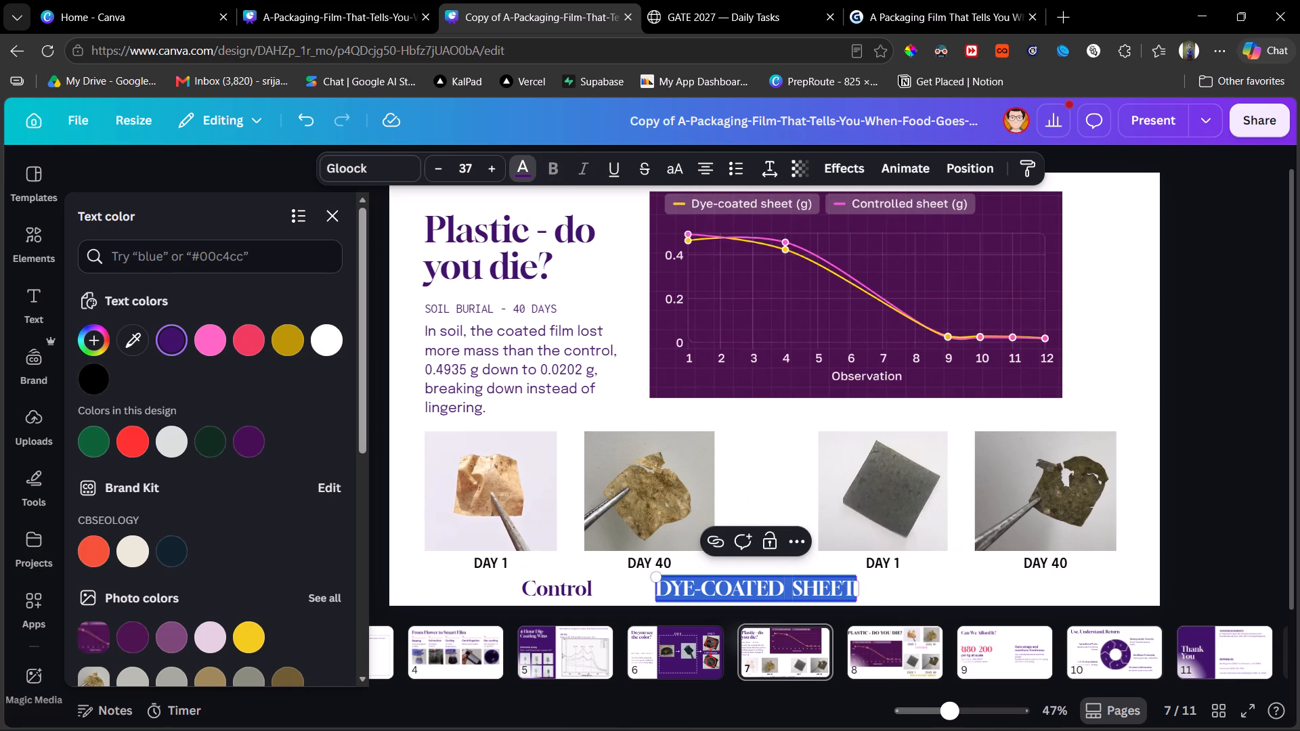
type("Dy")
type("e-")
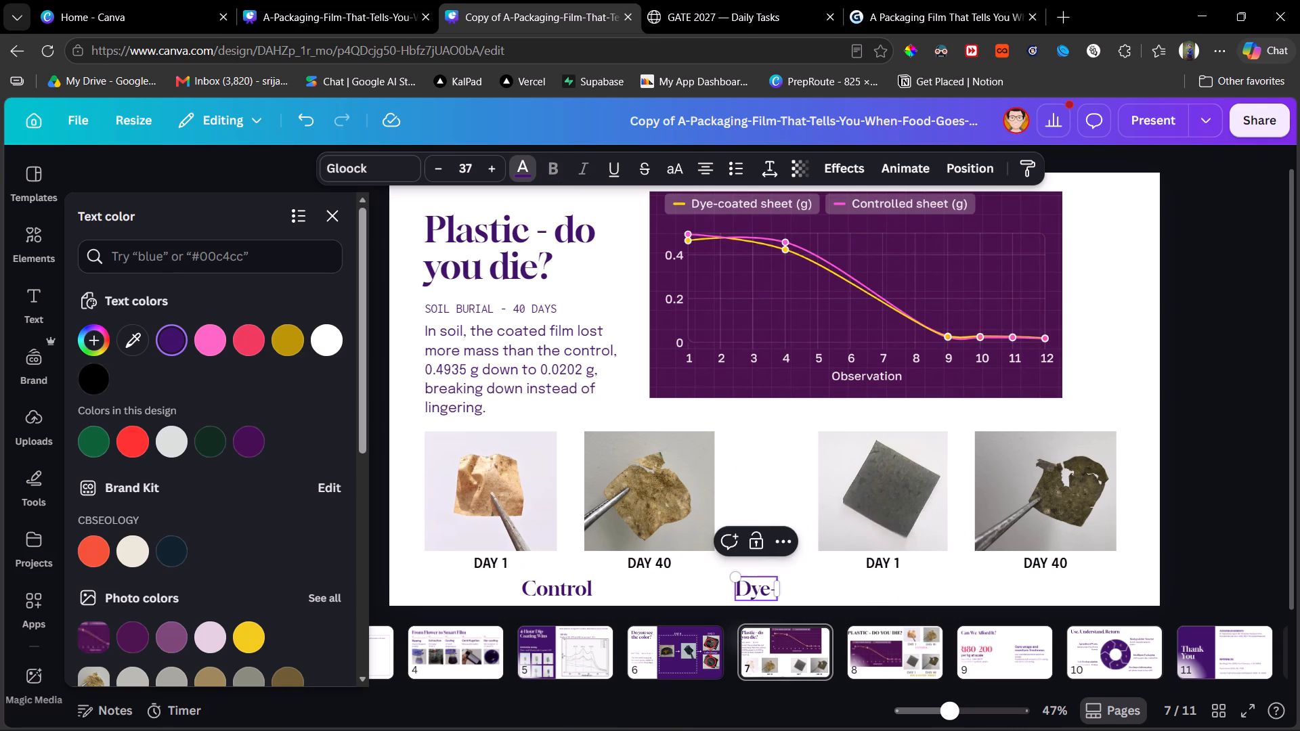
type("coated Sheet")
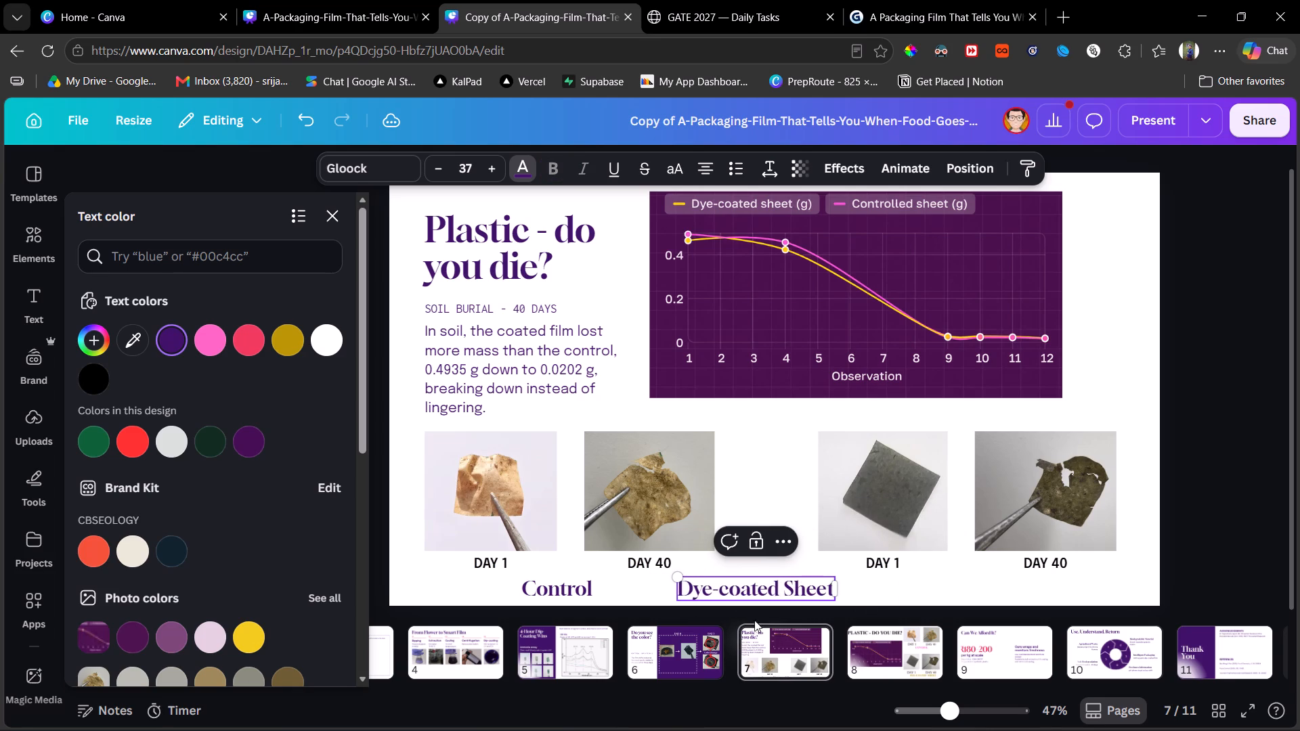
Move the Dye-coated Sheet label beneath and between the dye-coated DAY 1 and DAY 40 labels.
left_click(913, 594)
left_click_drag(694, 593, 800, 577)
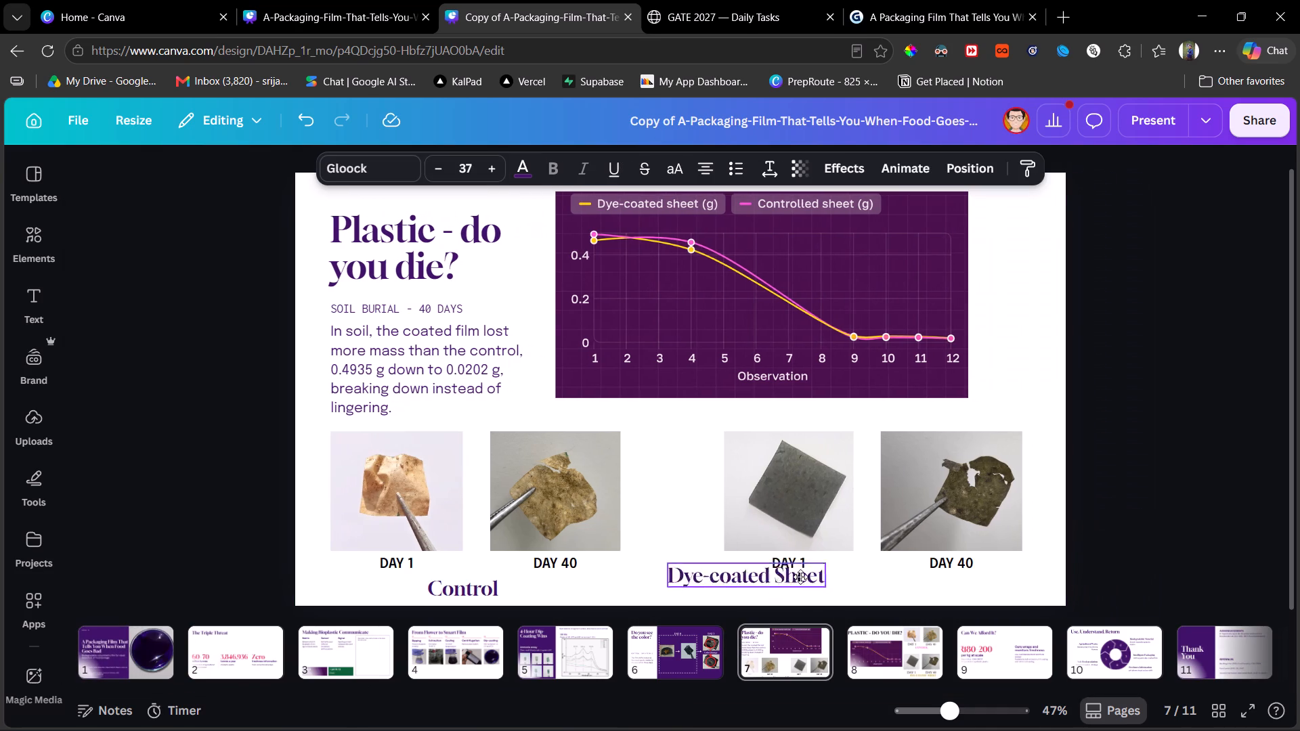
left_click_drag(800, 577, 905, 588)
left_click(1064, 551)
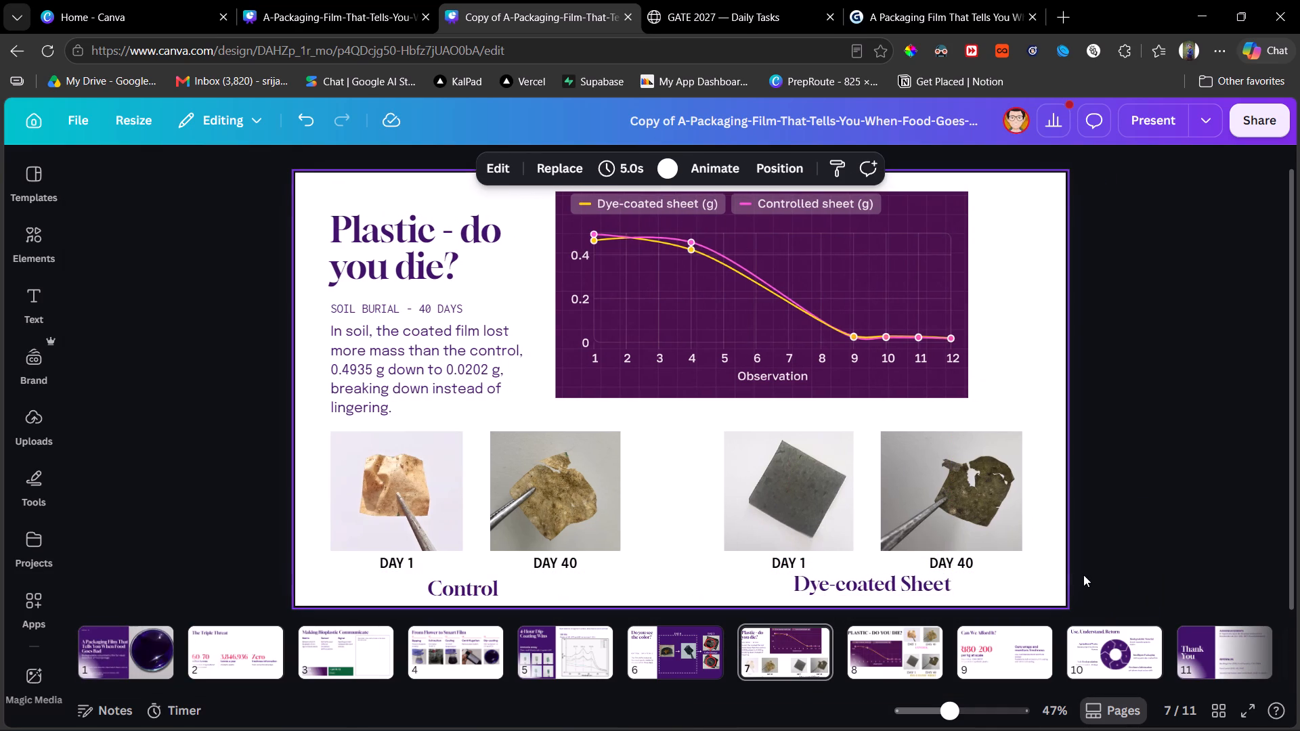
Move the Control label between its DAY 1 and DAY 40 labels, level with the Dye-coated Sheet label.
left_click_drag(475, 588, 485, 579)
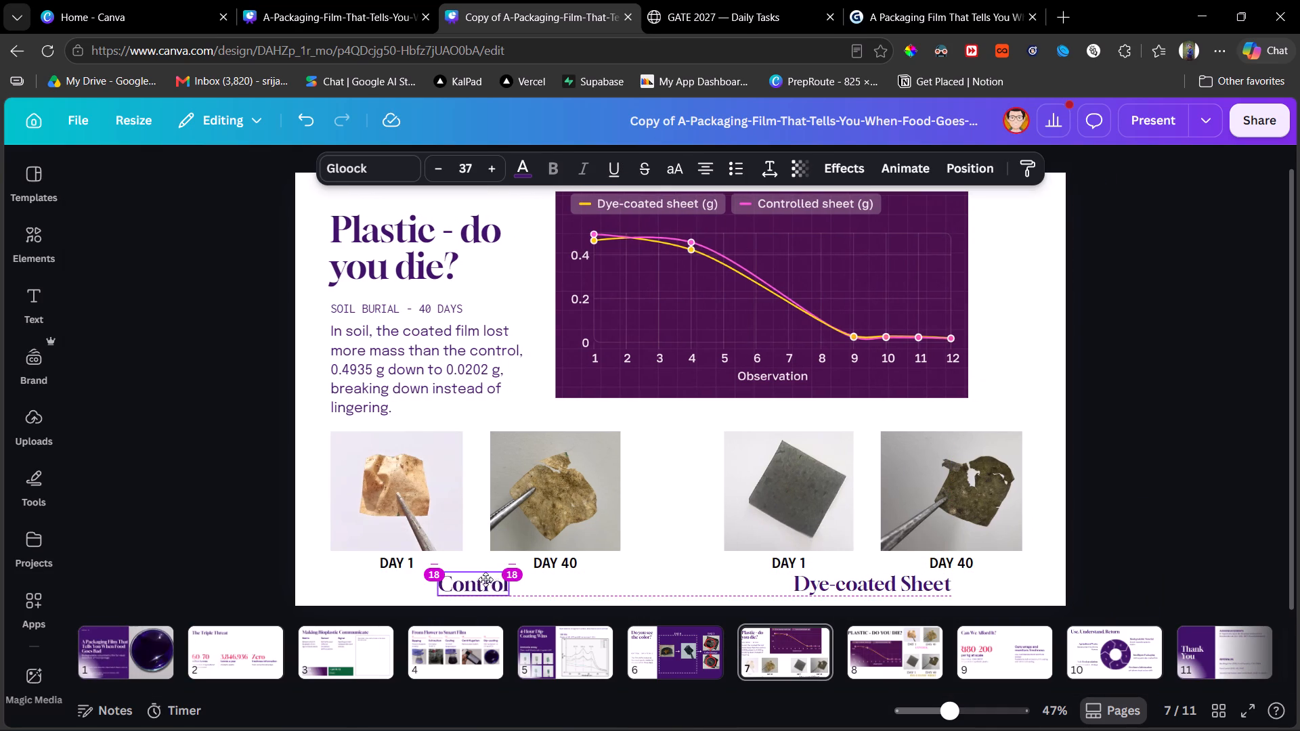
left_click_drag(485, 579, 485, 581)
left_click_drag(485, 581, 487, 582)
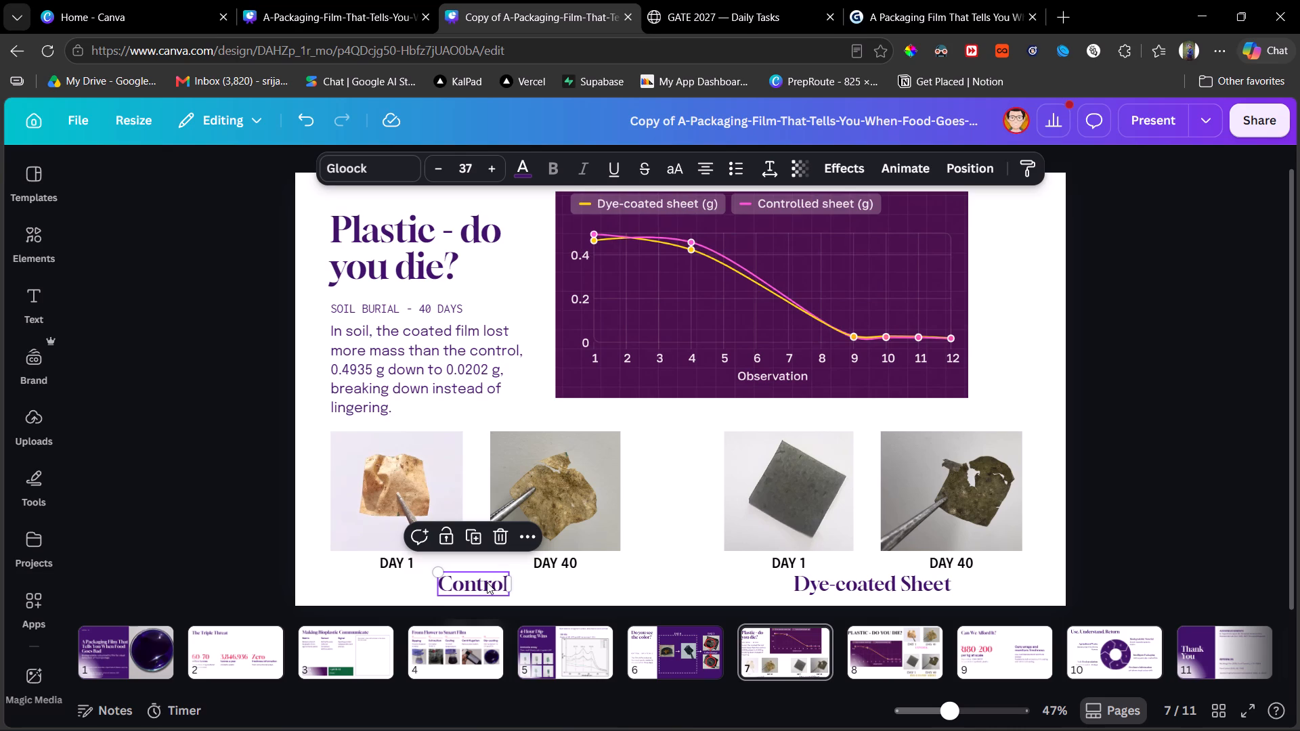
Shift the decomposition chart rightward so its right edge lines up with the rightmost photo's edge.
scroll(620, 374, "up", 1)
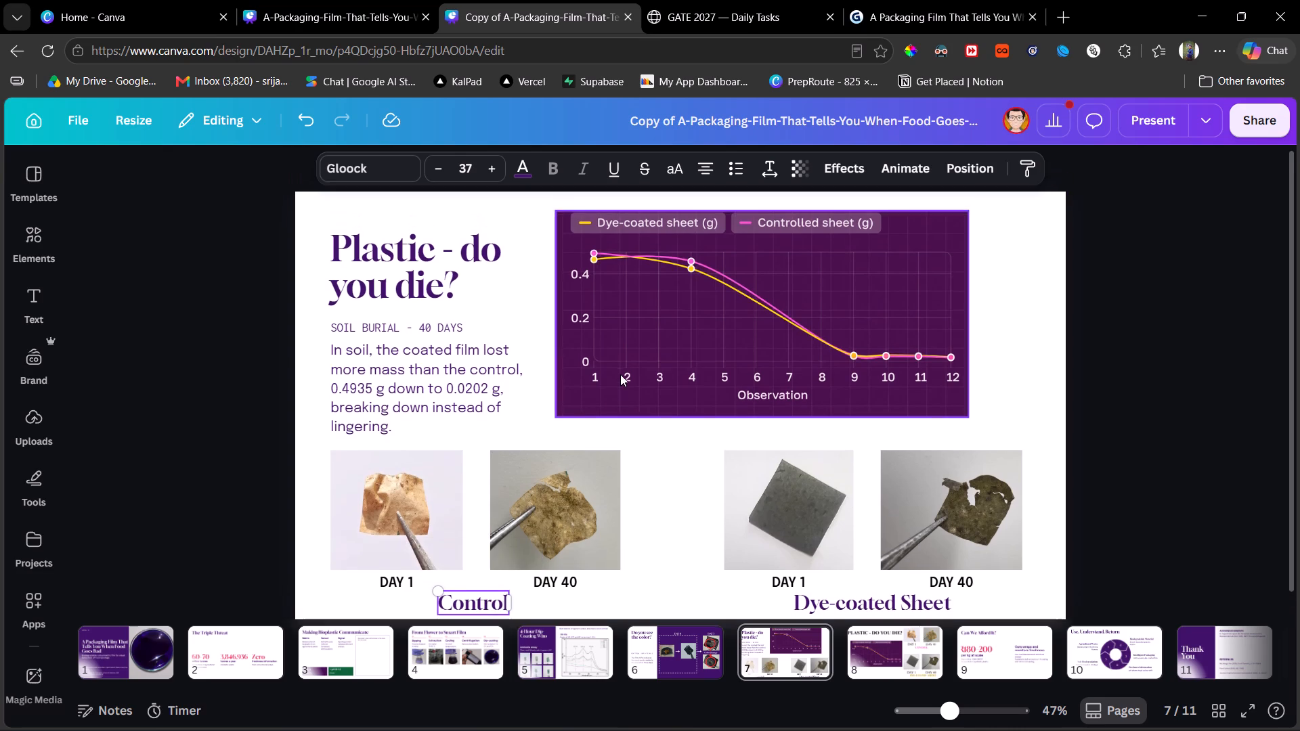
left_click_drag(673, 356, 729, 356)
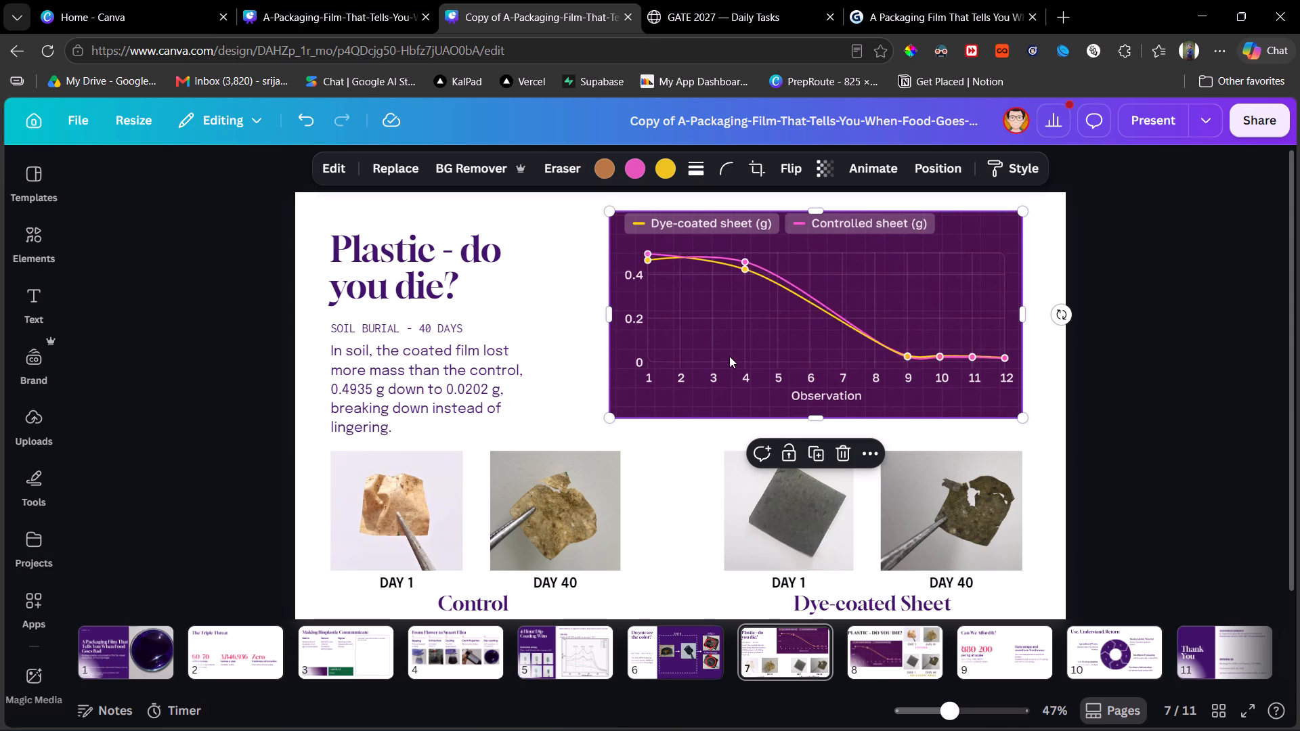
left_click_drag(826, 359, 857, 350)
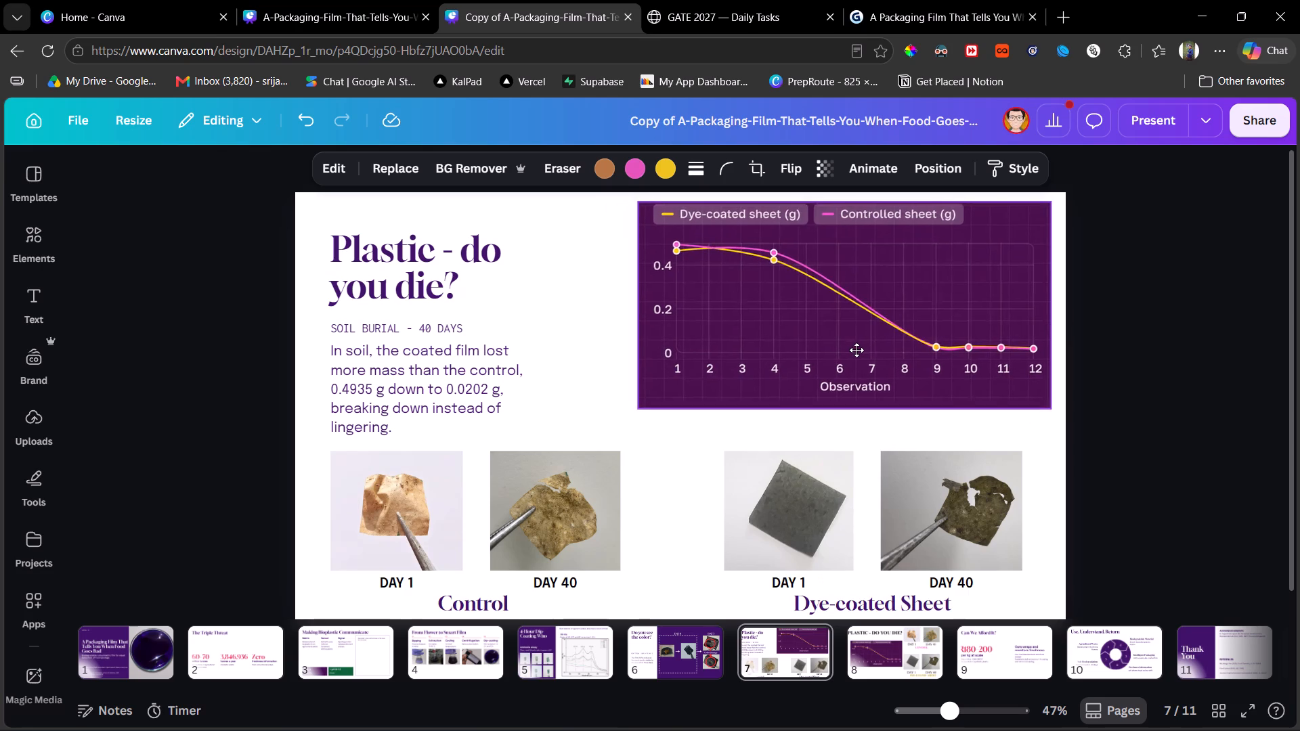
left_click_drag(857, 350, 823, 368)
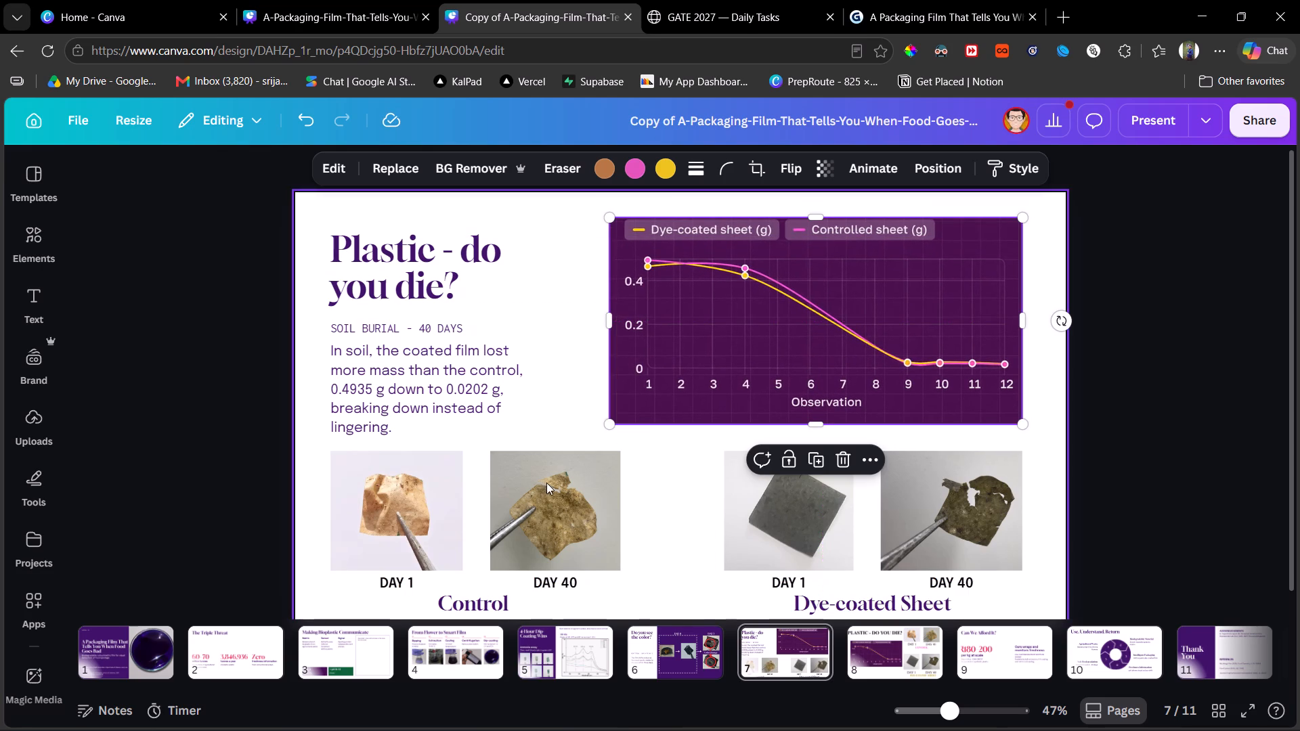
Enlarge the chart from its lower-left corner to about 1,091 by 546, ending level with the body text's bottom.
scroll(693, 358, "down", 1)
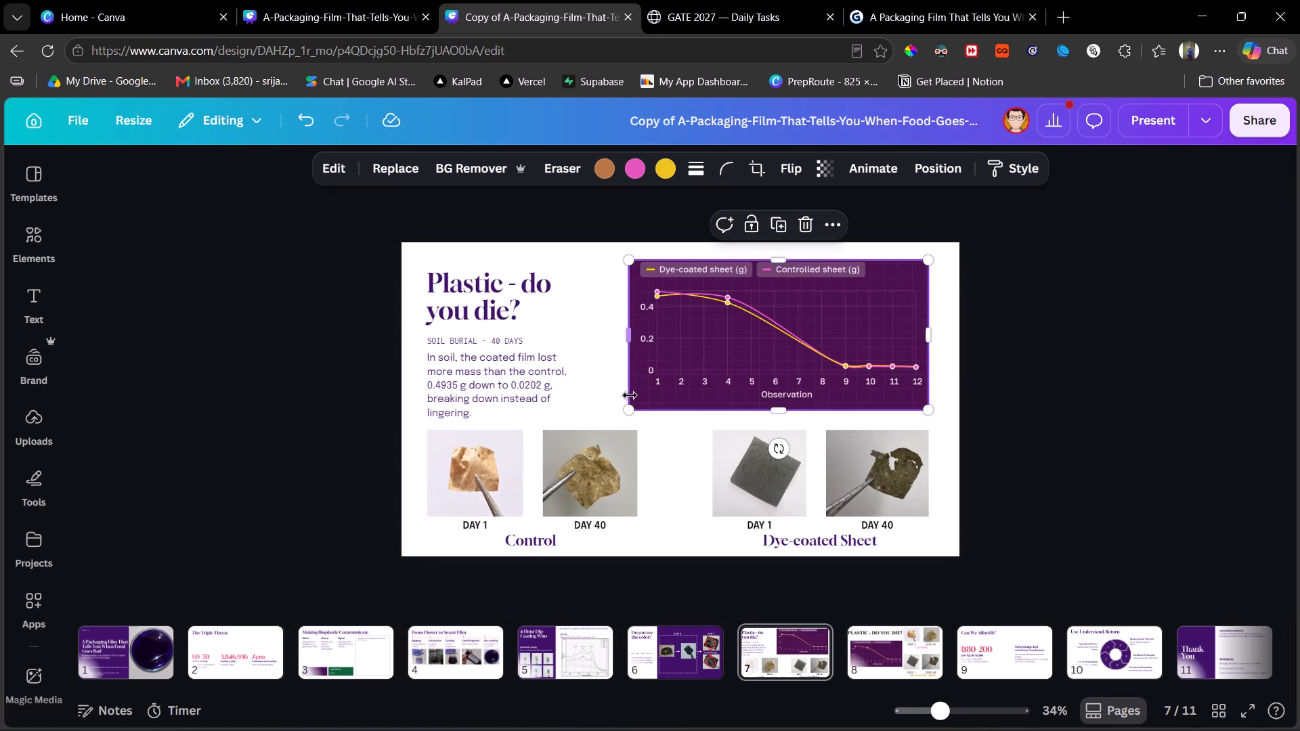
left_click_drag(624, 414, 605, 418)
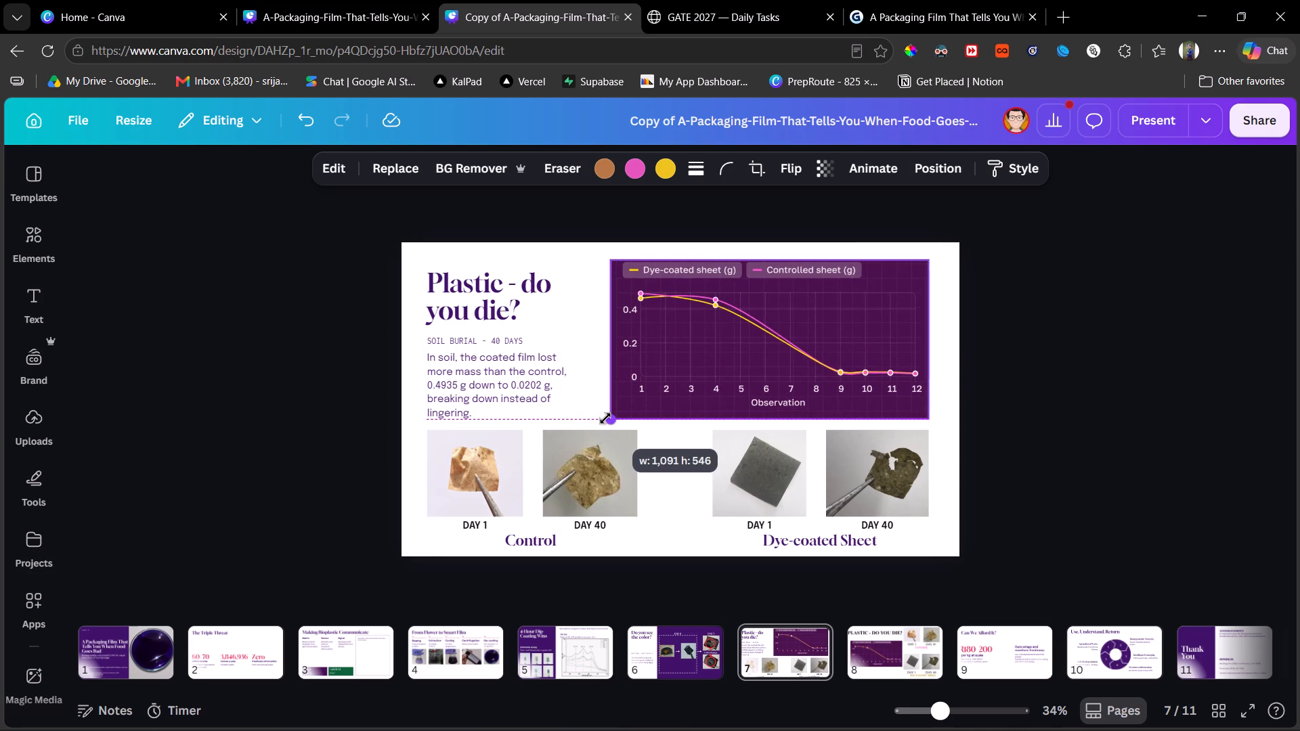
left_click_drag(605, 418, 603, 416)
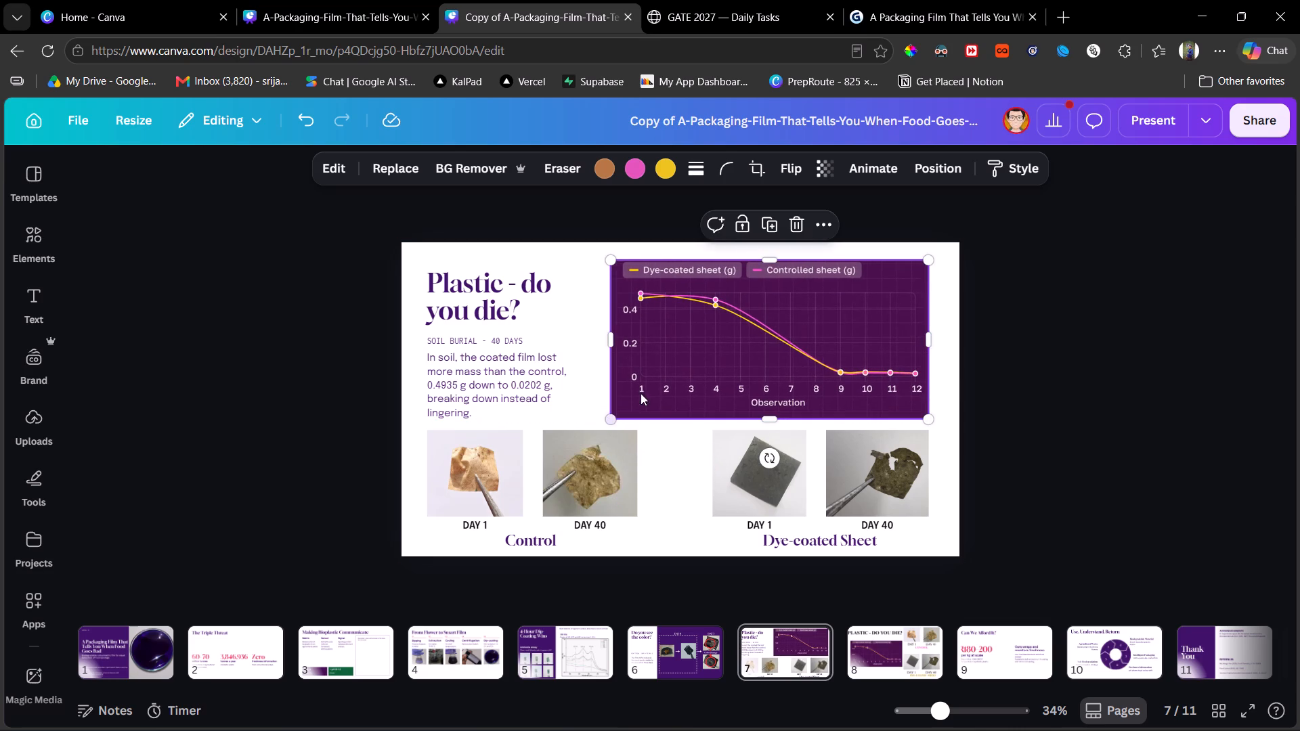
left_click(1057, 312)
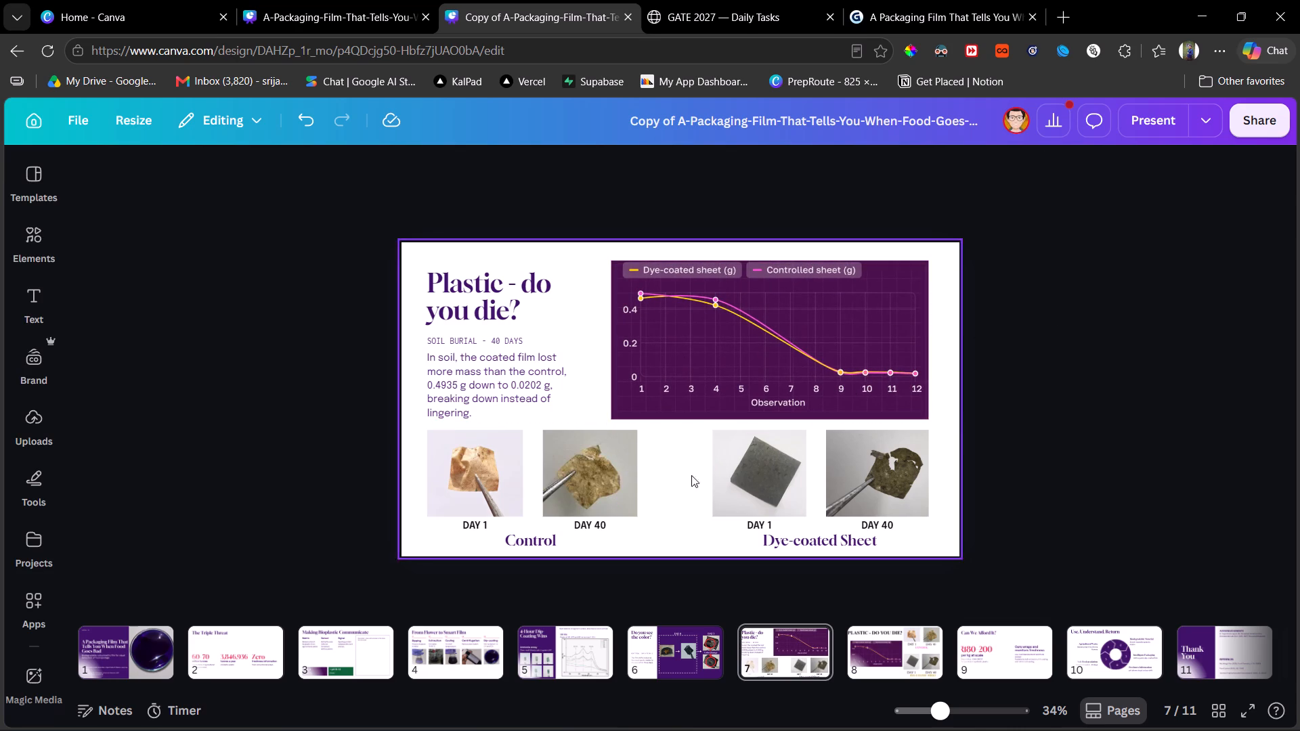
Delete the old "PLASTIC - DO YOU DIE?" slide on page 8 and return to the rebuilt slide 7.
left_click(877, 656)
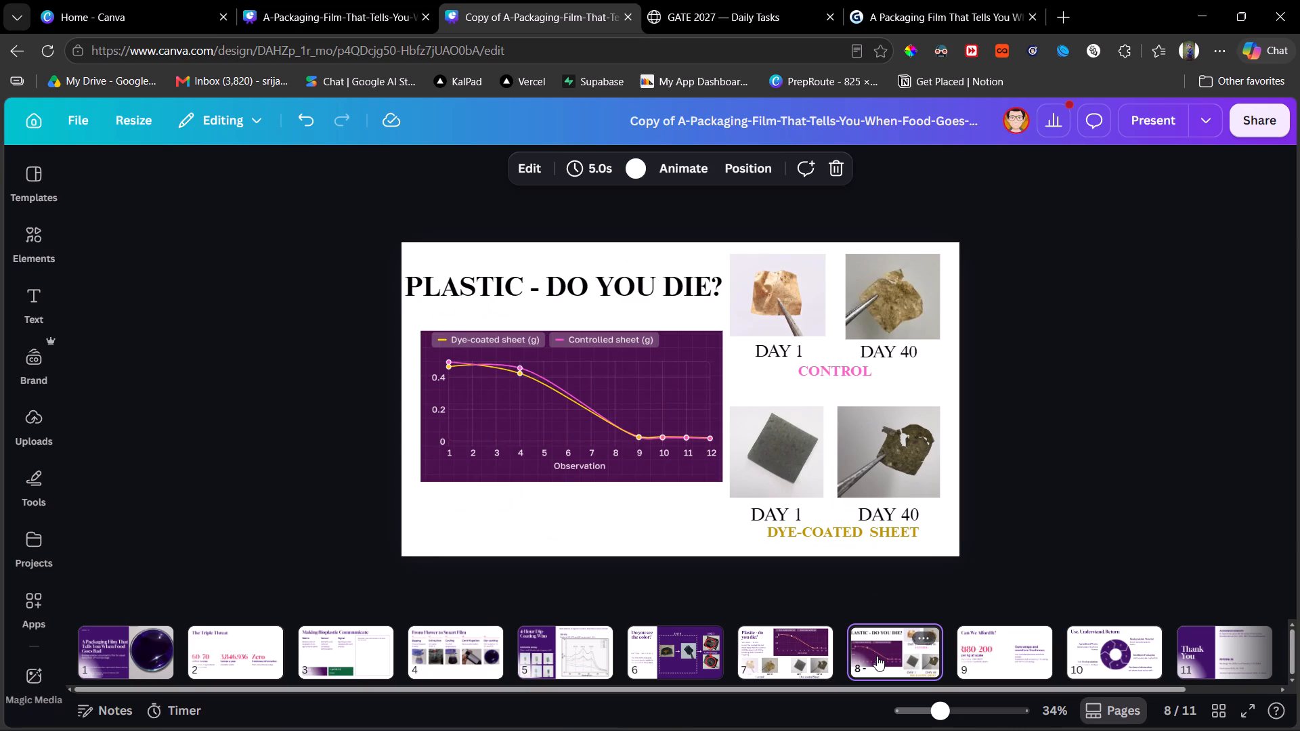
key("Delete")
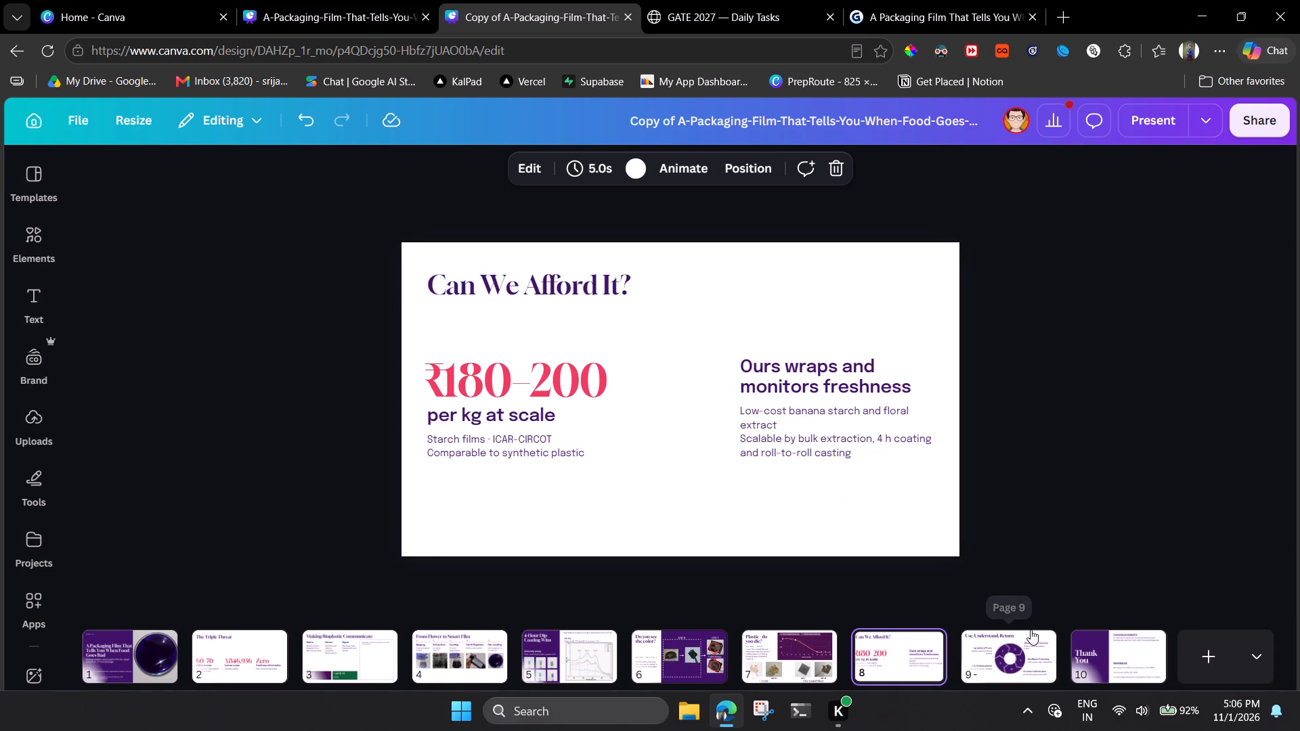
left_click(764, 664)
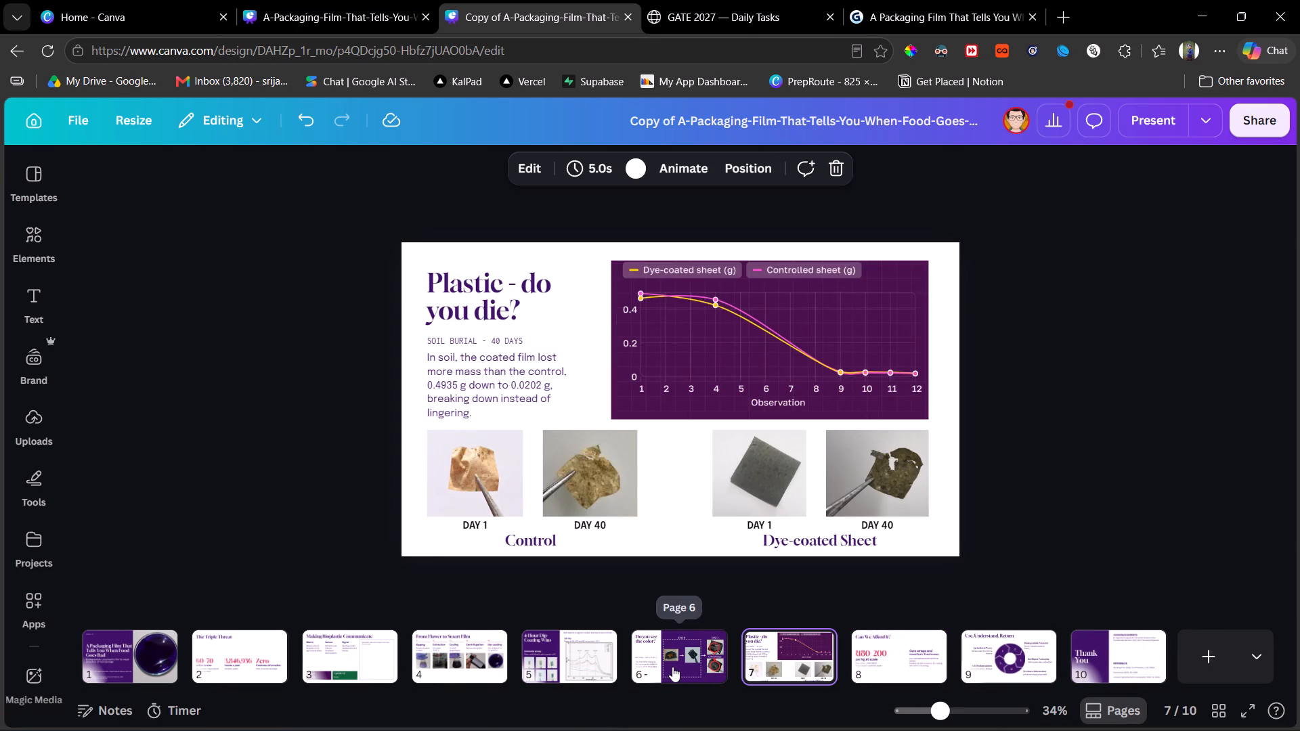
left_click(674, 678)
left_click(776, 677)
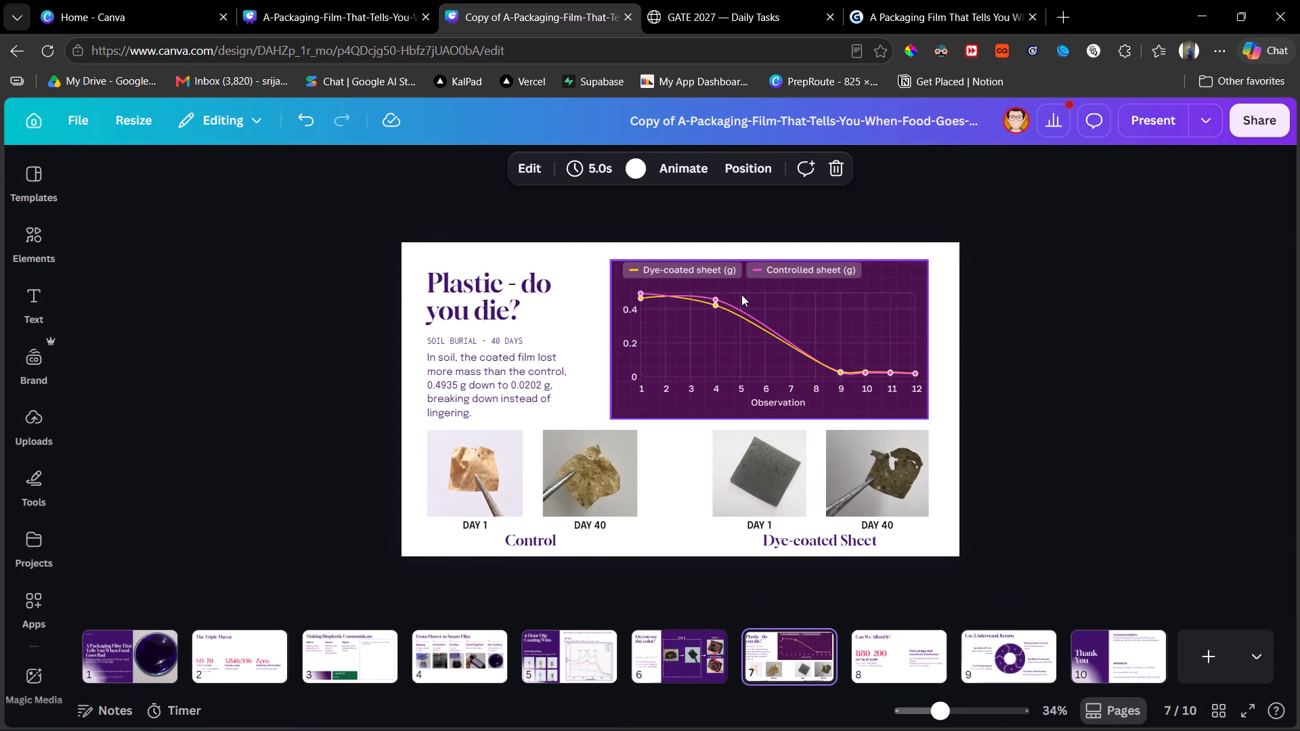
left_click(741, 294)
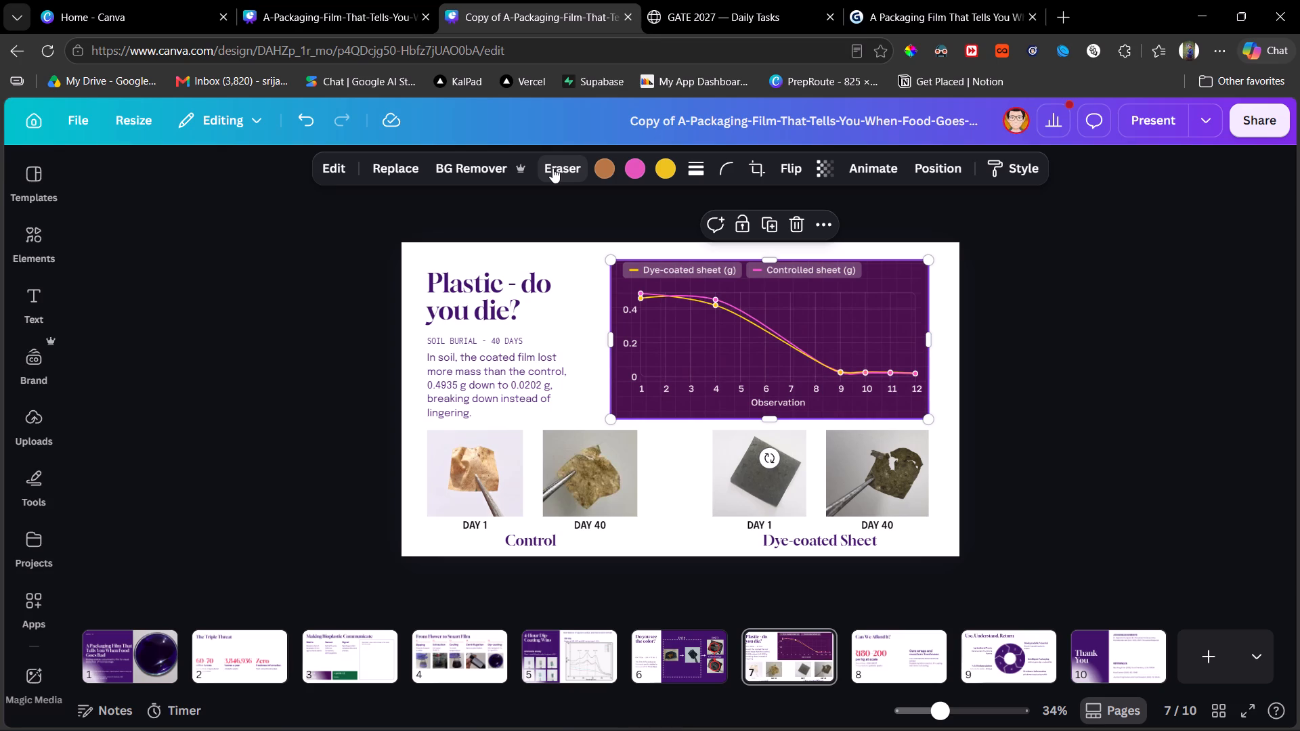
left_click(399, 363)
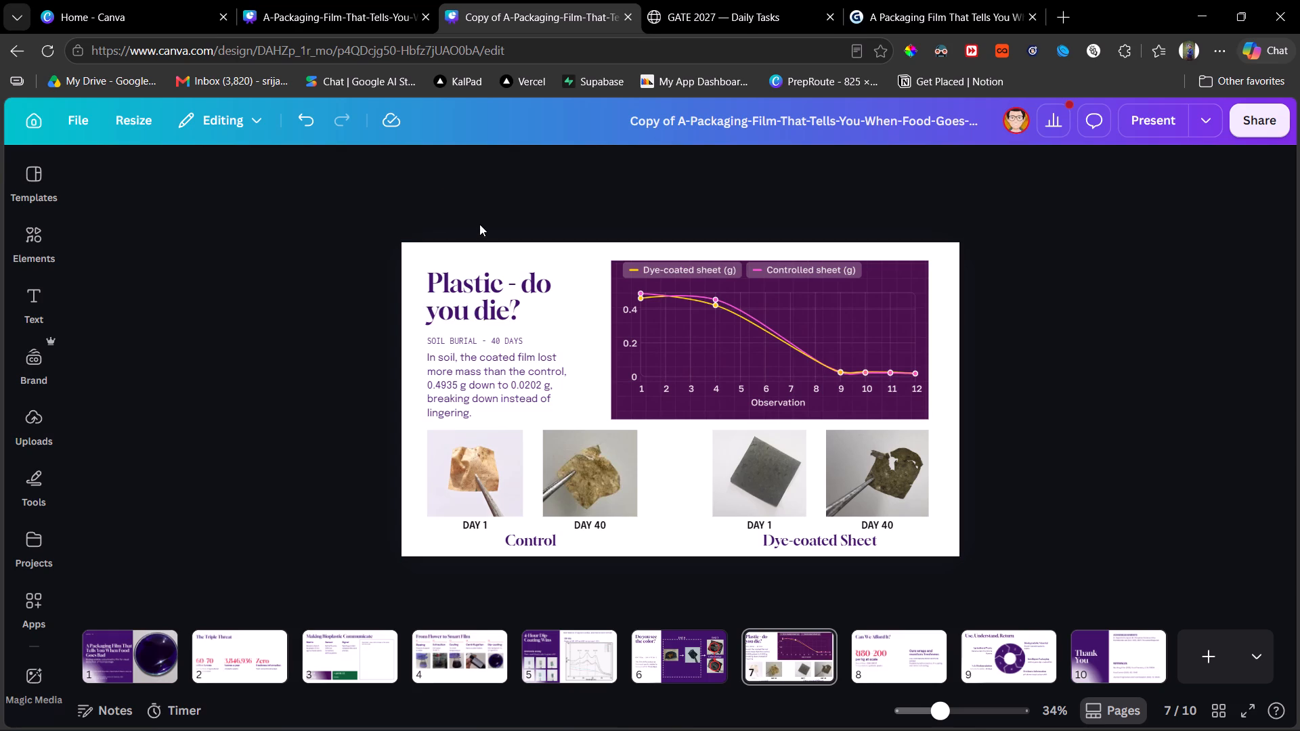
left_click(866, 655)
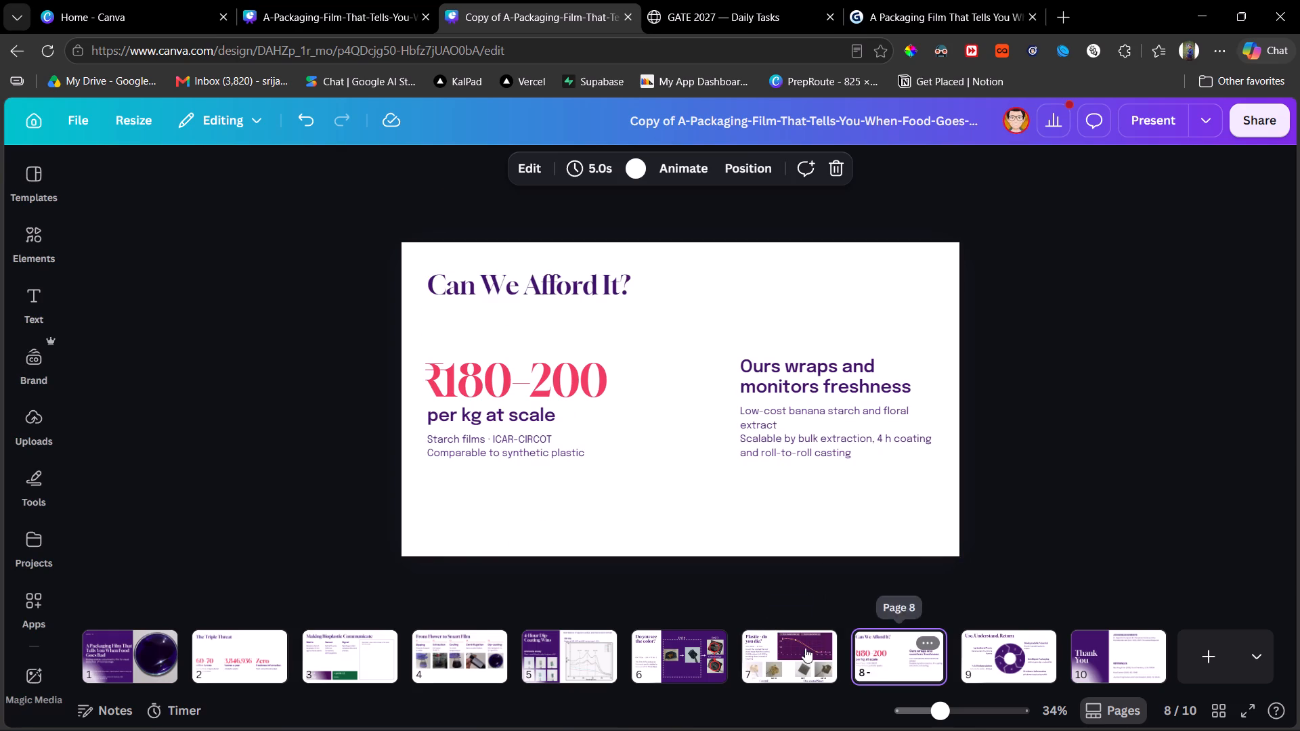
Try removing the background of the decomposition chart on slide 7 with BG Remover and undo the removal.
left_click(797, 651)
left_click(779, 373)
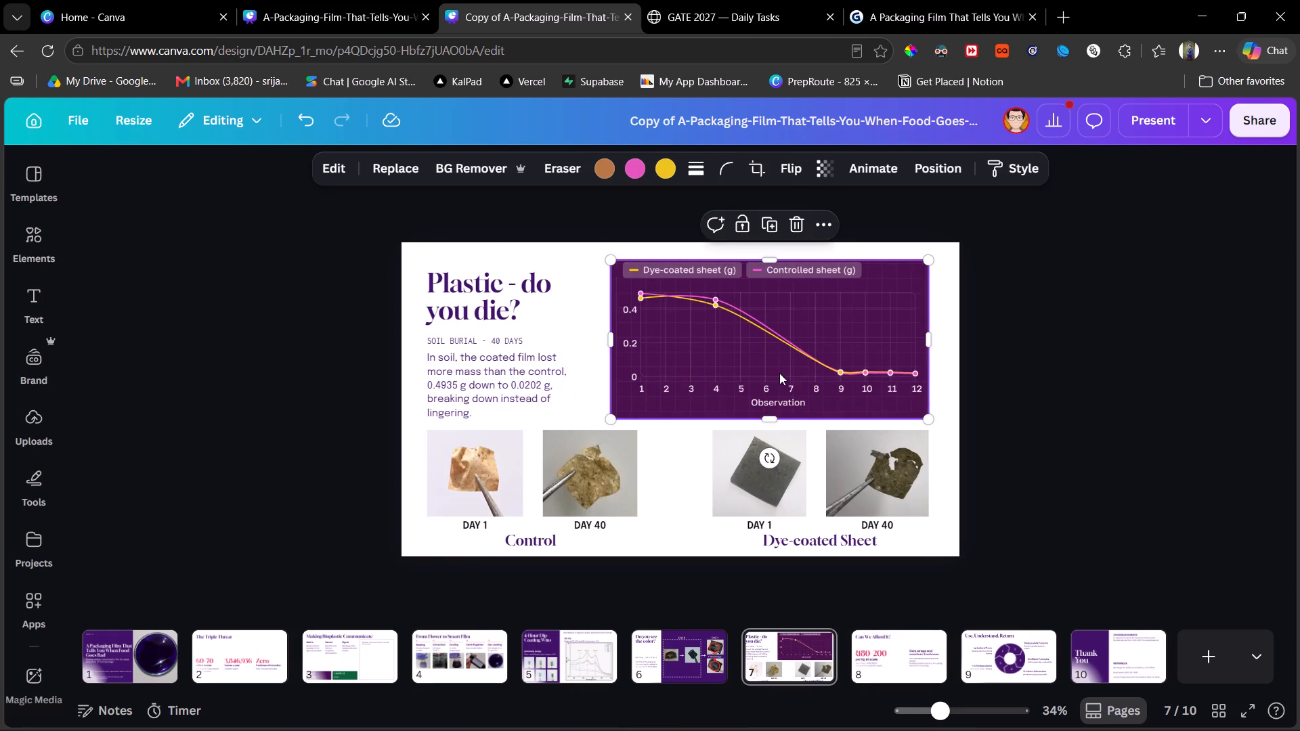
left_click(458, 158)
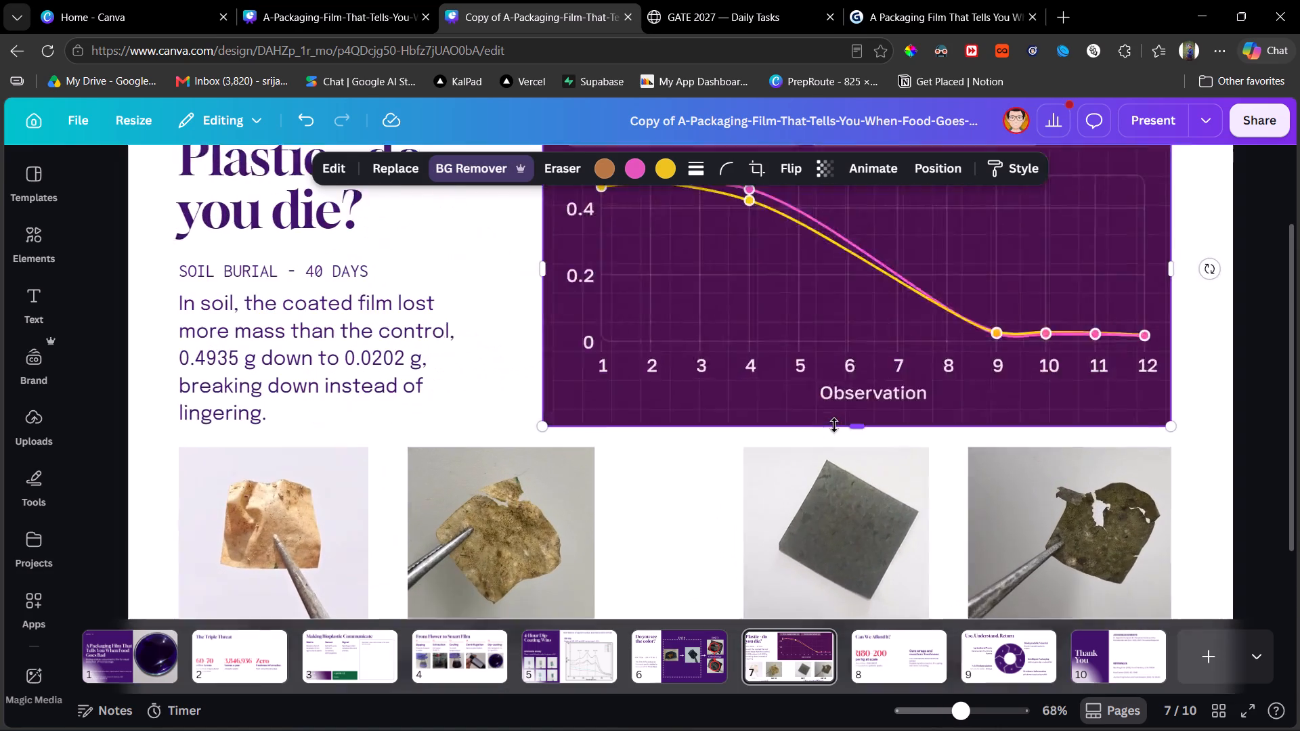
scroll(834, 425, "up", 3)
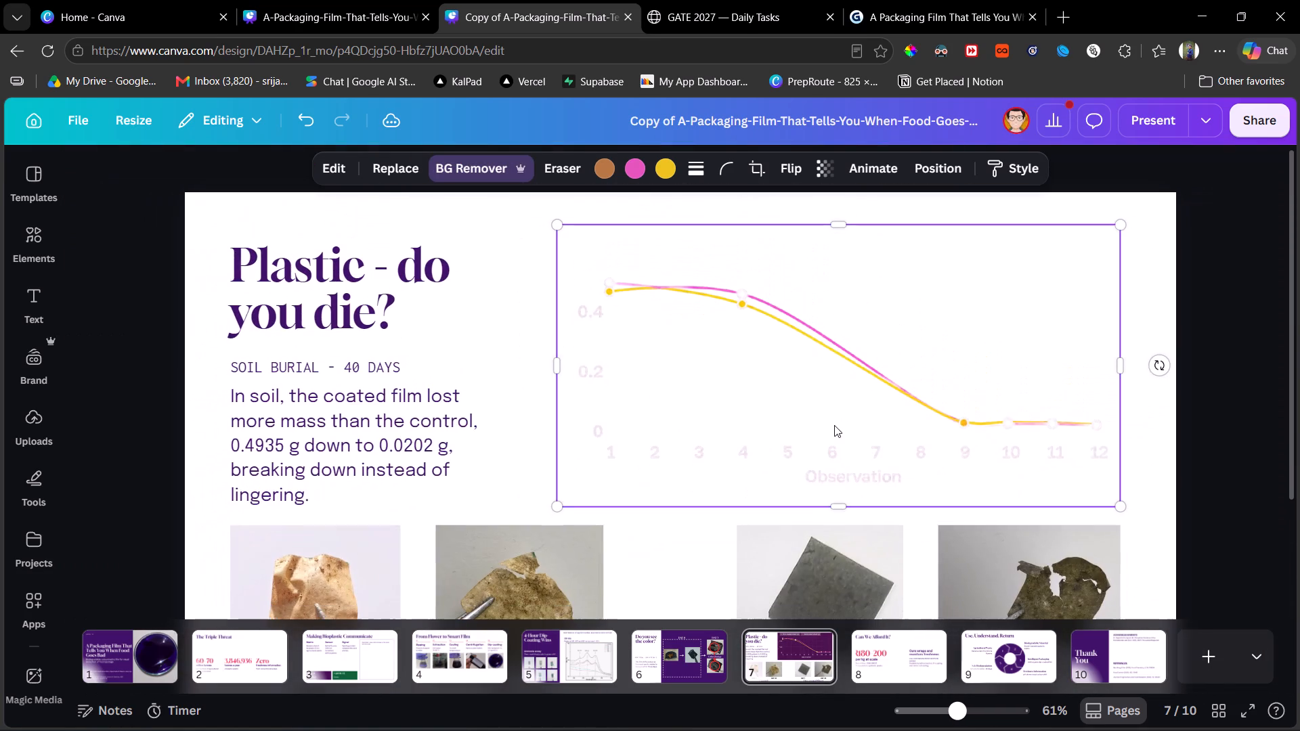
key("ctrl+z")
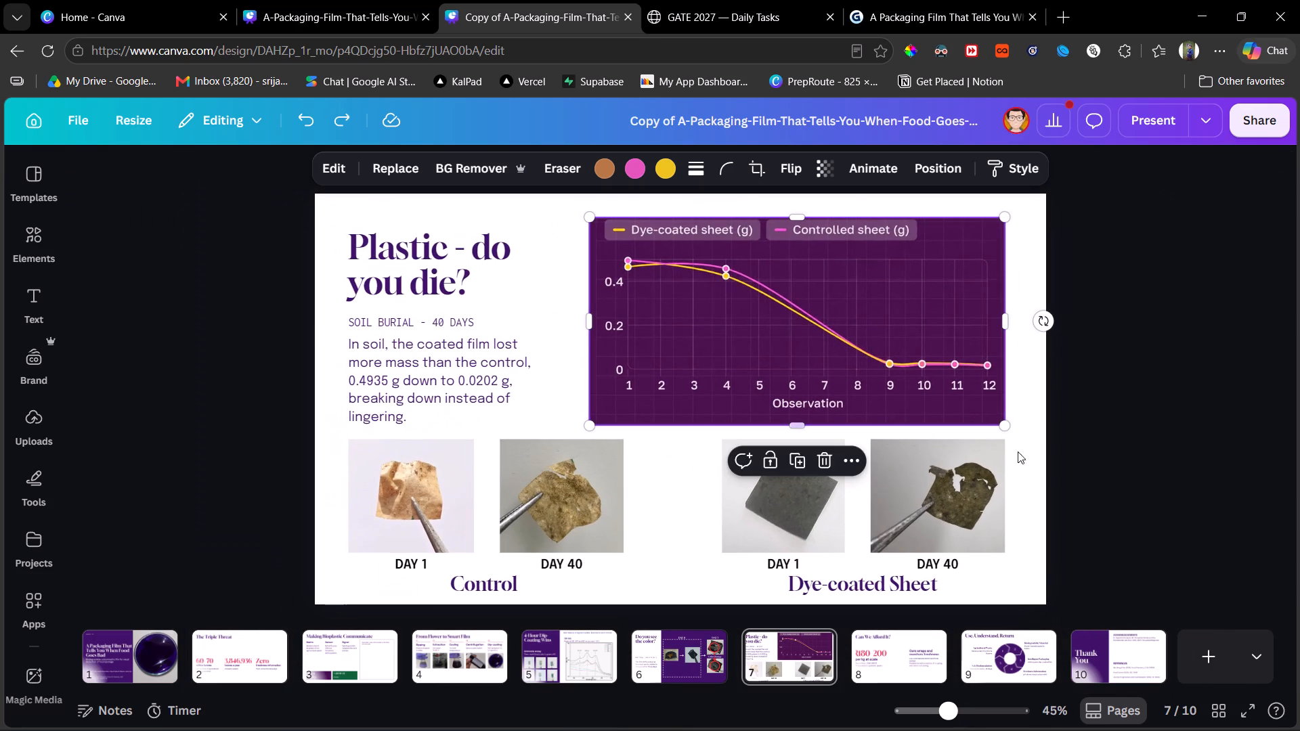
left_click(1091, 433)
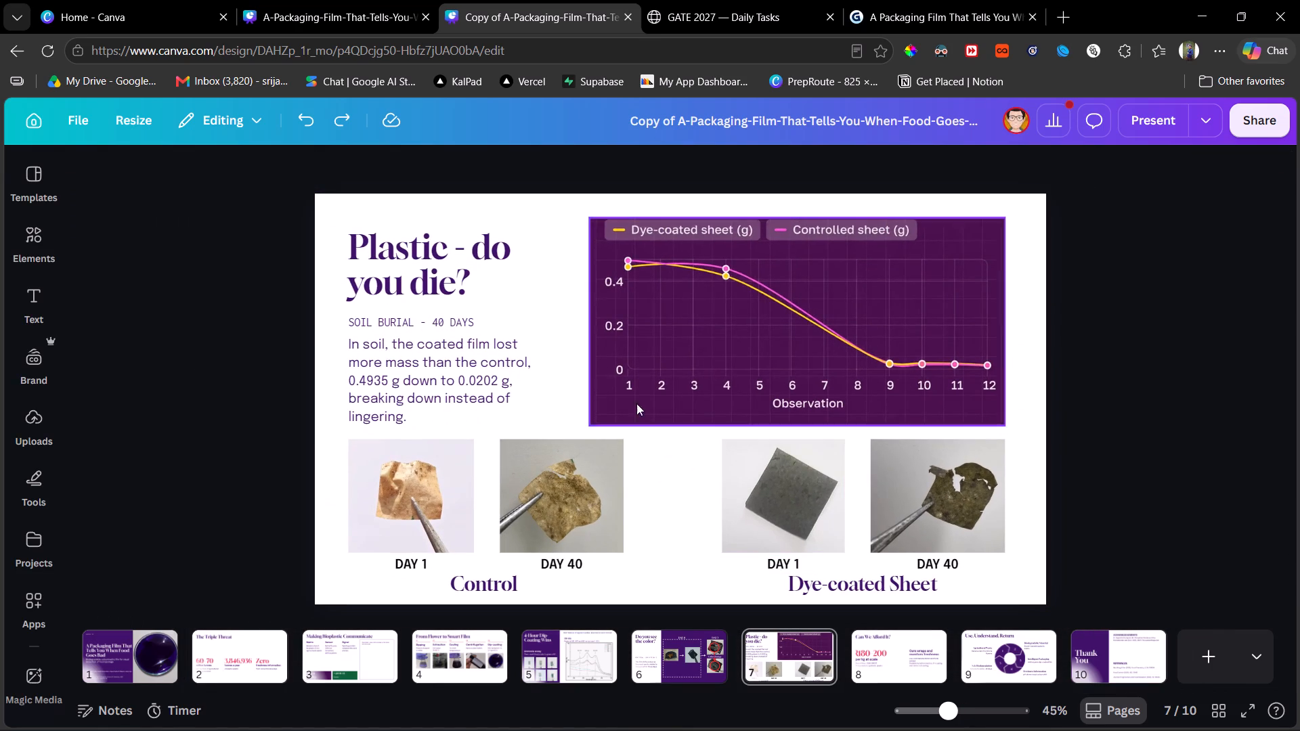